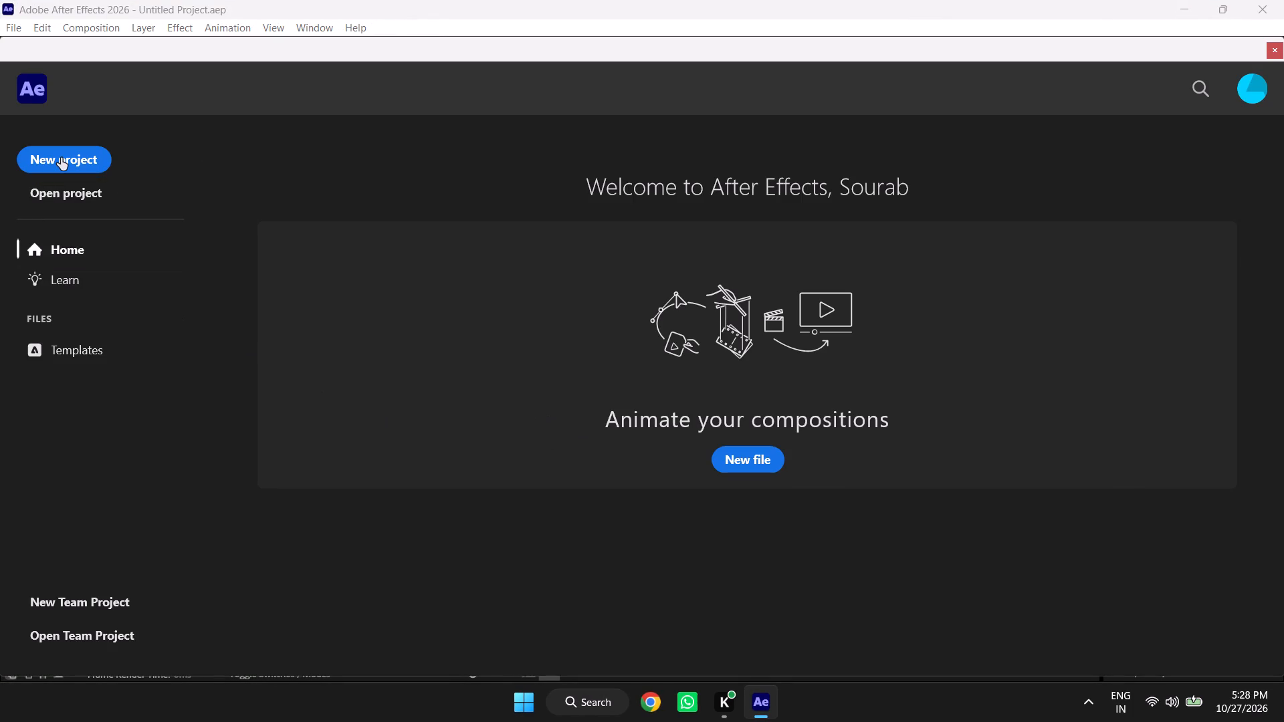
Start a new project and create a 1920x1080, 29.97 fps, 10-second composition named Comp 1.
left_click(61, 158)
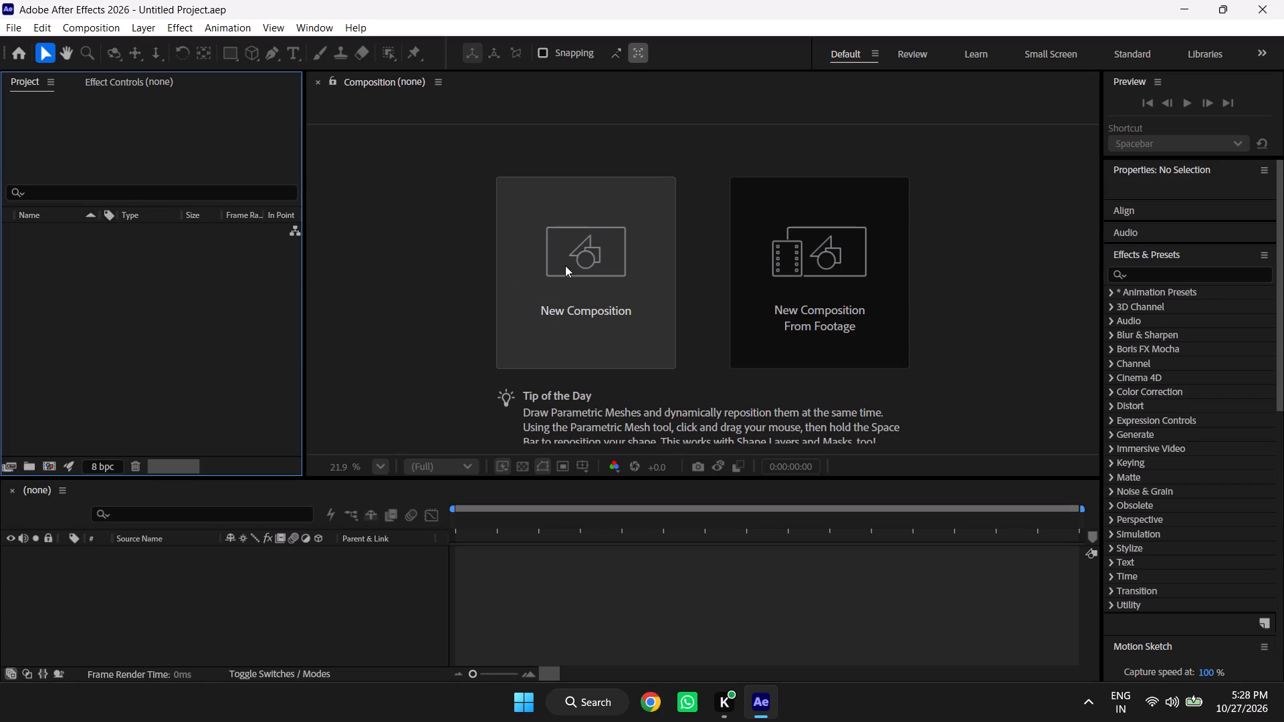
left_click(565, 265)
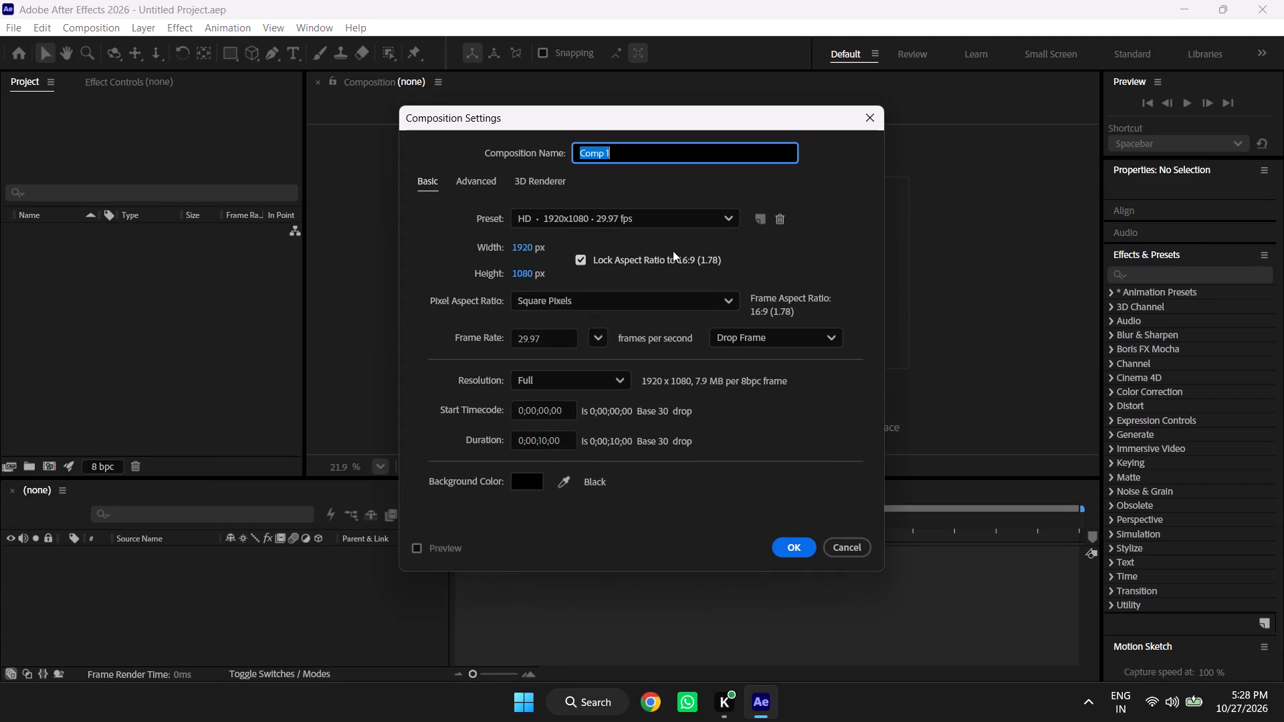
left_click(791, 545)
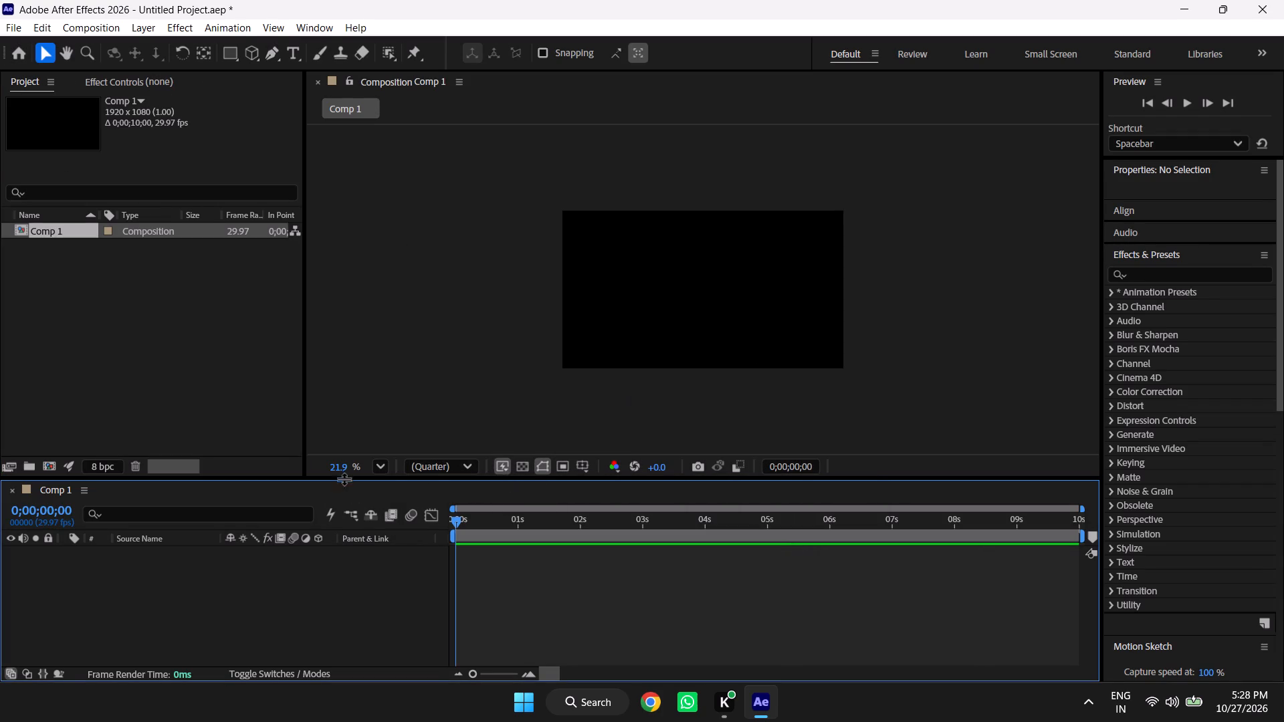
Import page.png from the Downloads folder and add it to Comp 1 as a layer.
left_click(382, 466)
left_click(404, 140)
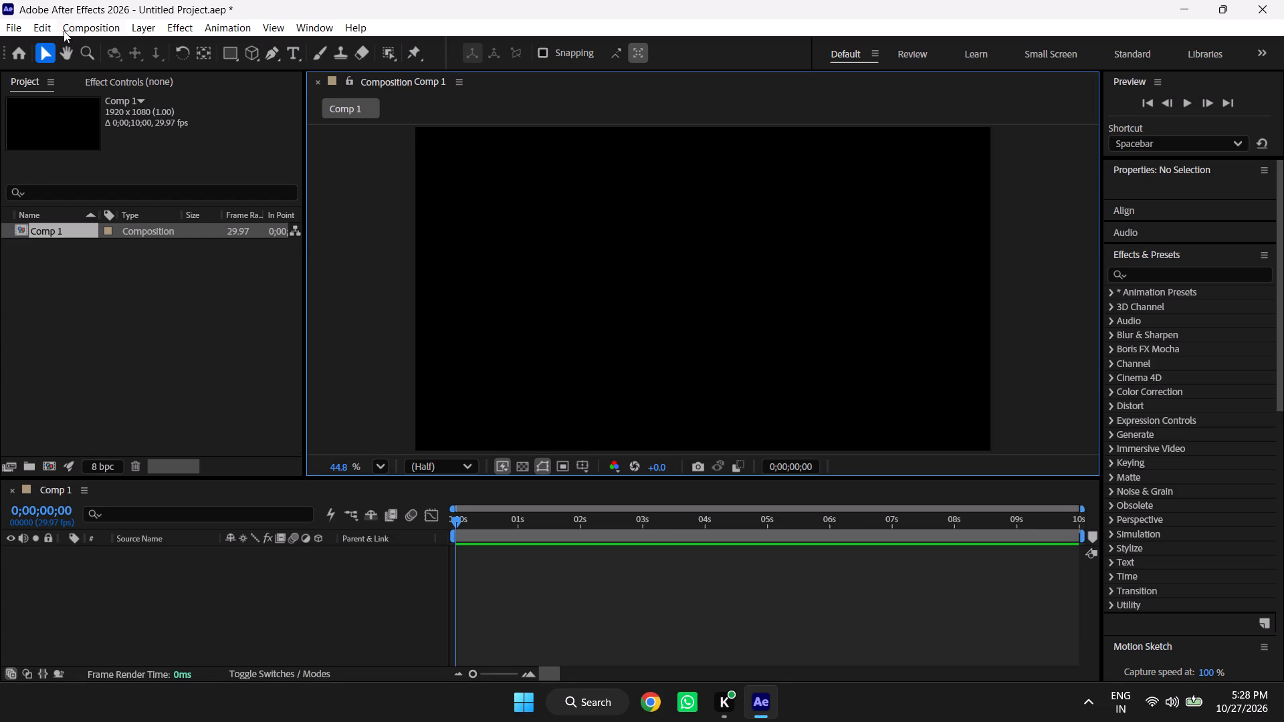
double_click(116, 338)
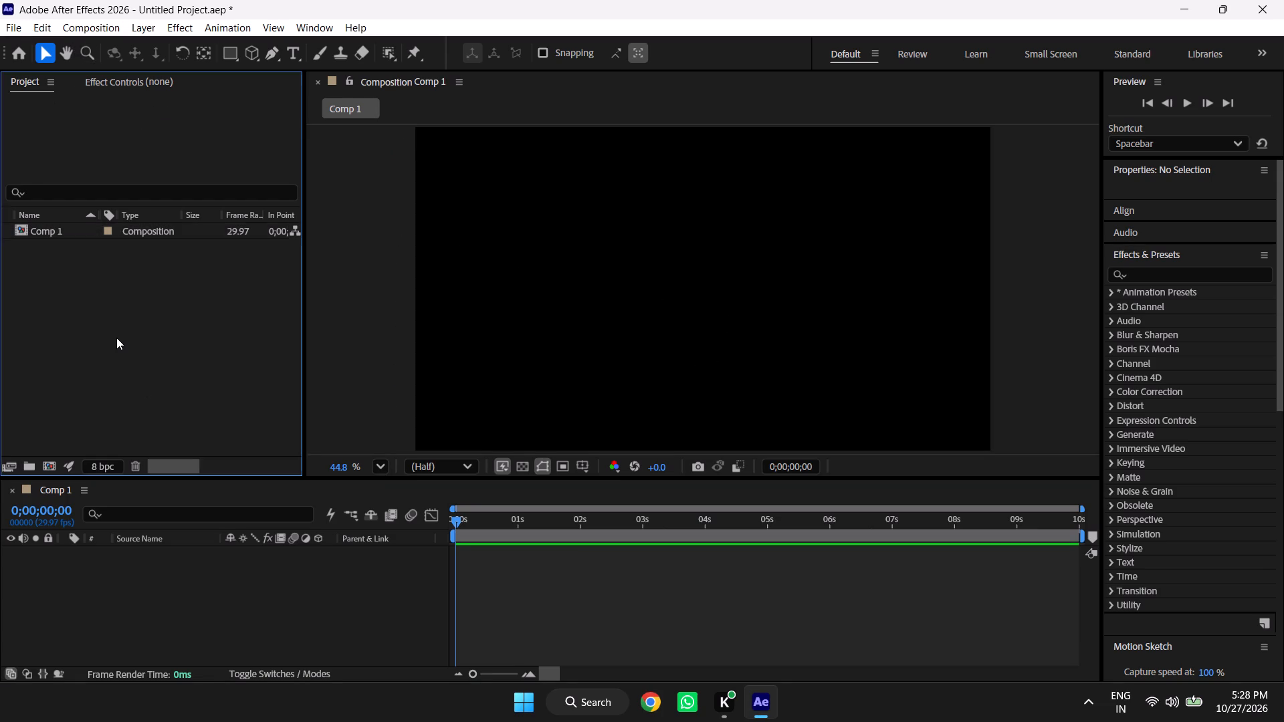
double_click(195, 195)
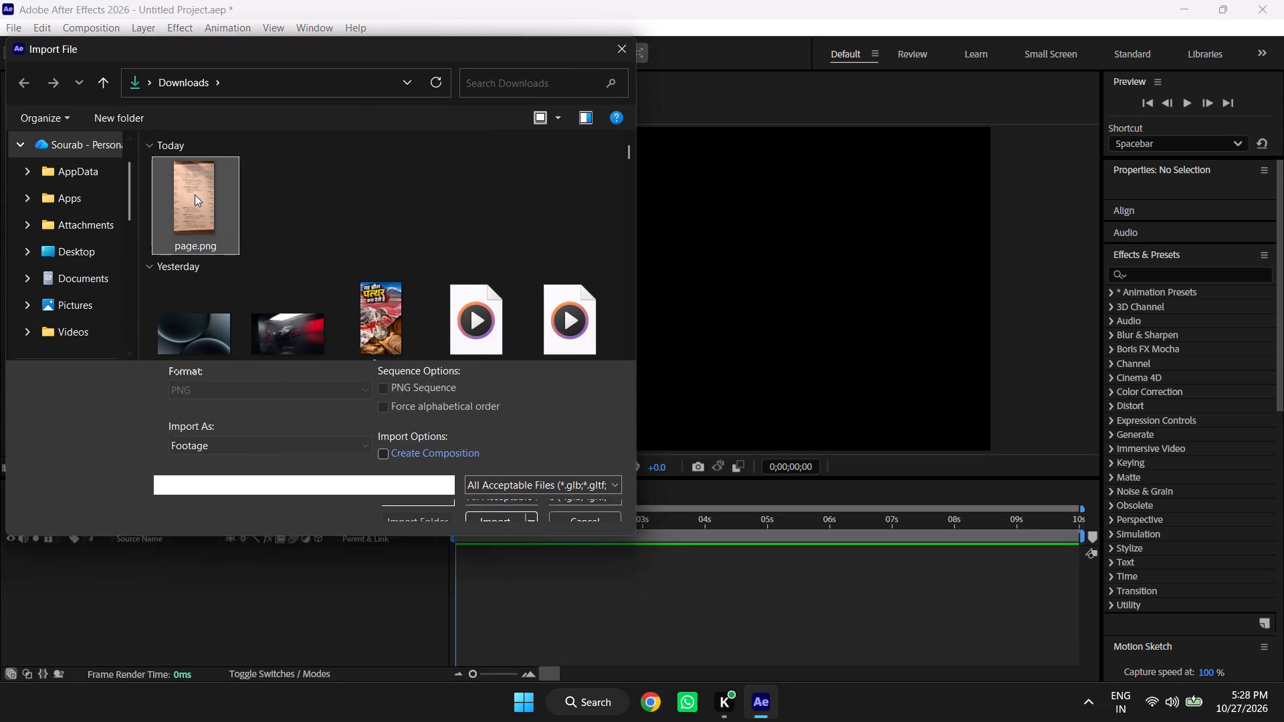
left_click_drag(62, 241, 64, 277)
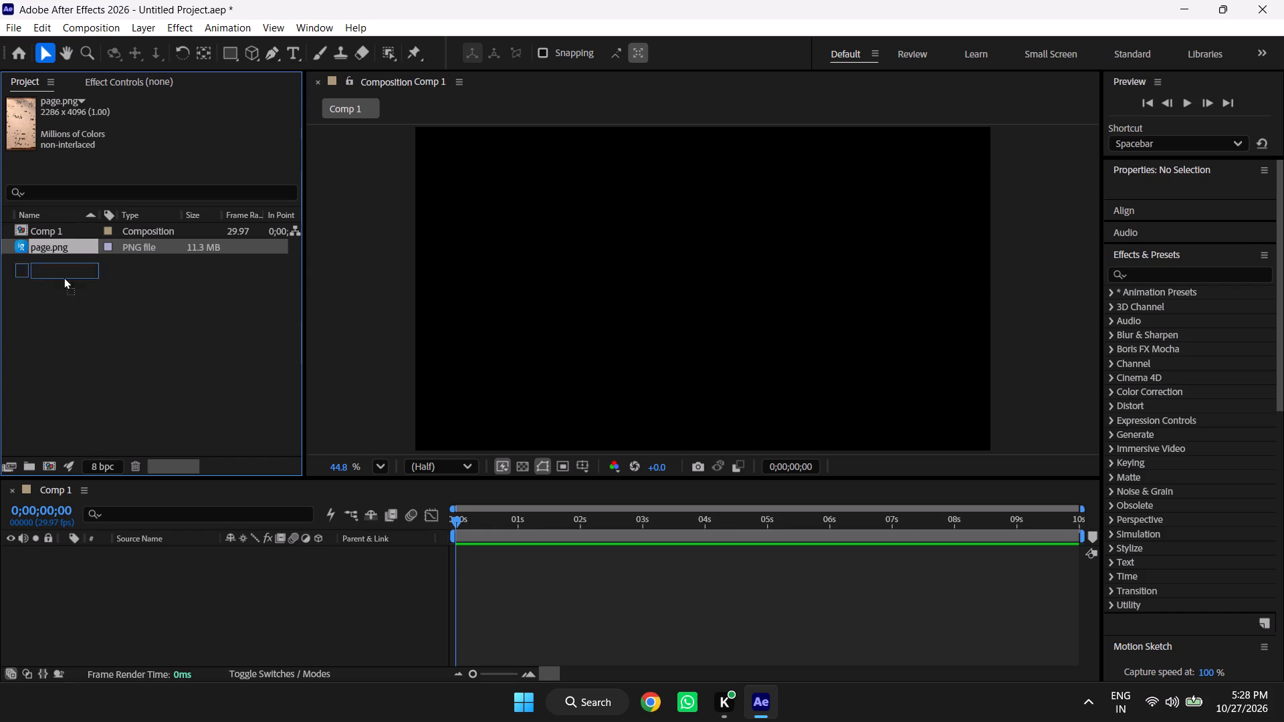
left_click_drag(64, 277, 123, 584)
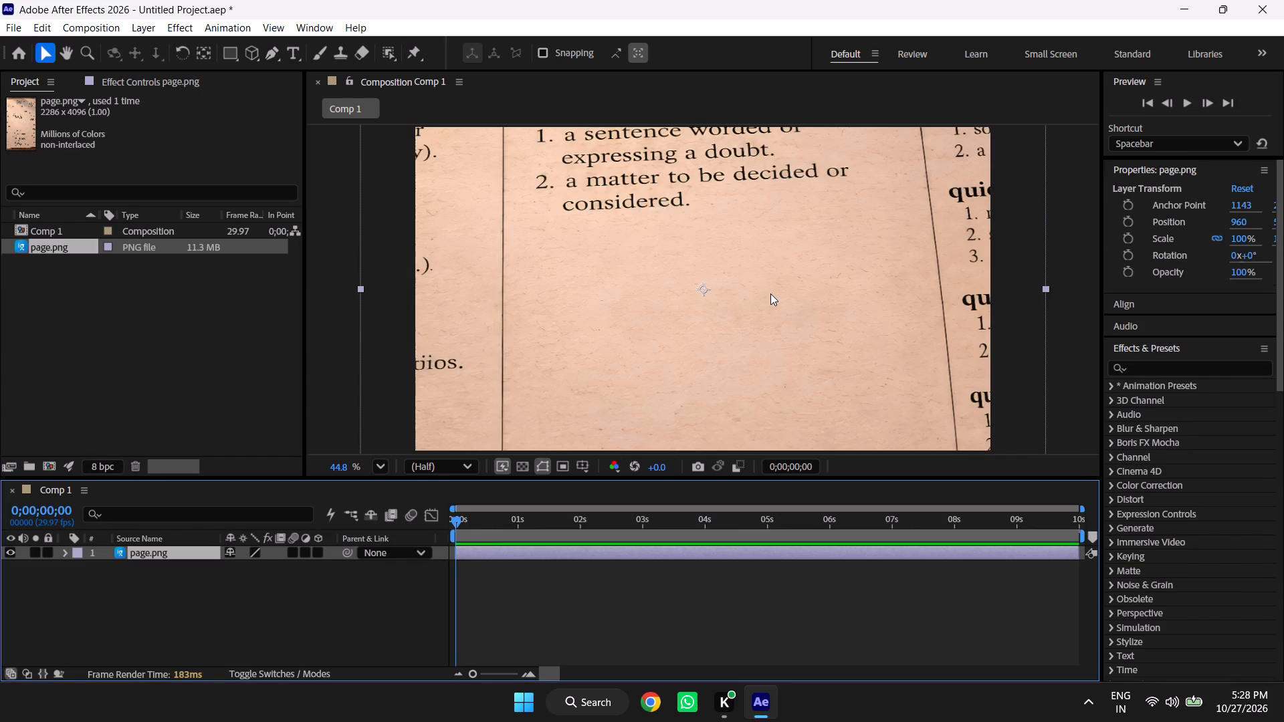
Scale the page.png layer down proportionally to about 28% so the page roughly fits the composition's height.
scroll(770, 293, "down", 3)
scroll(770, 293, "up", 2)
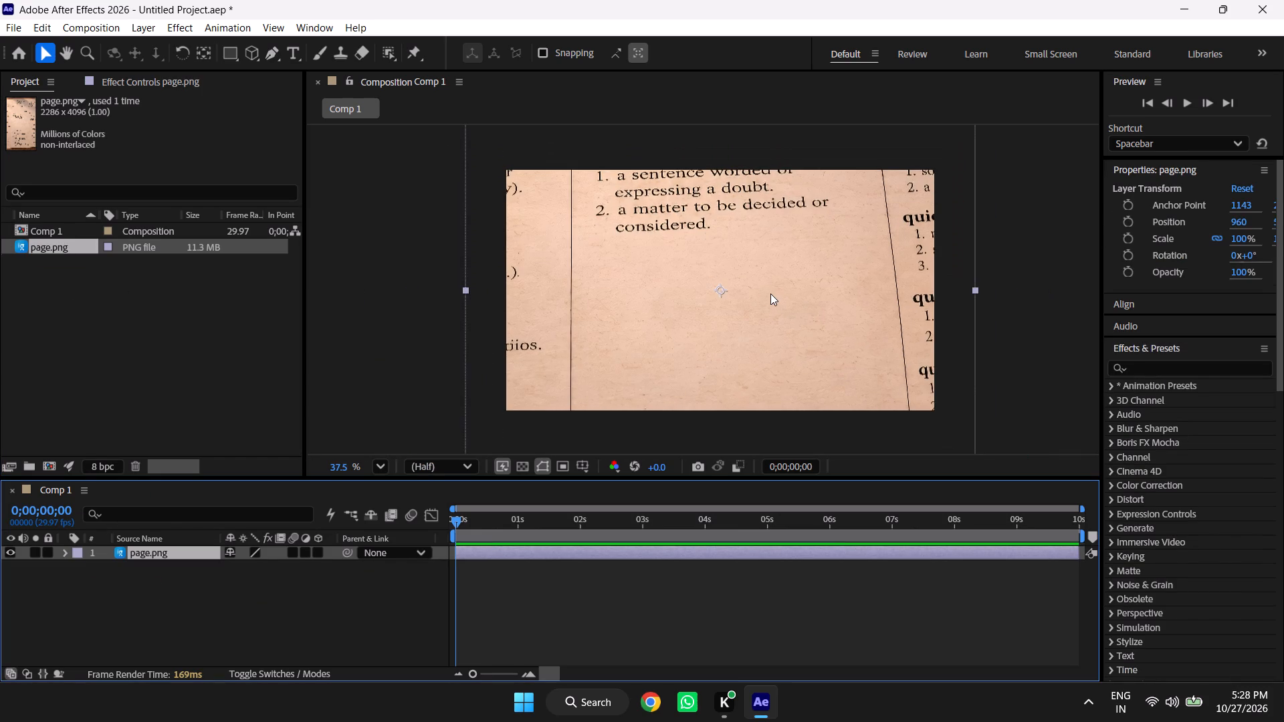
scroll(770, 293, "up", 1)
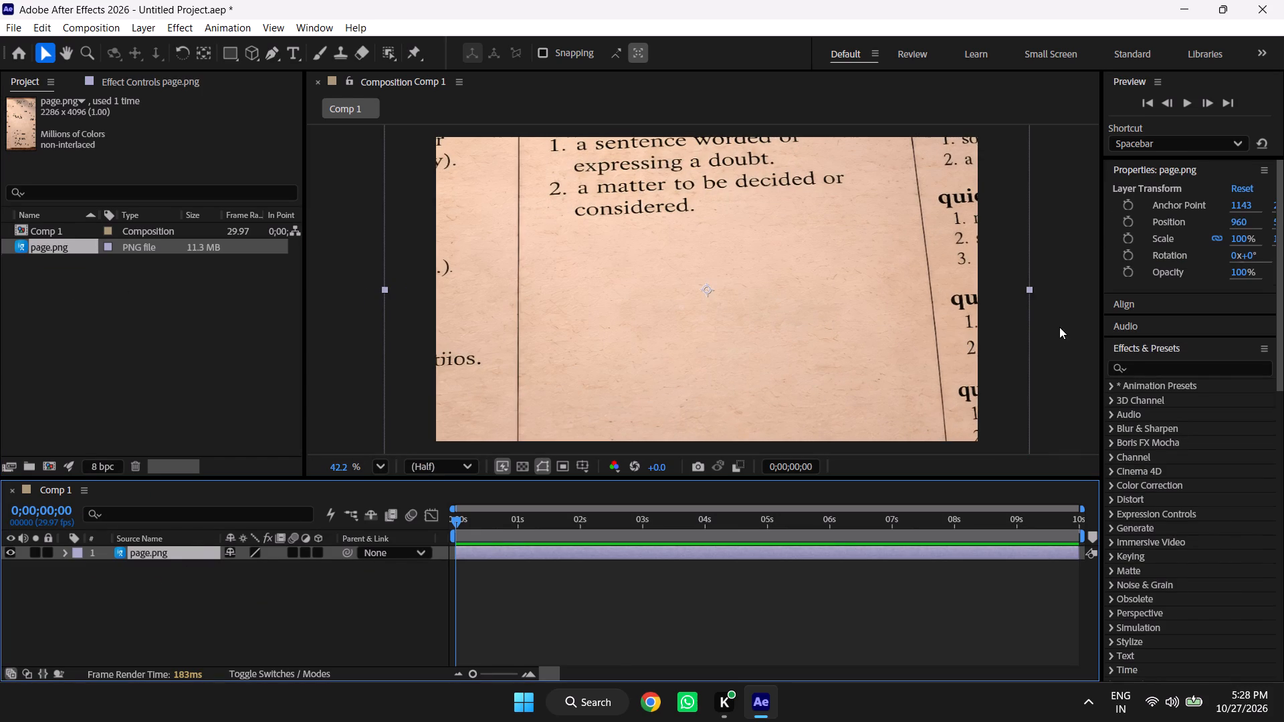
left_click_drag(1030, 291, 948, 300)
key("ctrl+z")
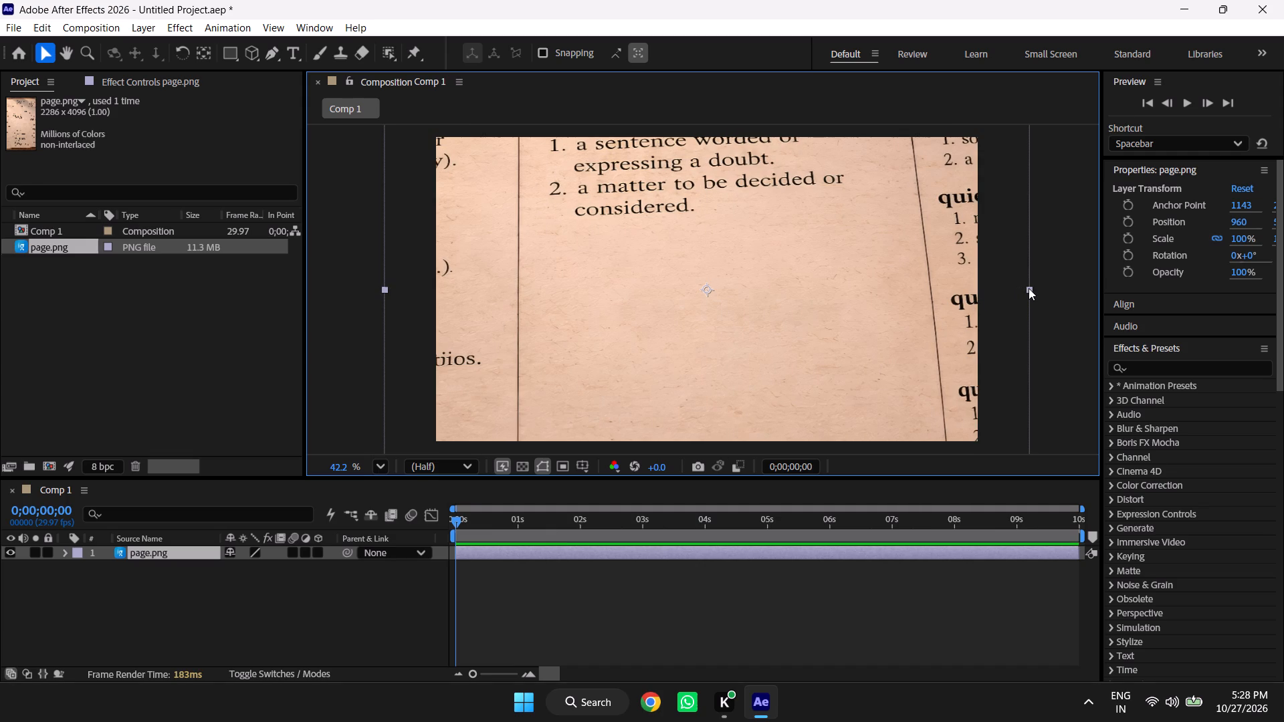
left_click_drag(1029, 288, 1016, 295, "shift")
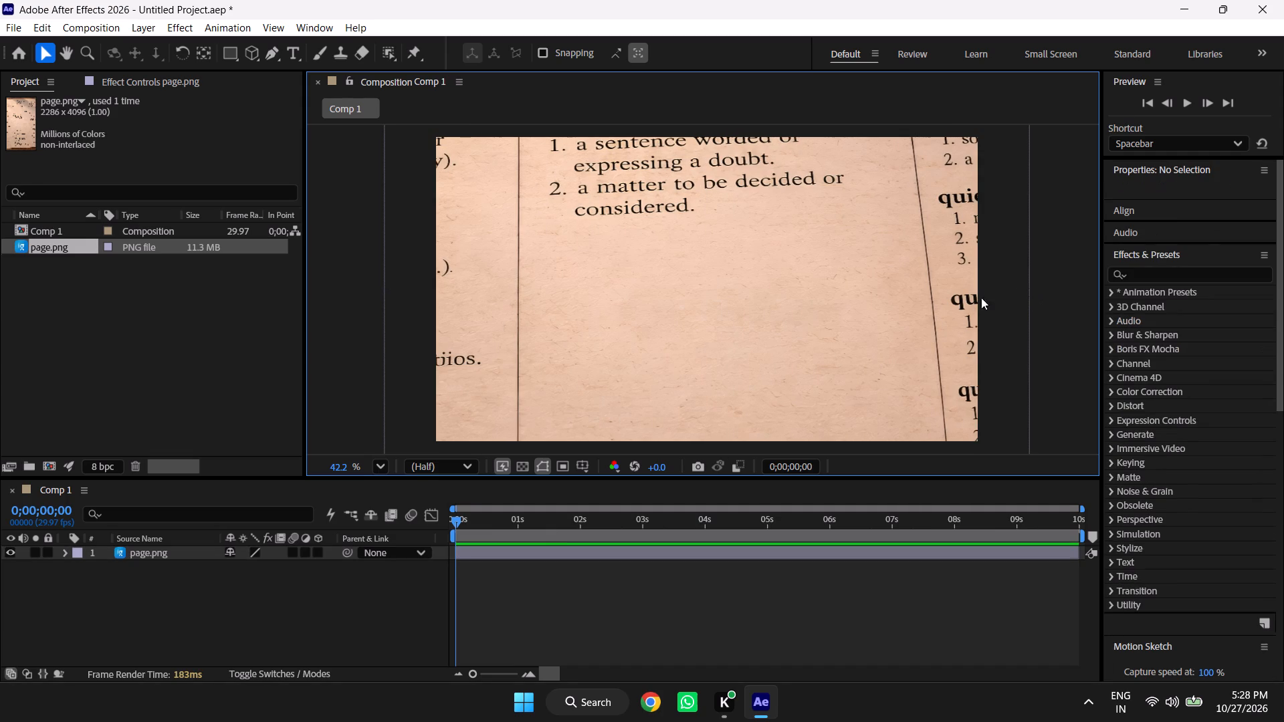
left_click(847, 299)
left_click(1029, 289, "shift")
left_click(832, 288)
left_click_drag(1030, 288, 974, 325)
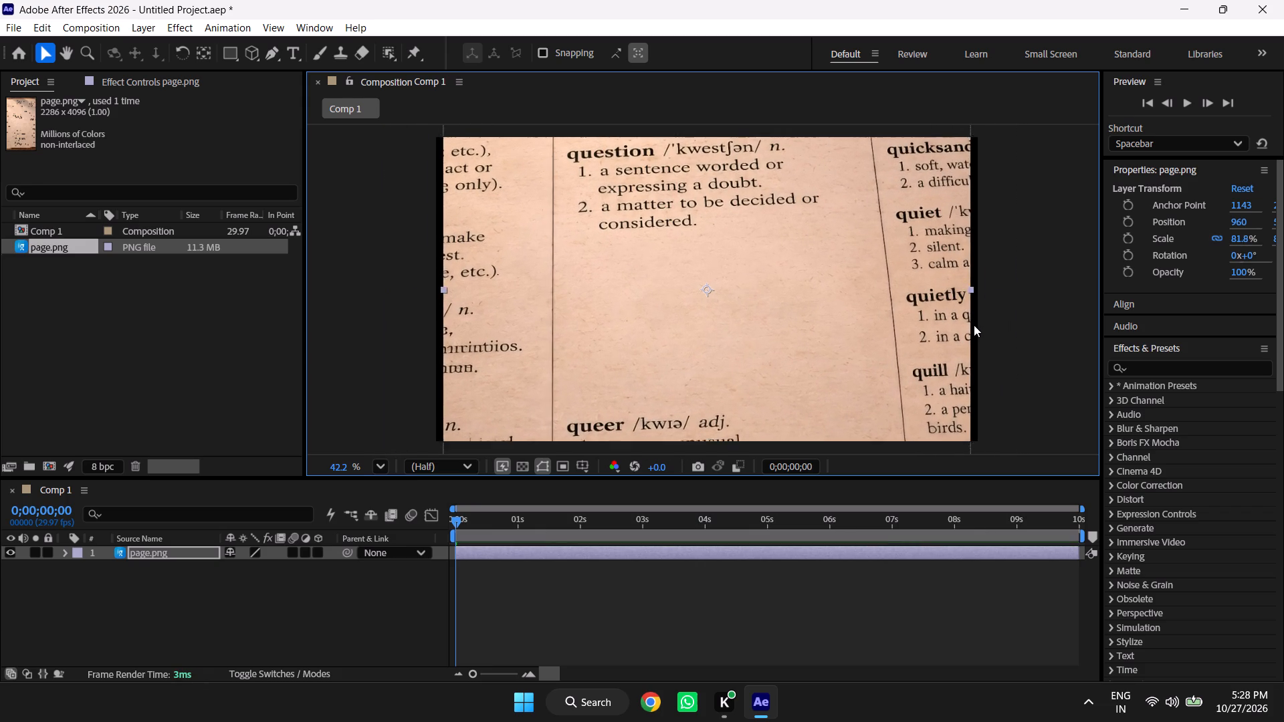
left_click_drag(974, 325, 977, 324)
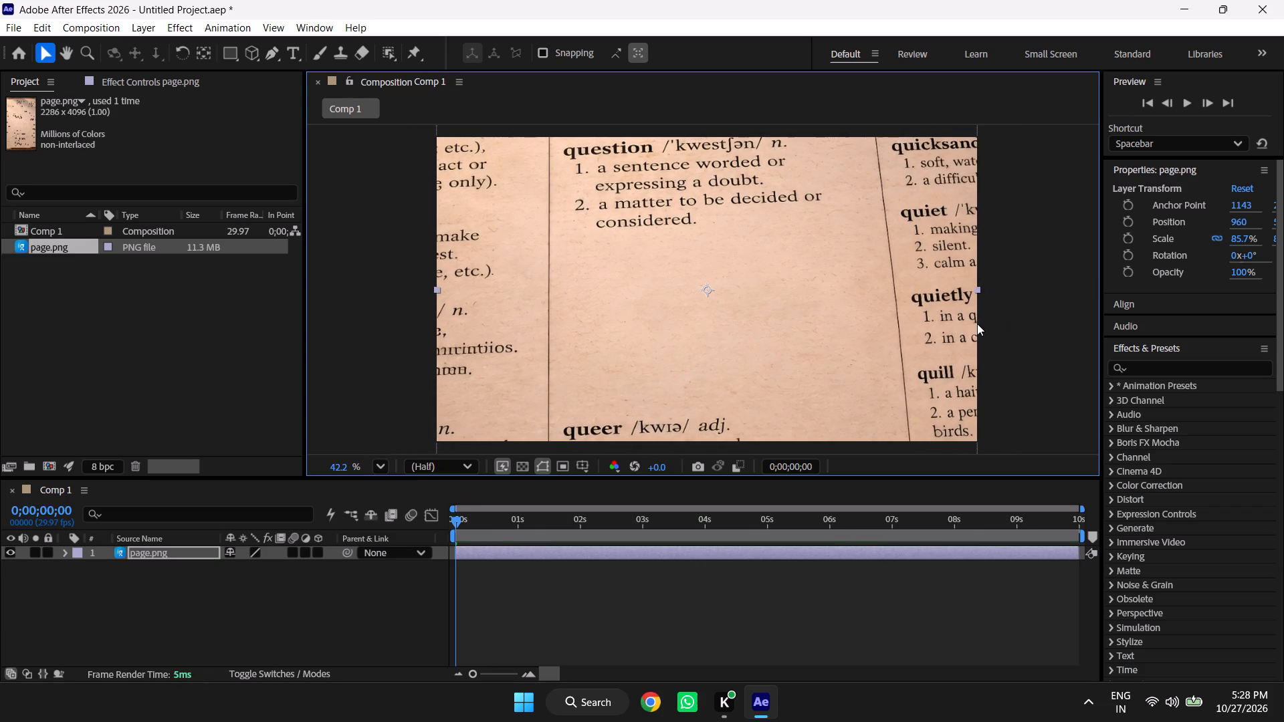
left_click_drag(977, 324, 800, 410)
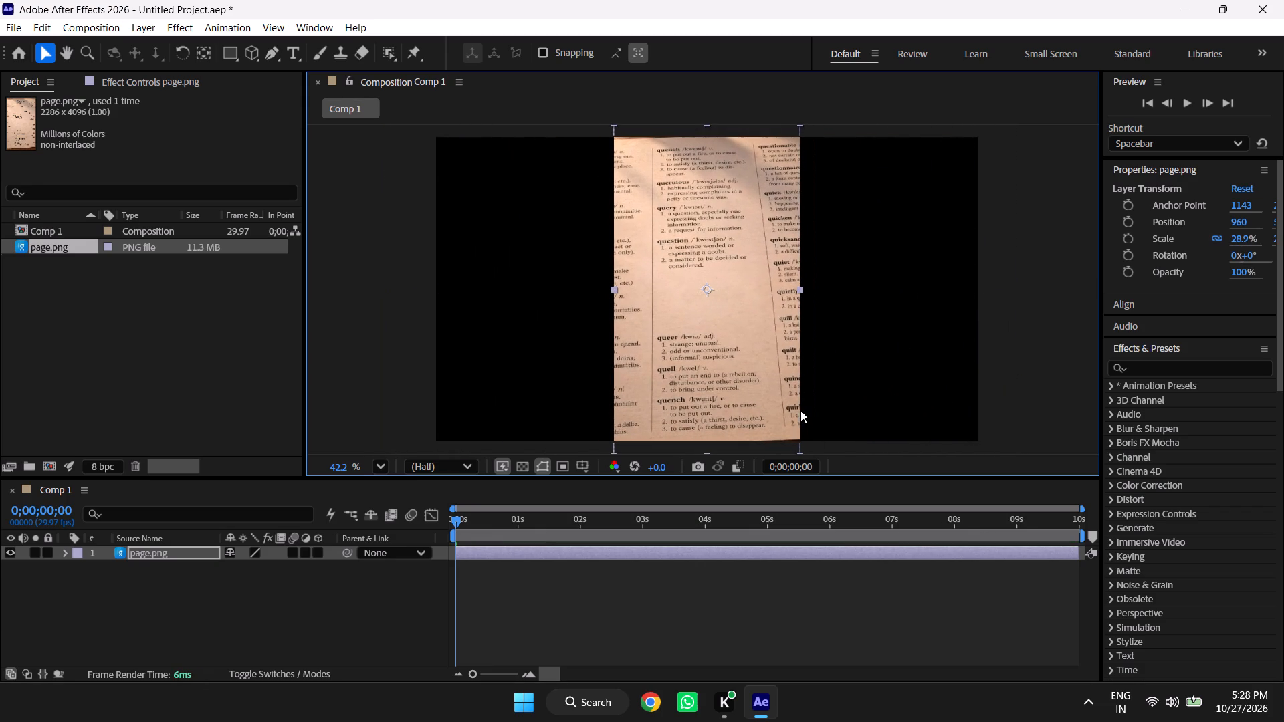
left_click_drag(800, 410, 798, 412)
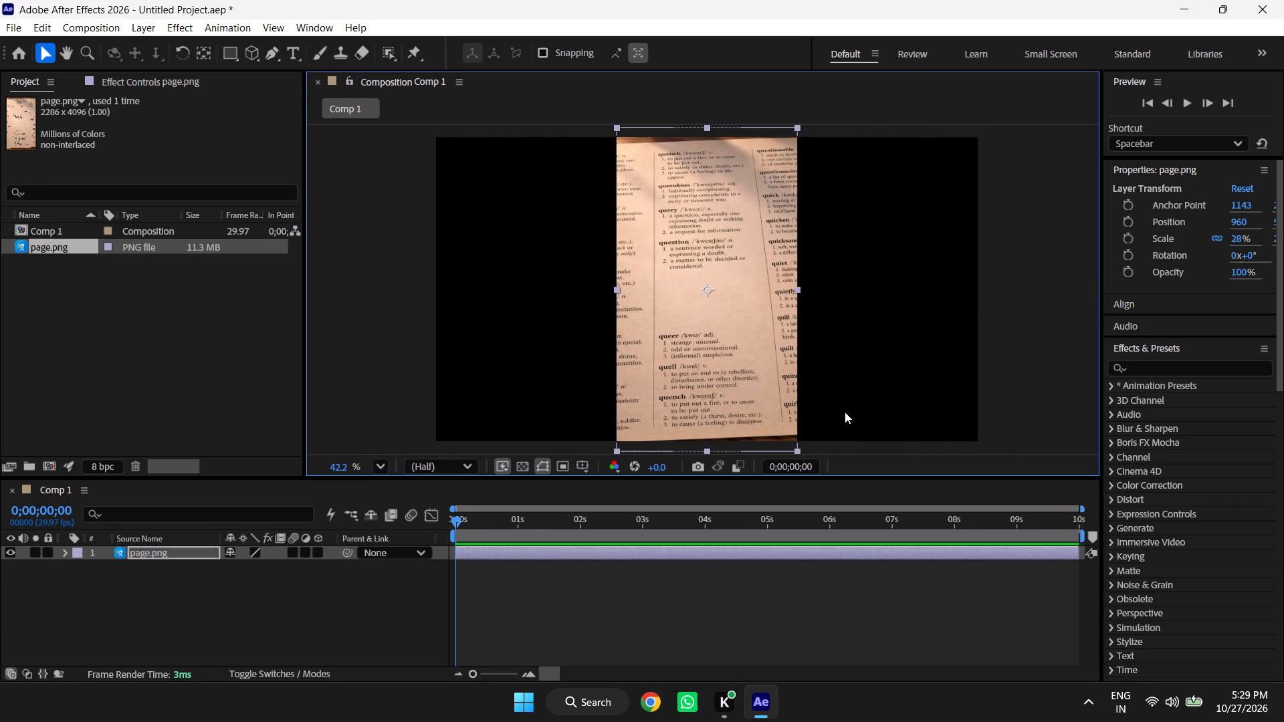
left_click(1004, 355)
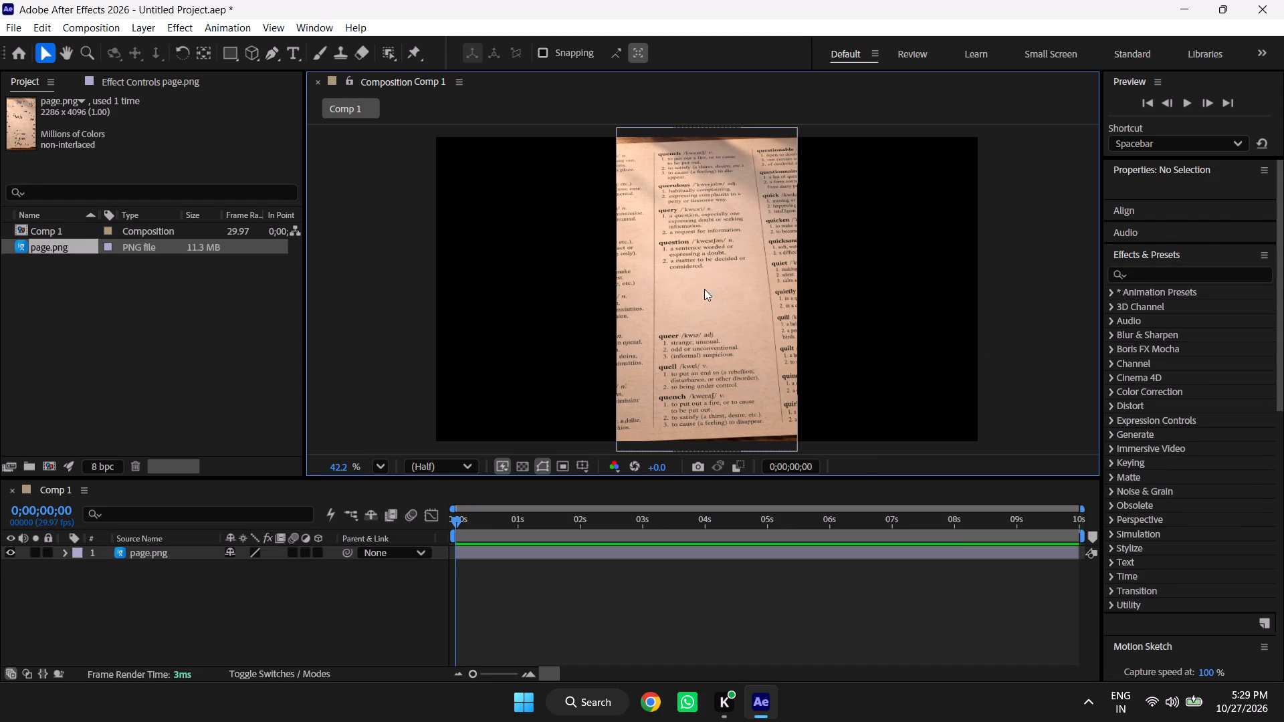
Add a text layer reading QUEEN in the page's blank gap between the "question" and "queer" entries.
scroll(713, 295, "up", 7)
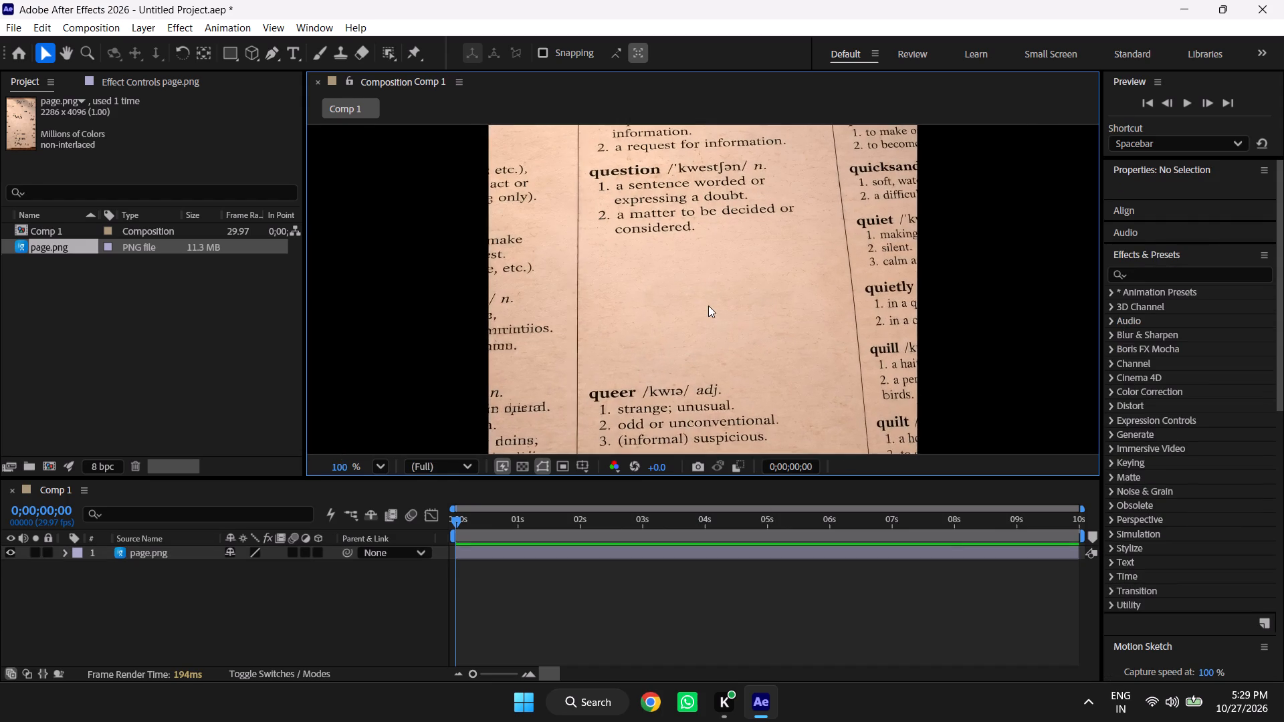
scroll(716, 315, "up", 3)
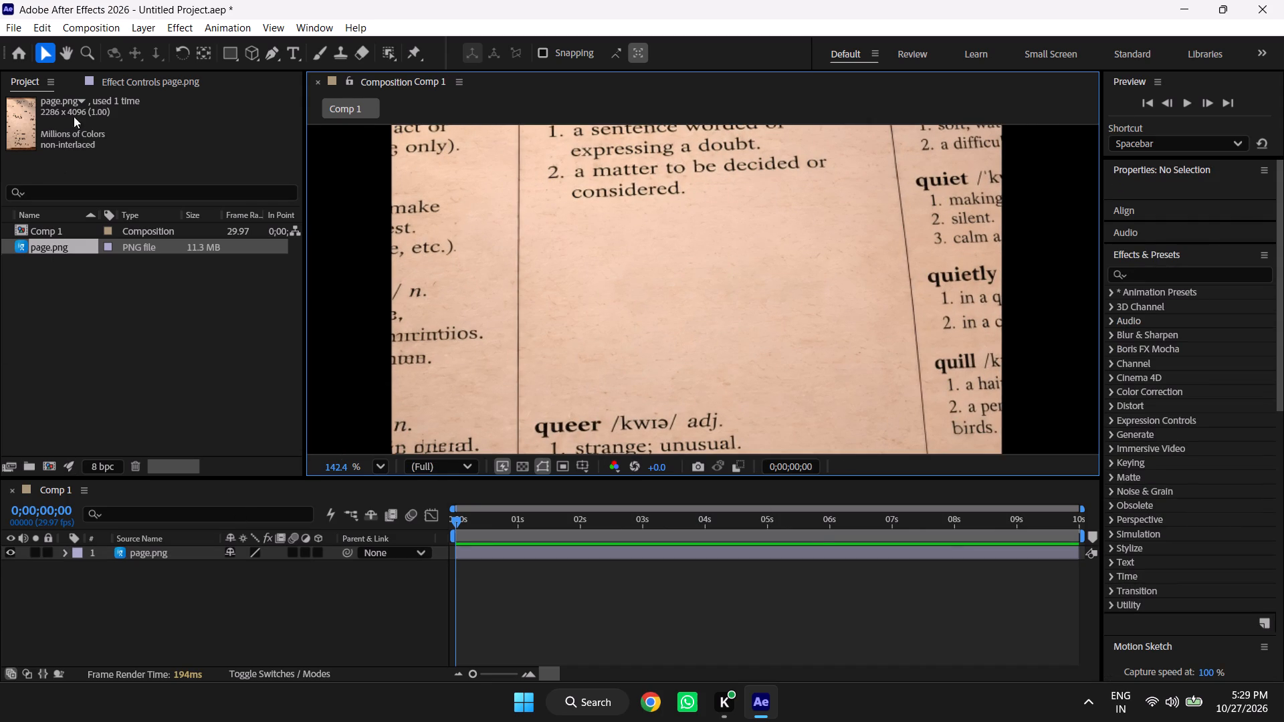
left_click(297, 55)
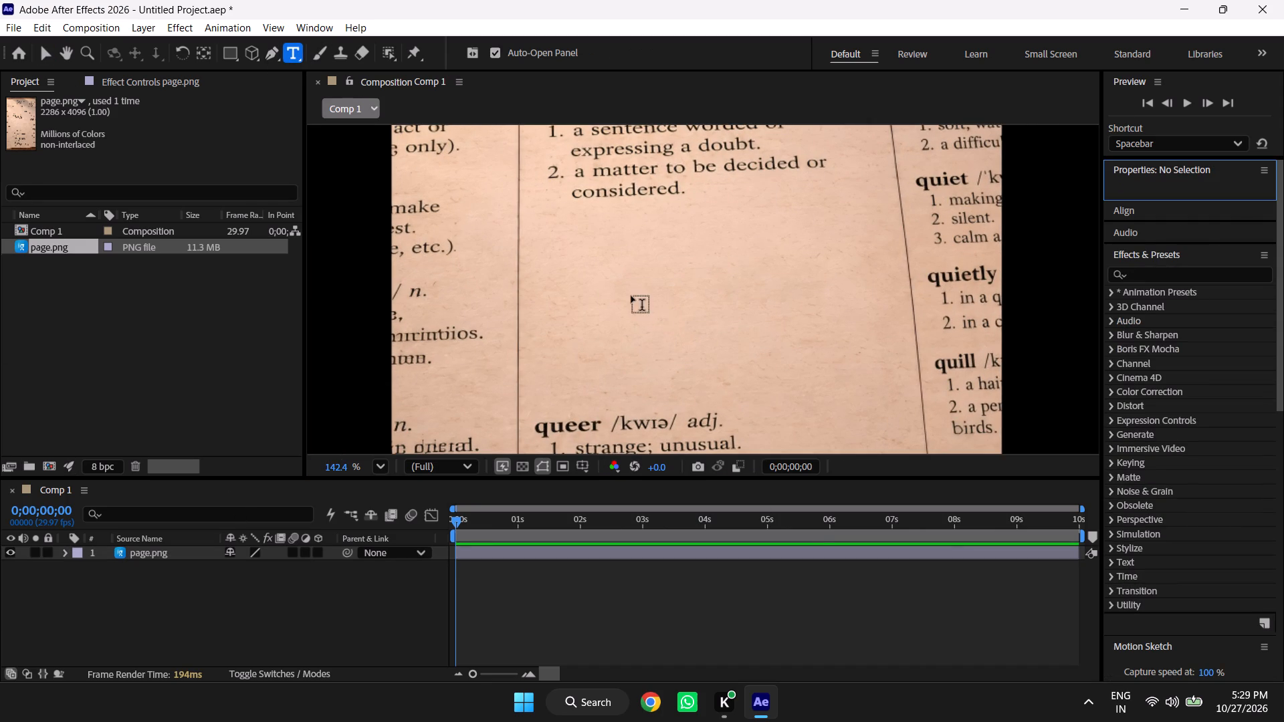
left_click(631, 296)
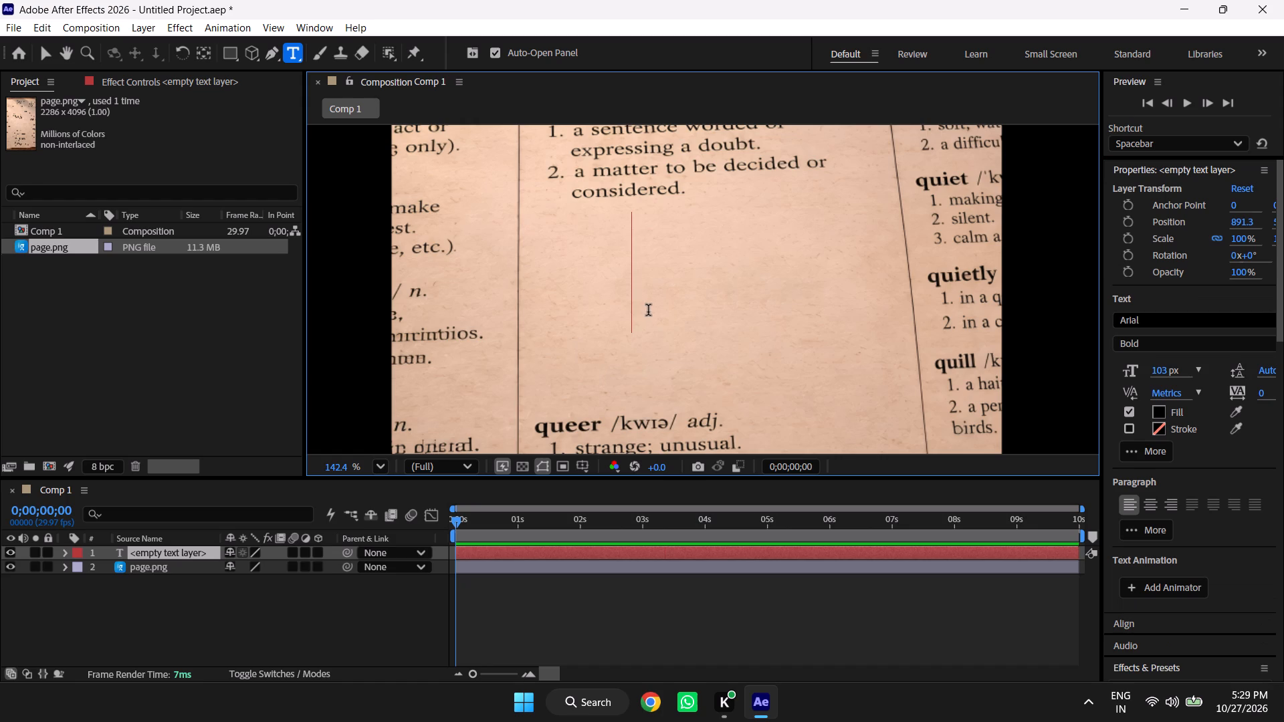
type("QUEEN")
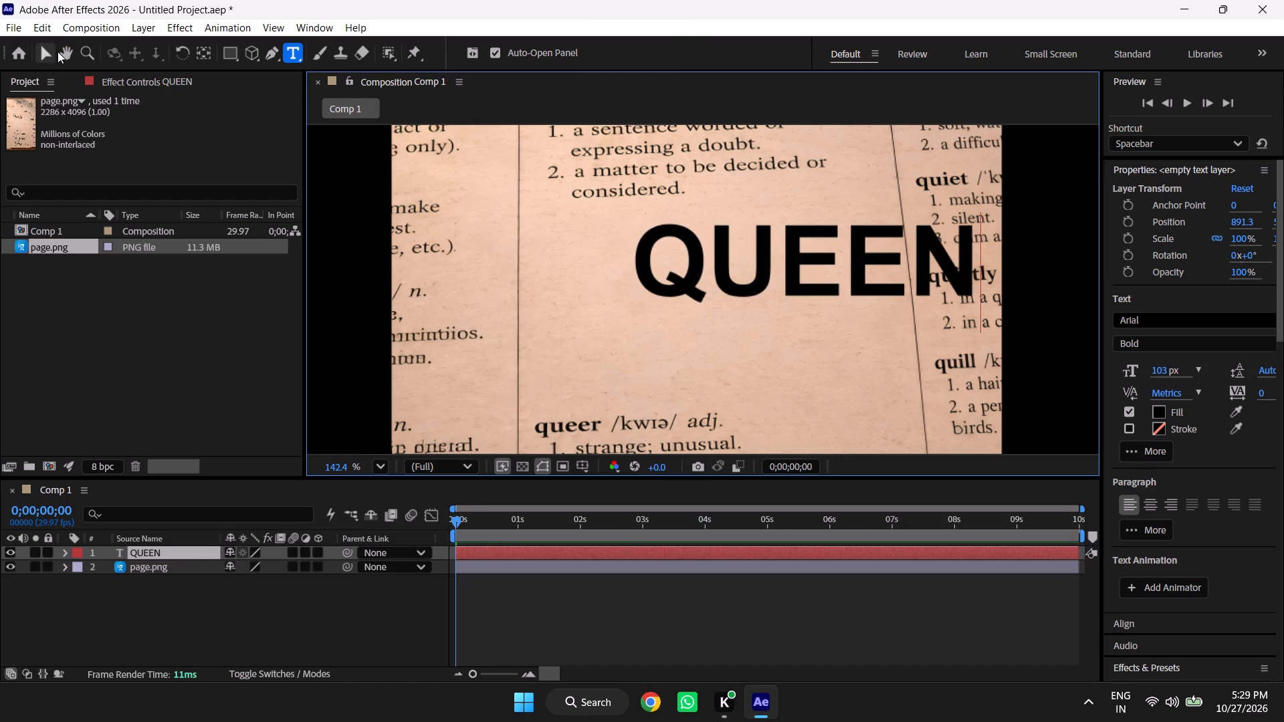
Move the QUEEN text into the middle column's blank gap, at an X position of about 801.
left_click(39, 51)
left_click_drag(898, 266, 843, 292)
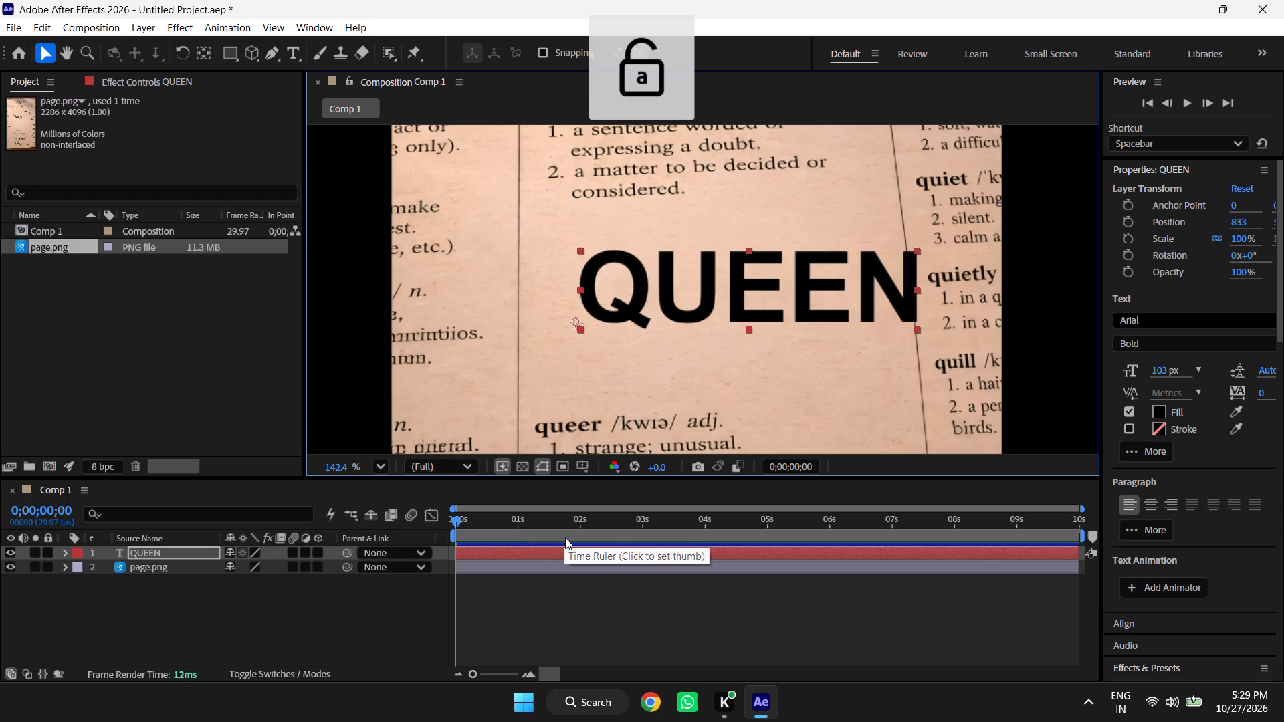
left_click_drag(764, 285, 700, 300)
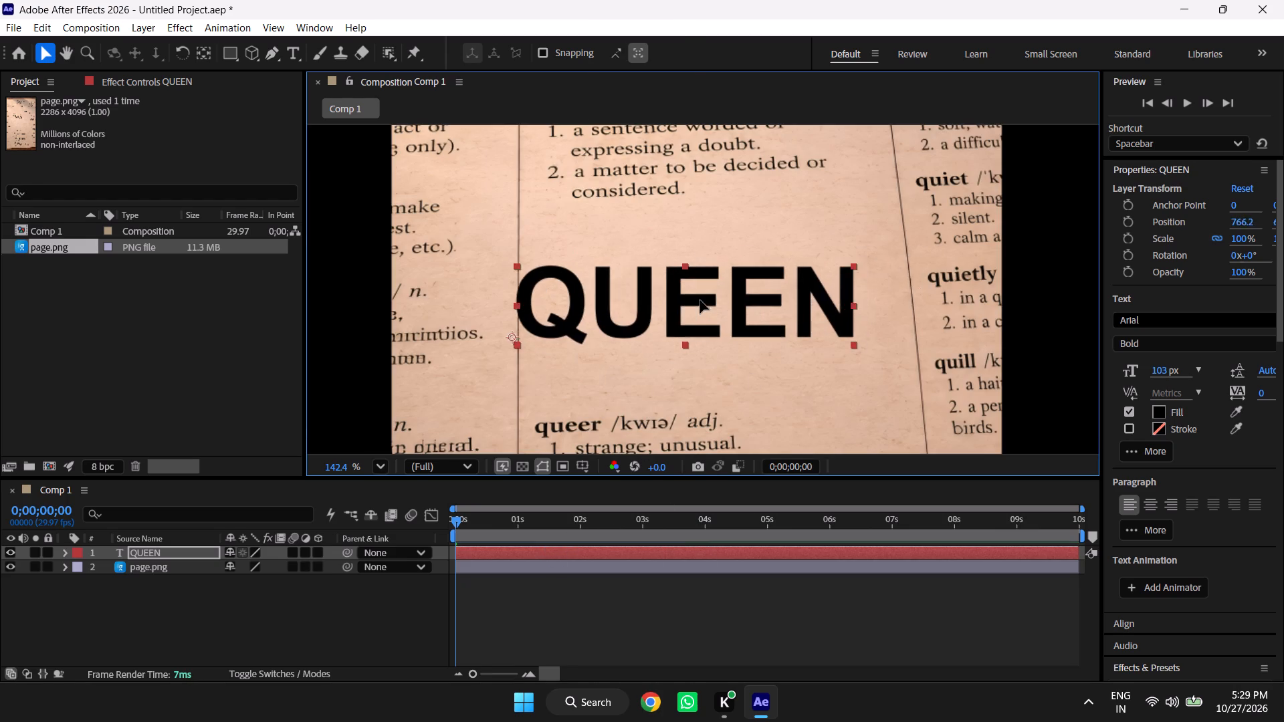
left_click_drag(700, 300, 734, 295)
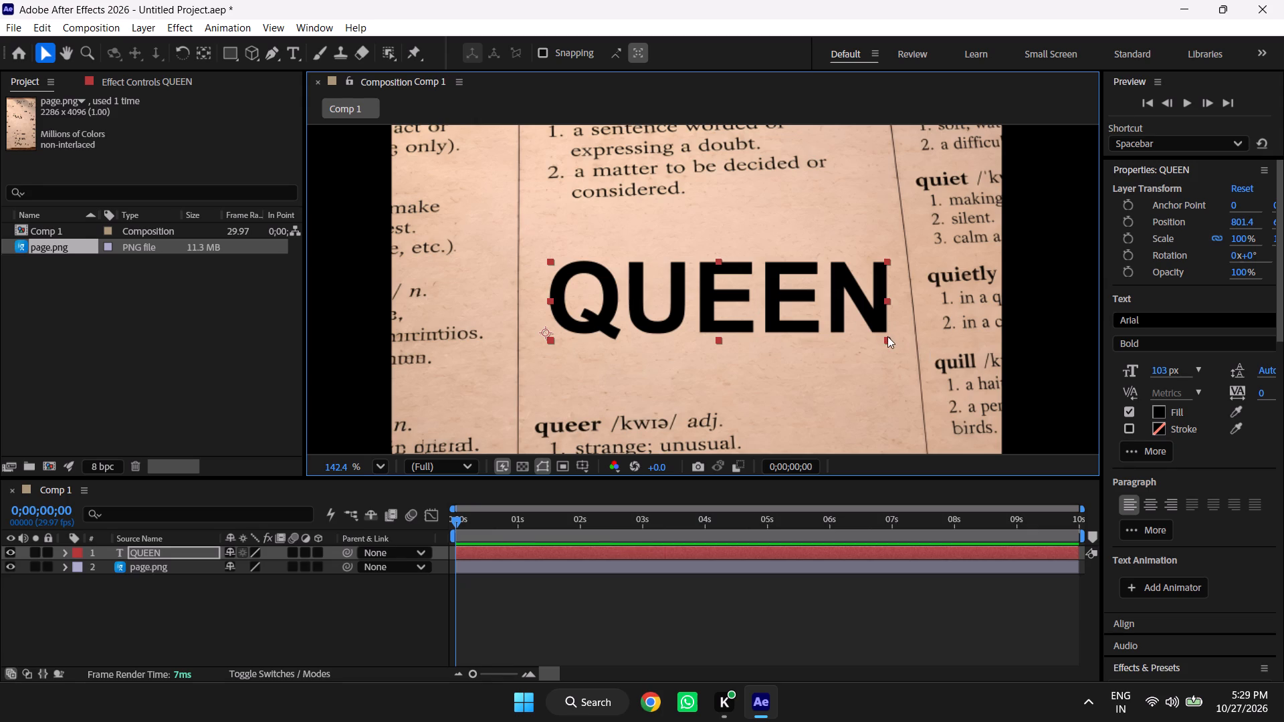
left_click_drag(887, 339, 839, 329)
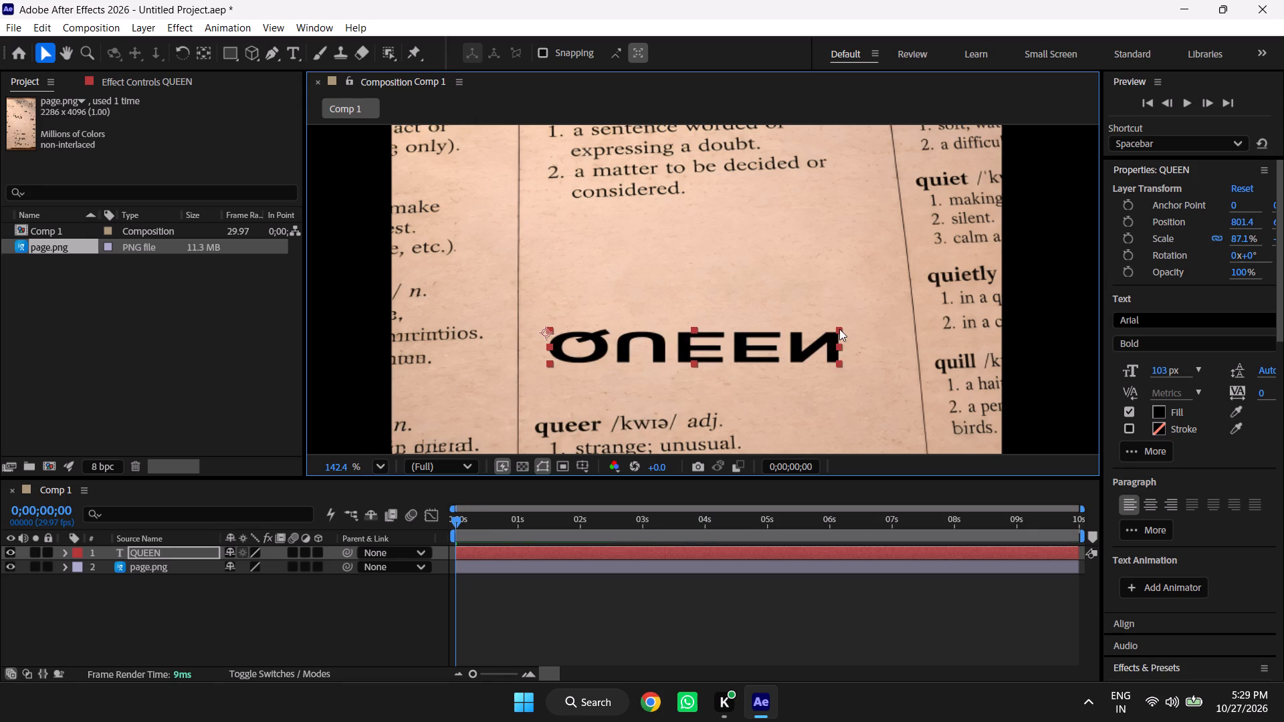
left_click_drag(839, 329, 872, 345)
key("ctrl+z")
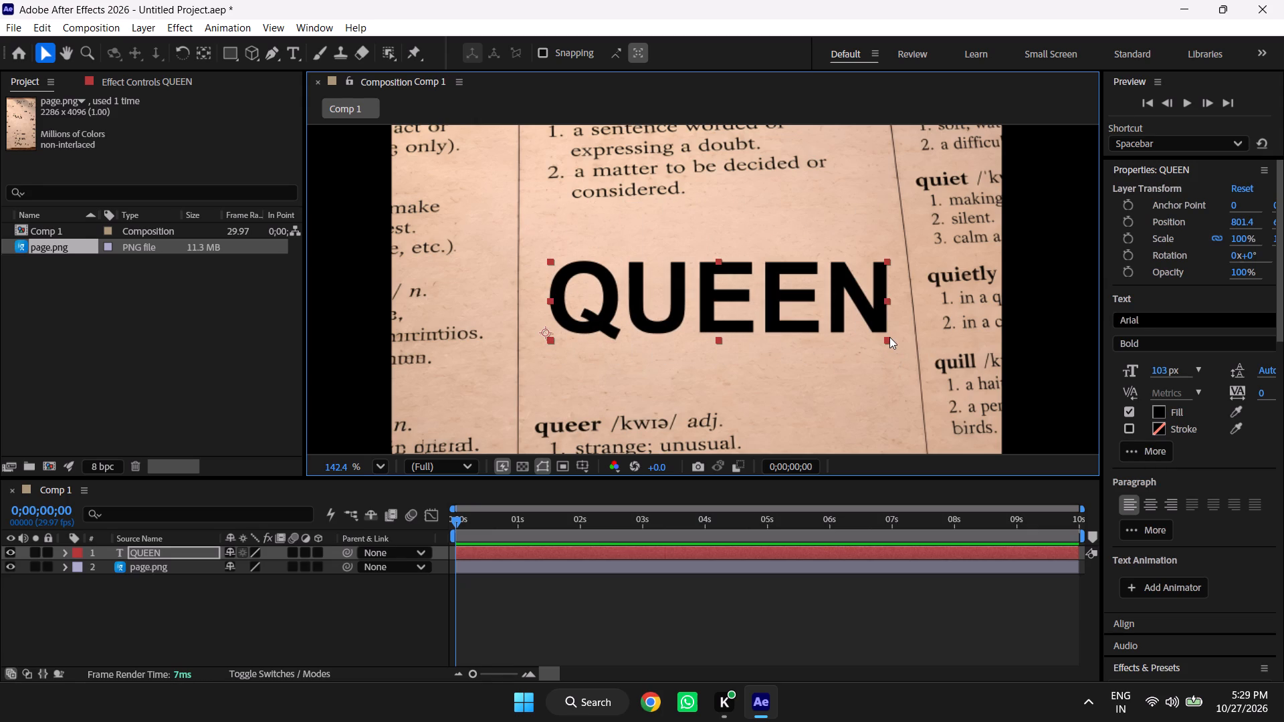
Scale the QUEEN text layer down proportionally to about 71.5%.
left_click_drag(889, 337, 817, 324)
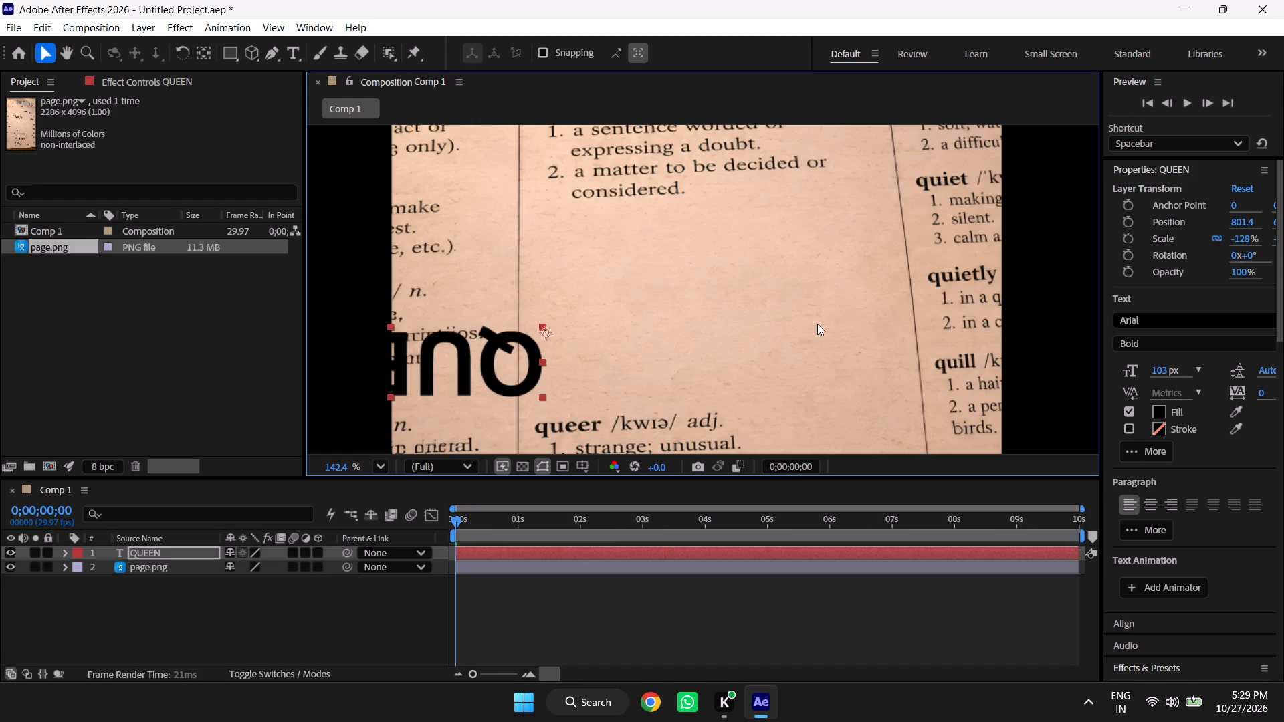
left_click_drag(817, 324, 808, 330)
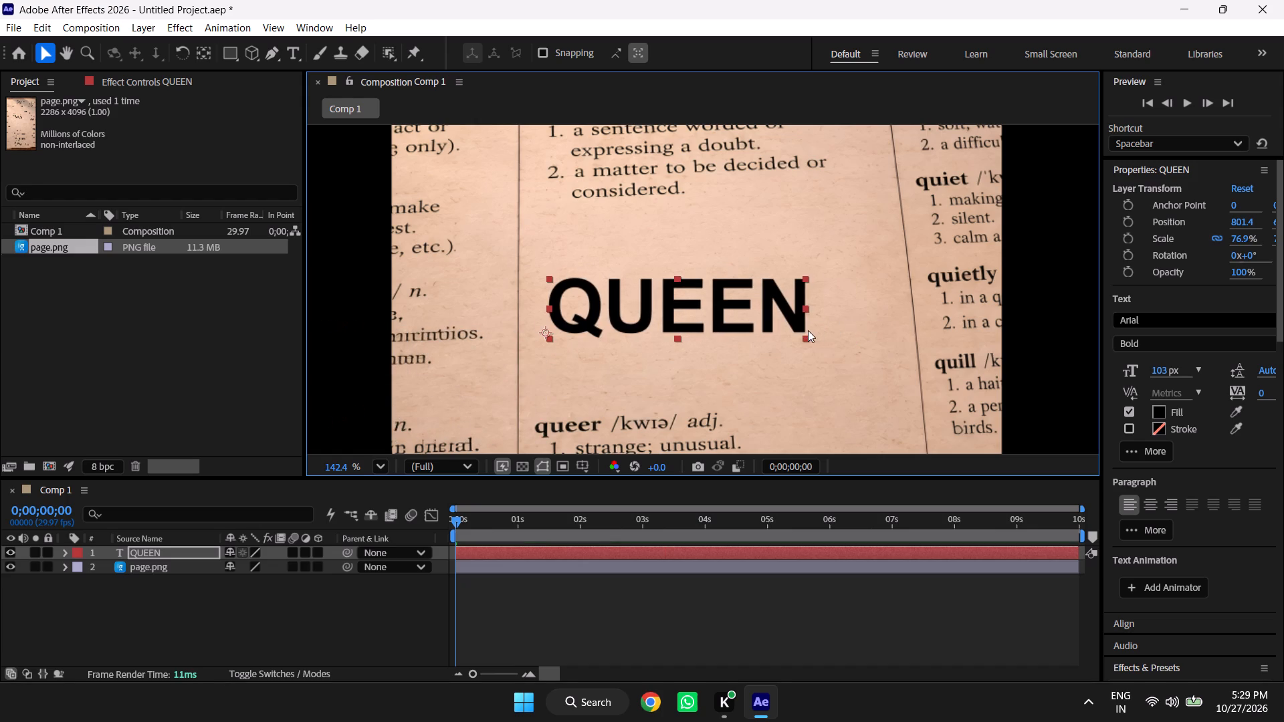
left_click_drag(808, 330, 754, 335)
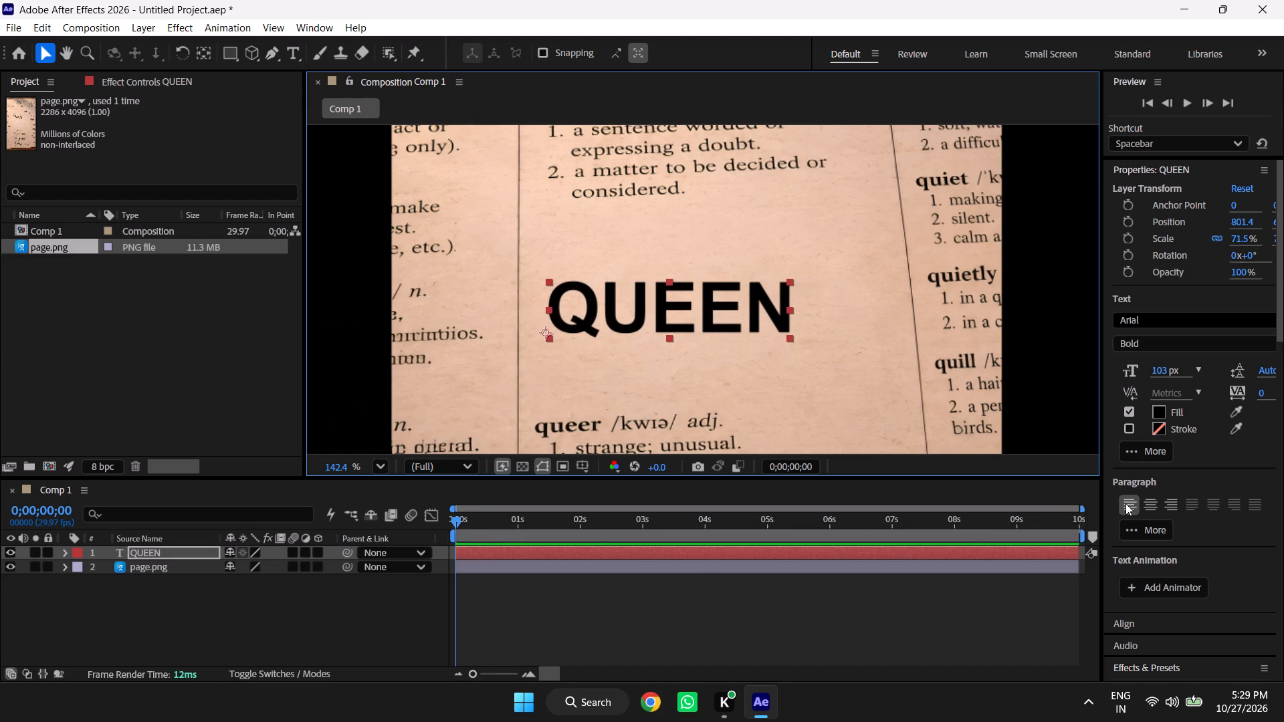
Set the QUEEN text's font size to 72 px.
left_click(1196, 373)
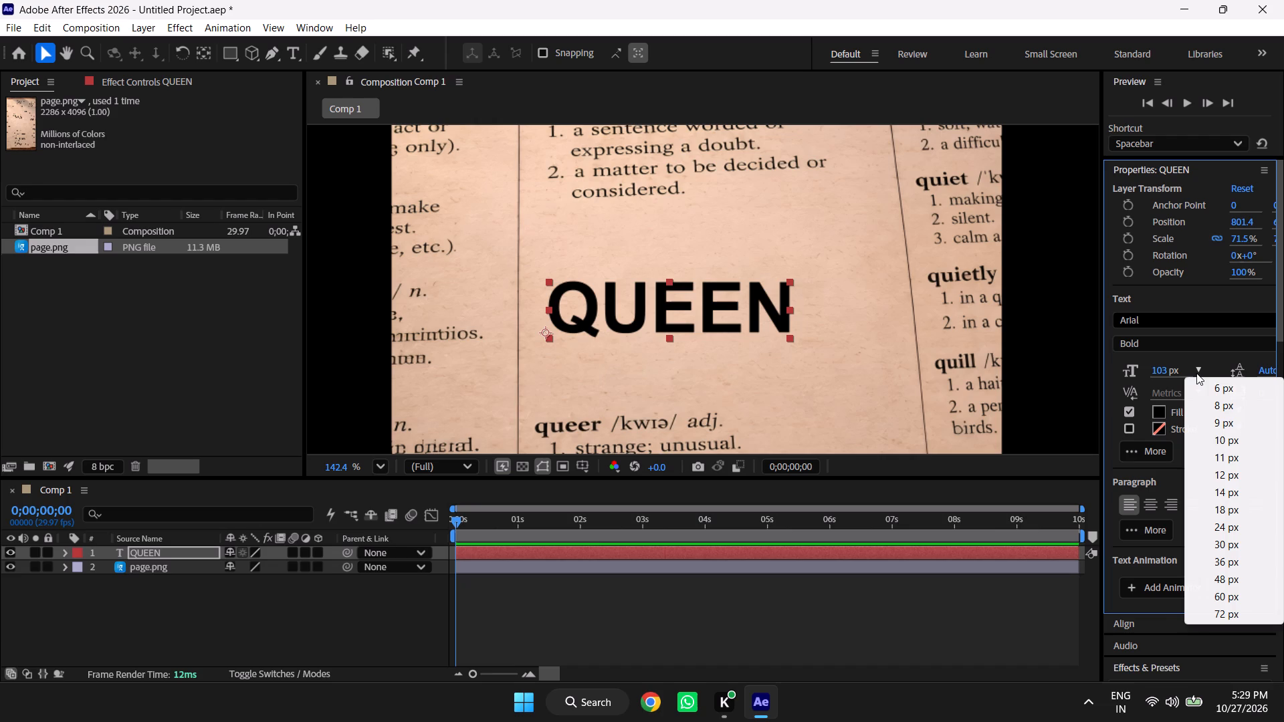
left_click(1228, 613)
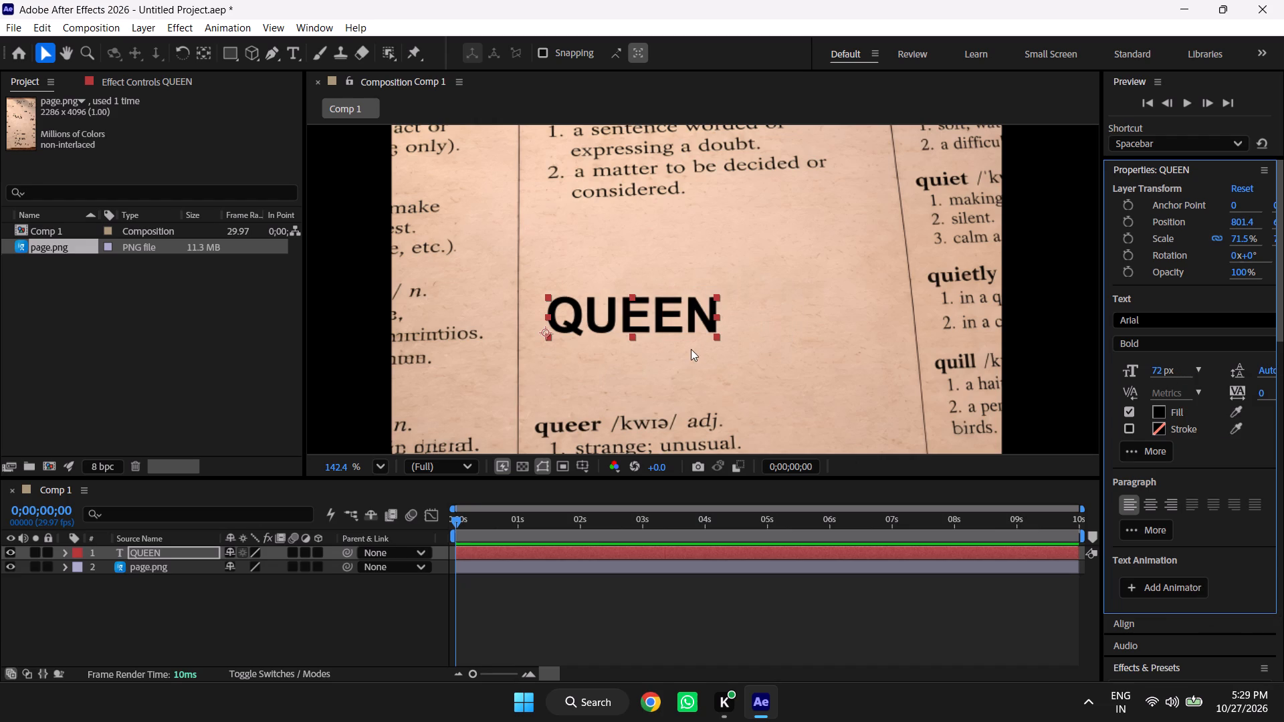
Center the QUEEN text in the blank gap of the middle column, at an X position of about 856.
left_click_drag(666, 312, 716, 293)
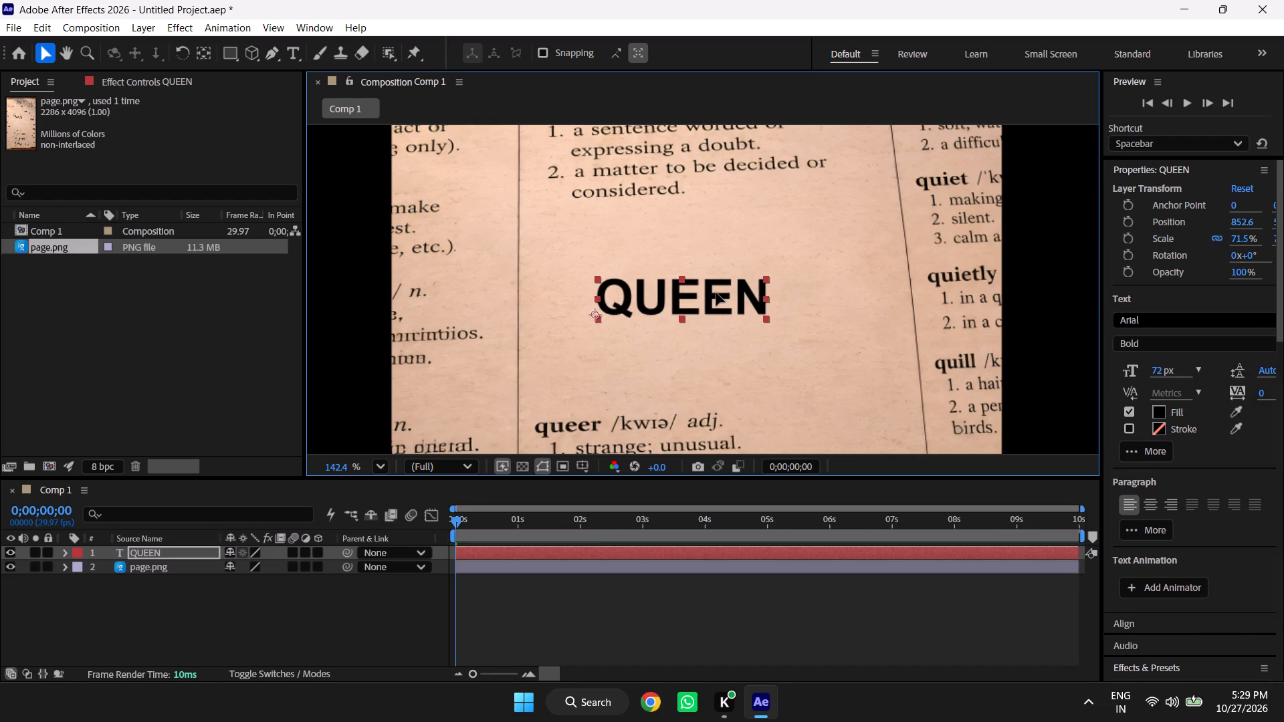
left_click_drag(716, 293, 718, 293)
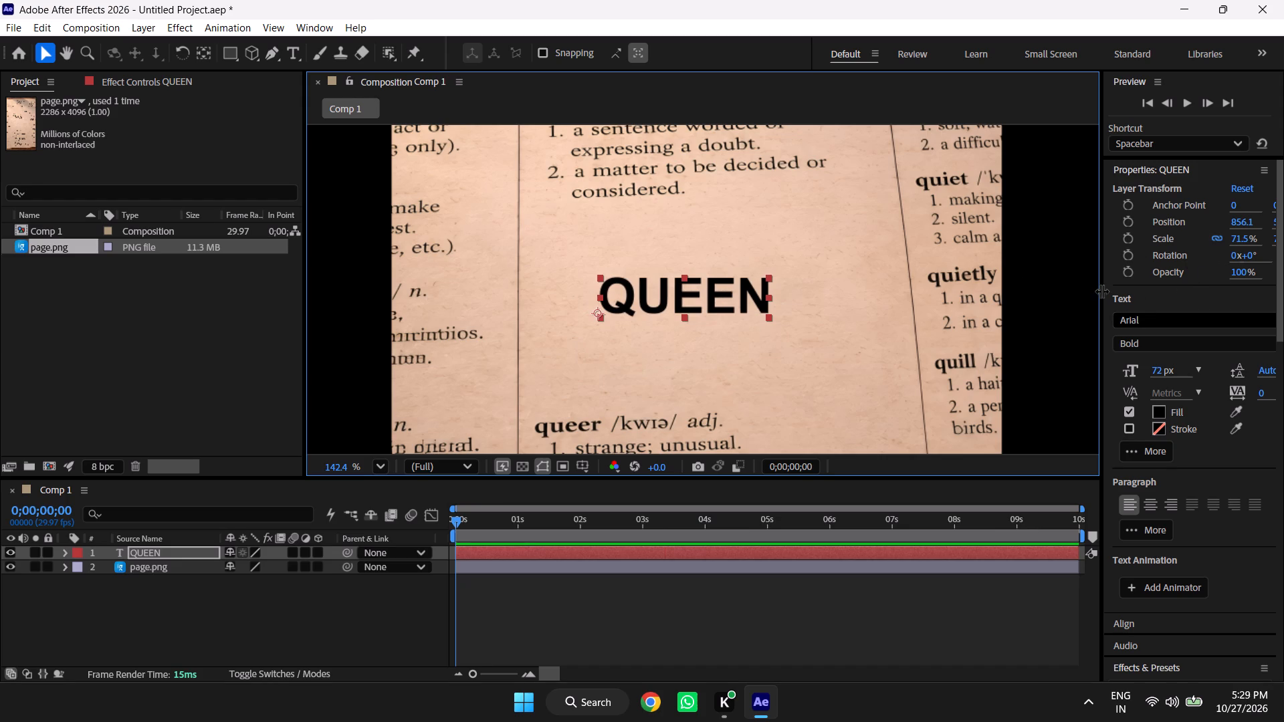
Widen the Properties panel so the QUEEN layer's full transform and text settings fit.
left_click_drag(1100, 291, 1023, 306)
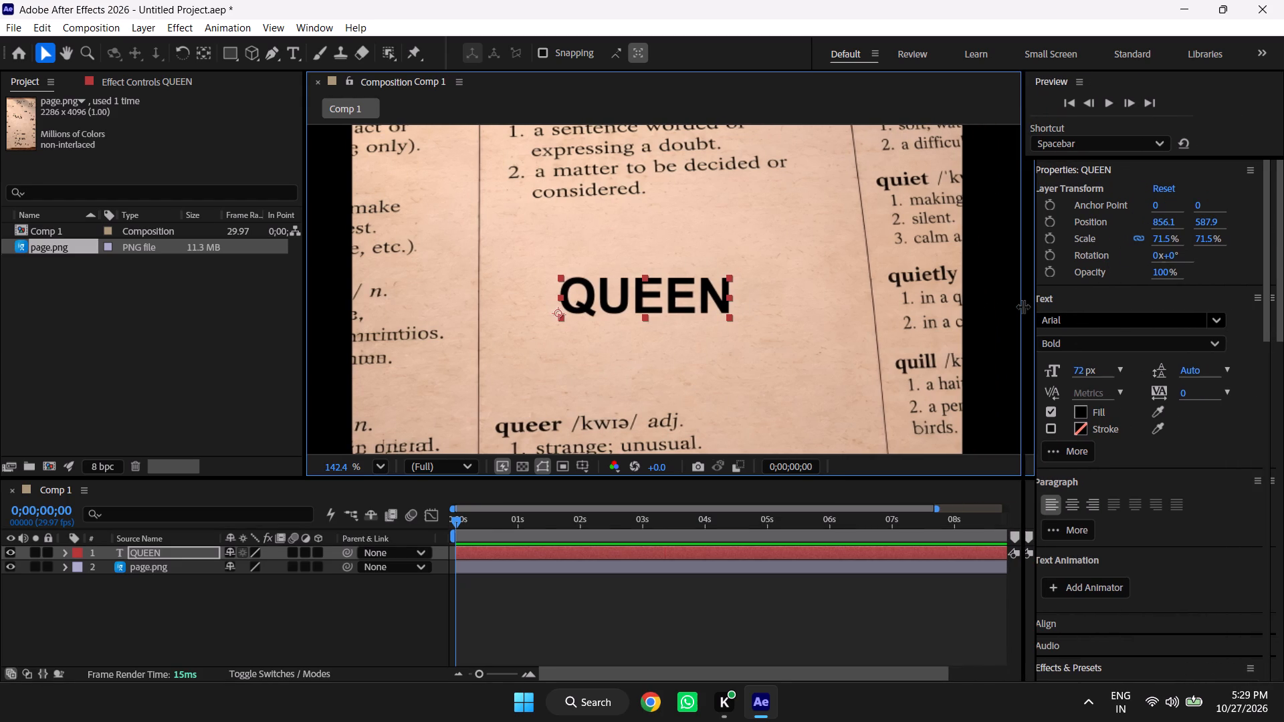
left_click_drag(1023, 306, 1037, 315)
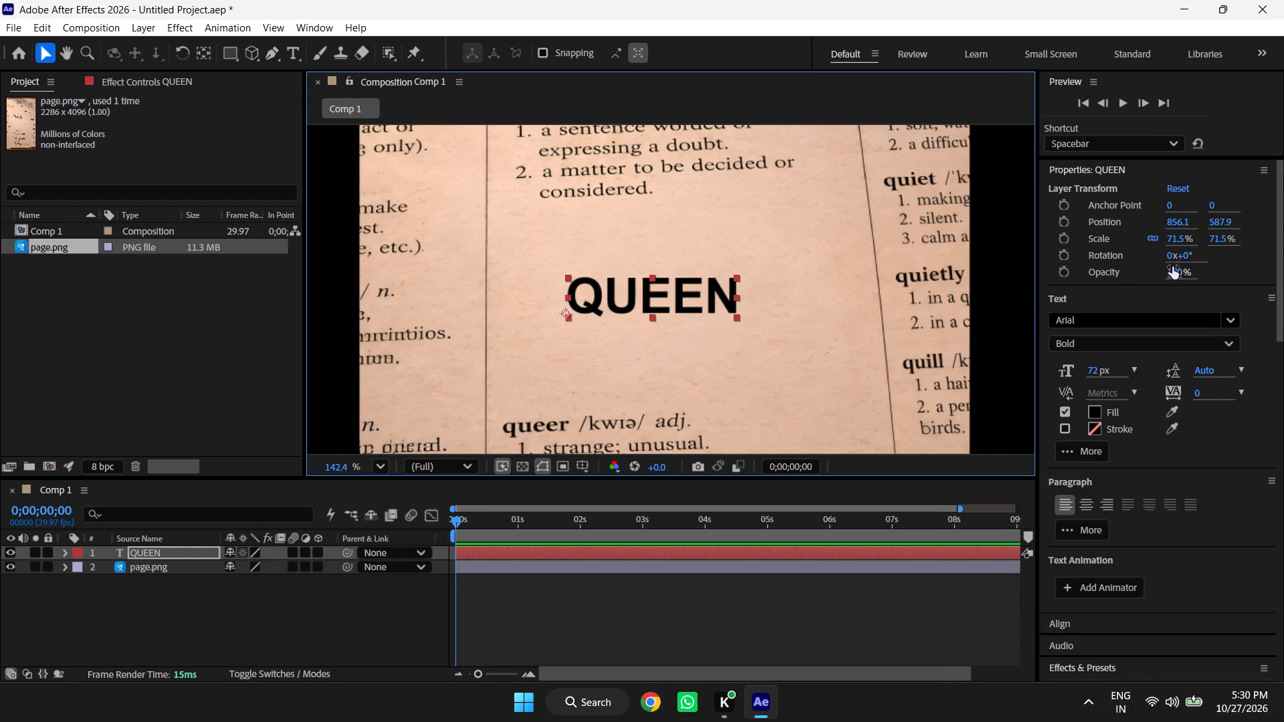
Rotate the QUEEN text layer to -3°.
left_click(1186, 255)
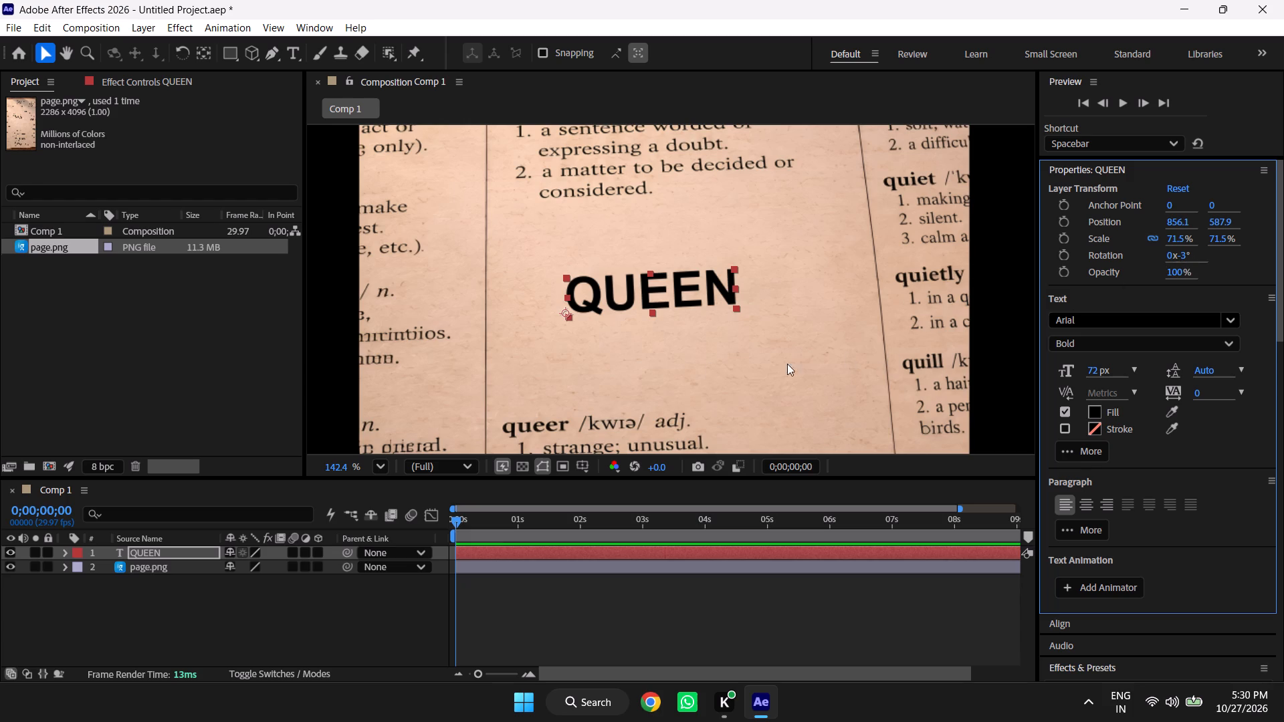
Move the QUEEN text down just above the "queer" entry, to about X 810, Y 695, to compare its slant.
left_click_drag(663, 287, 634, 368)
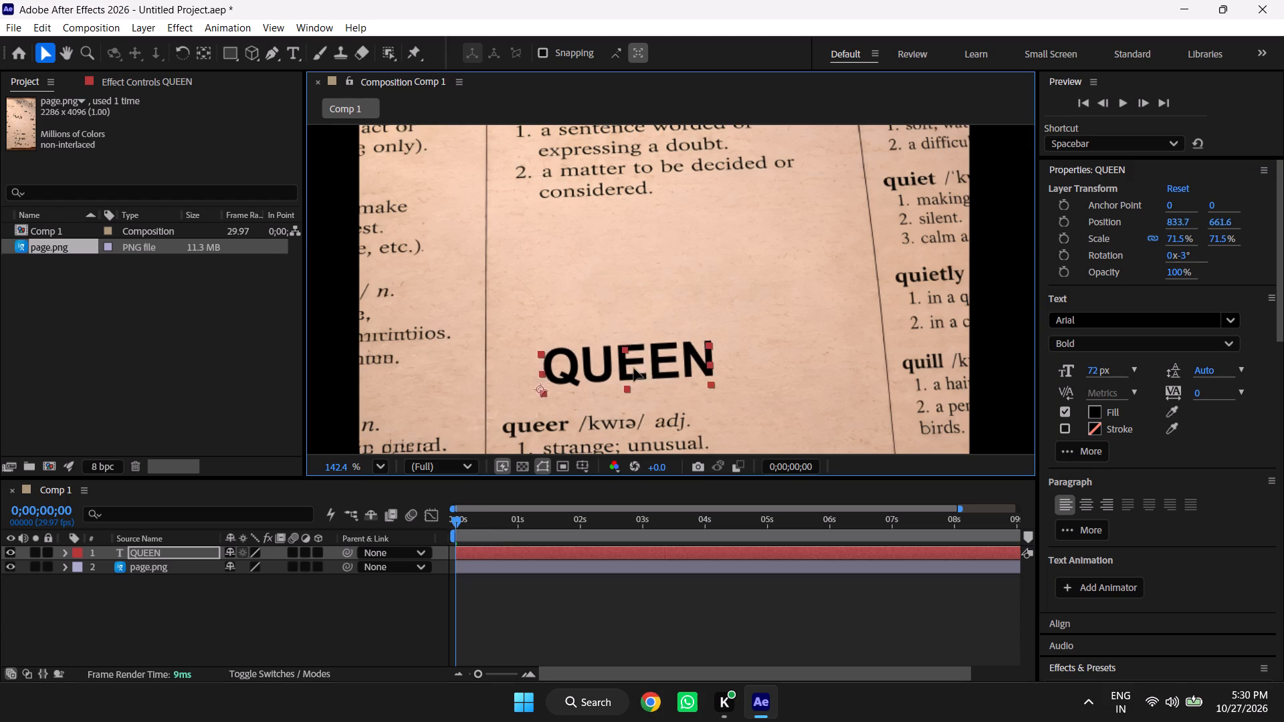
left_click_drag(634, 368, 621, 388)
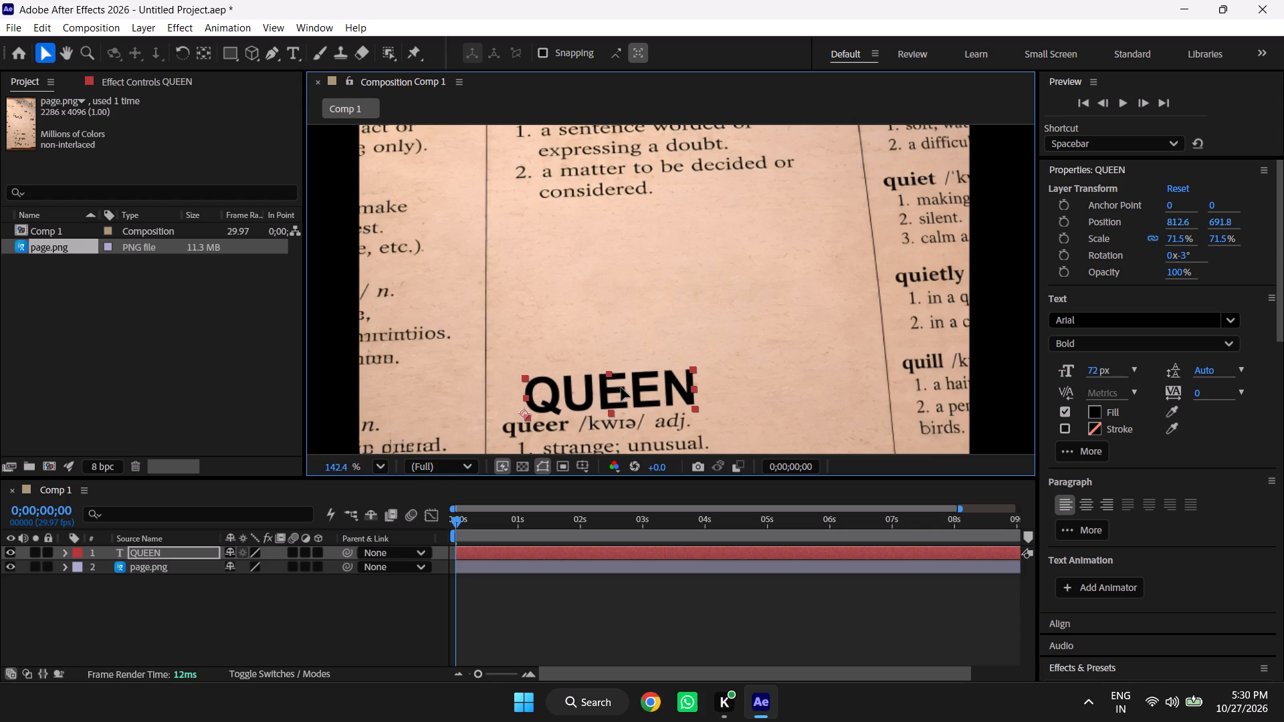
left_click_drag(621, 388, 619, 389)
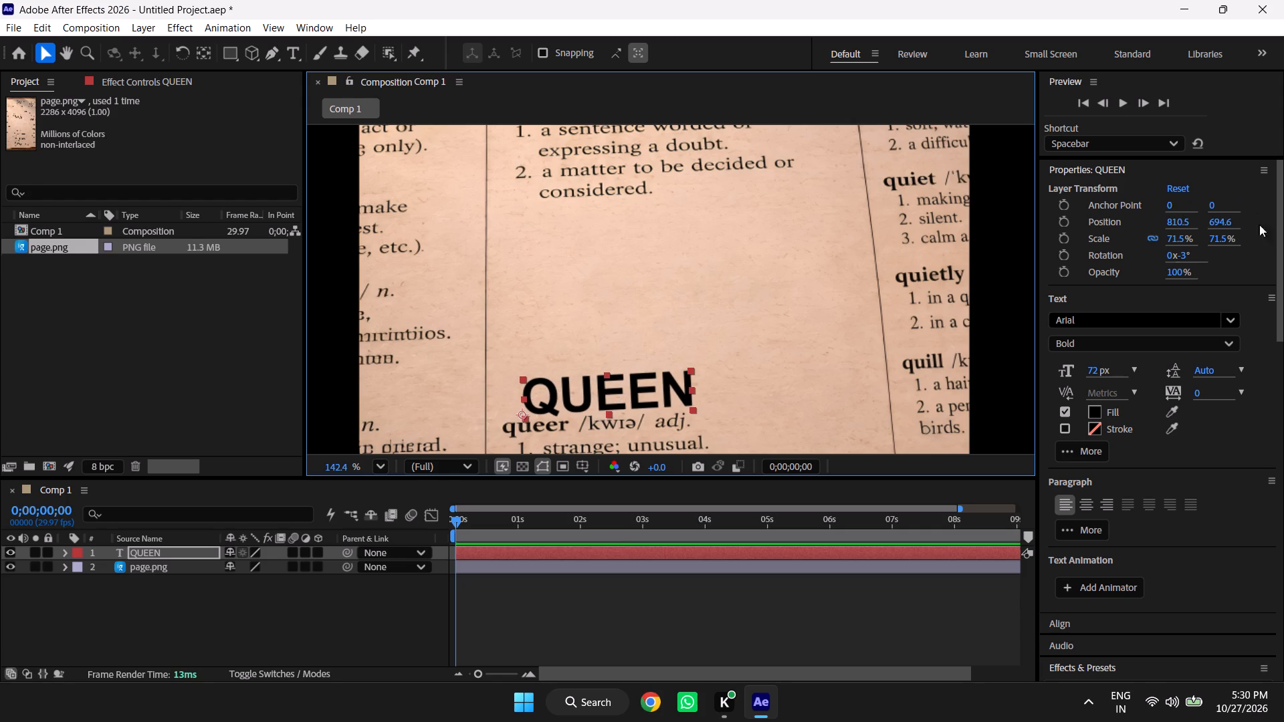
Set the QUEEN text layer's rotation to -2°.
double_click(1182, 258)
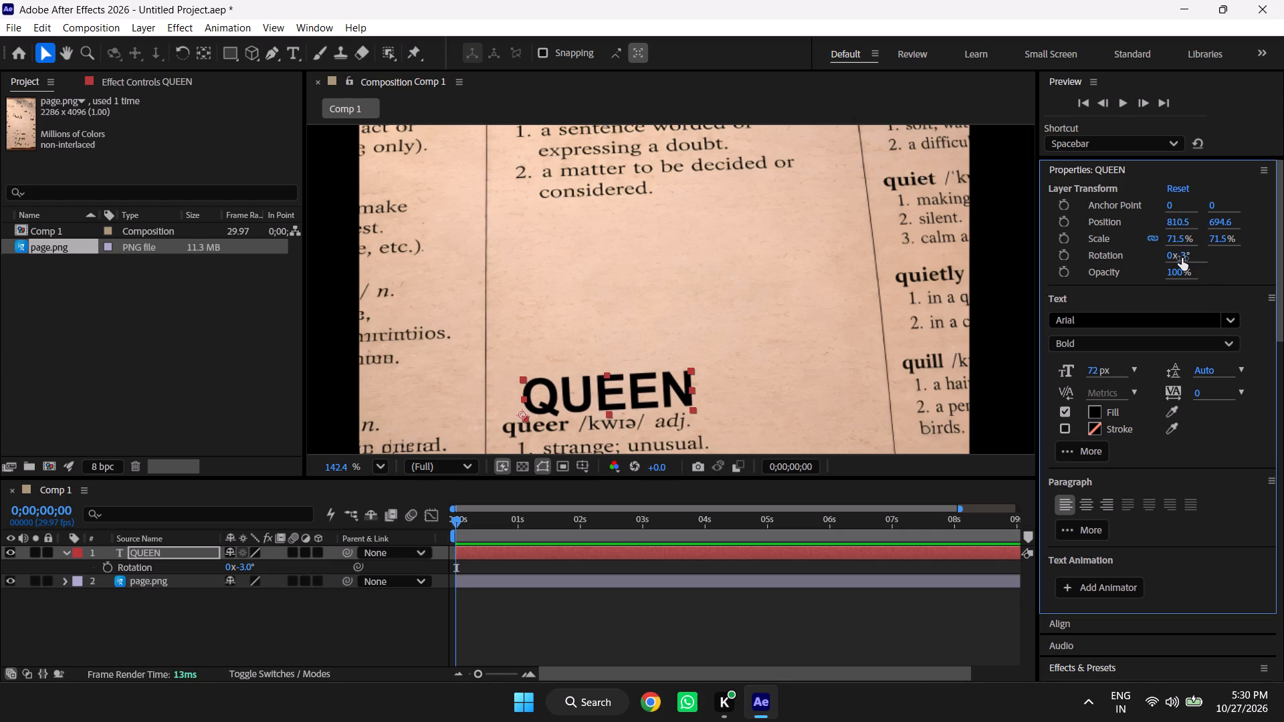
left_click(1184, 256)
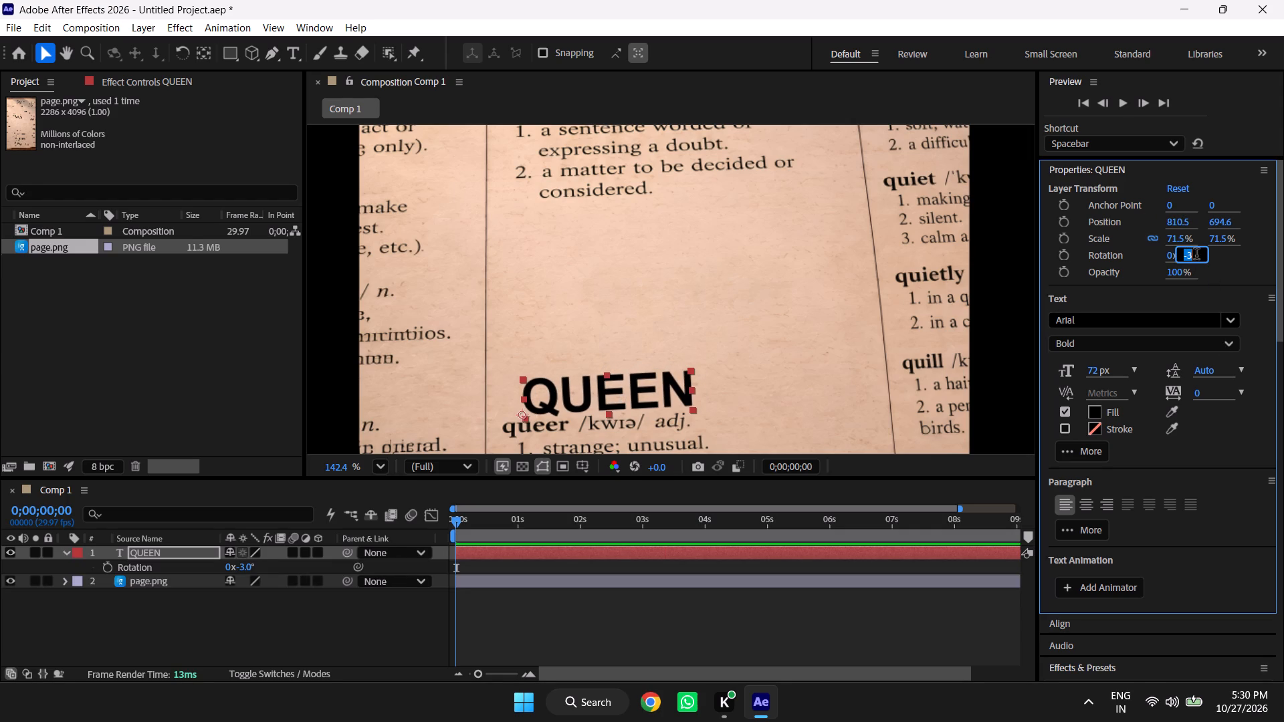
left_click(1196, 255)
key("BackSpace")
key("2")
left_click(1233, 287)
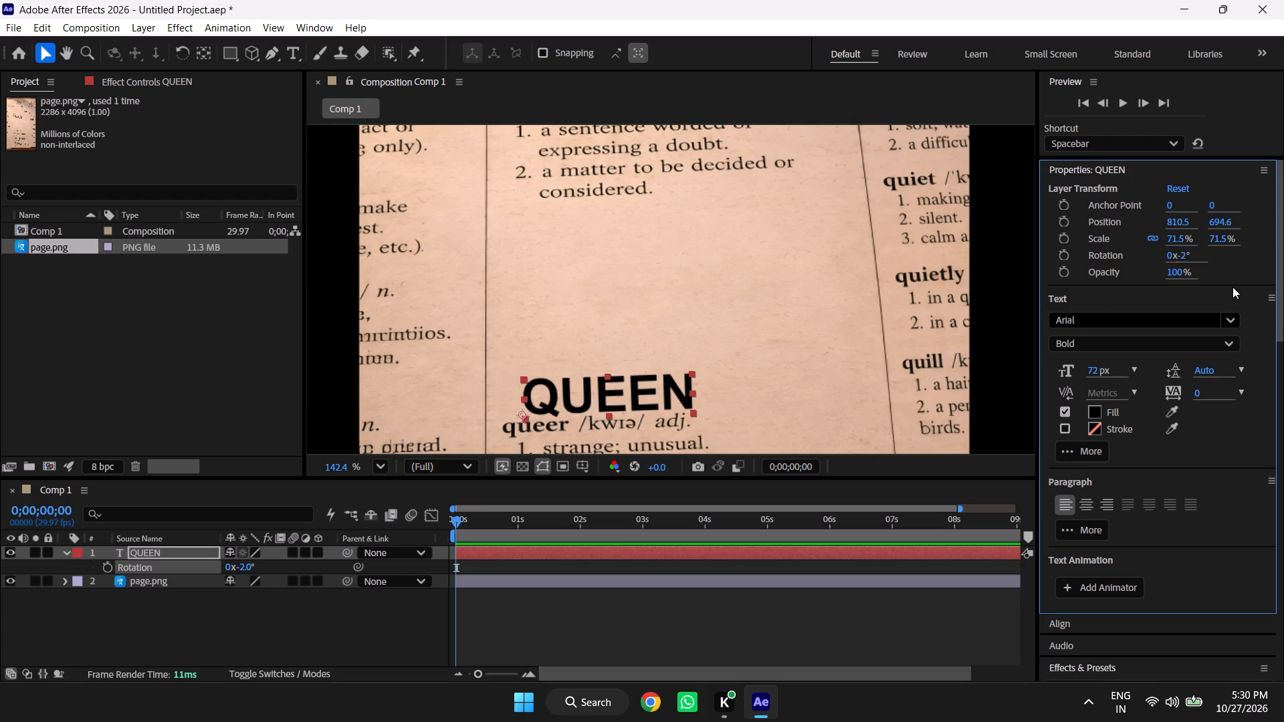
Move the QUEEN text back into the middle column's blank gap, at about X 886, Y 596.
left_click_drag(617, 391, 683, 302)
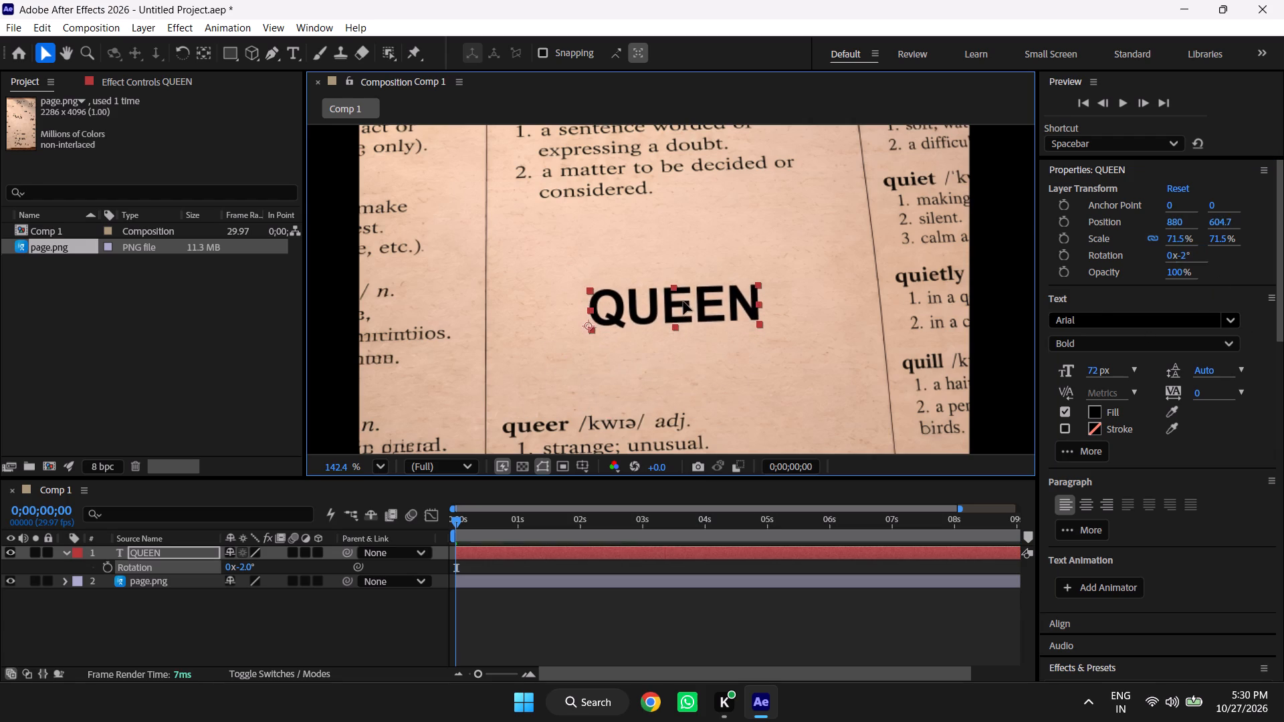
left_click_drag(683, 302, 689, 297)
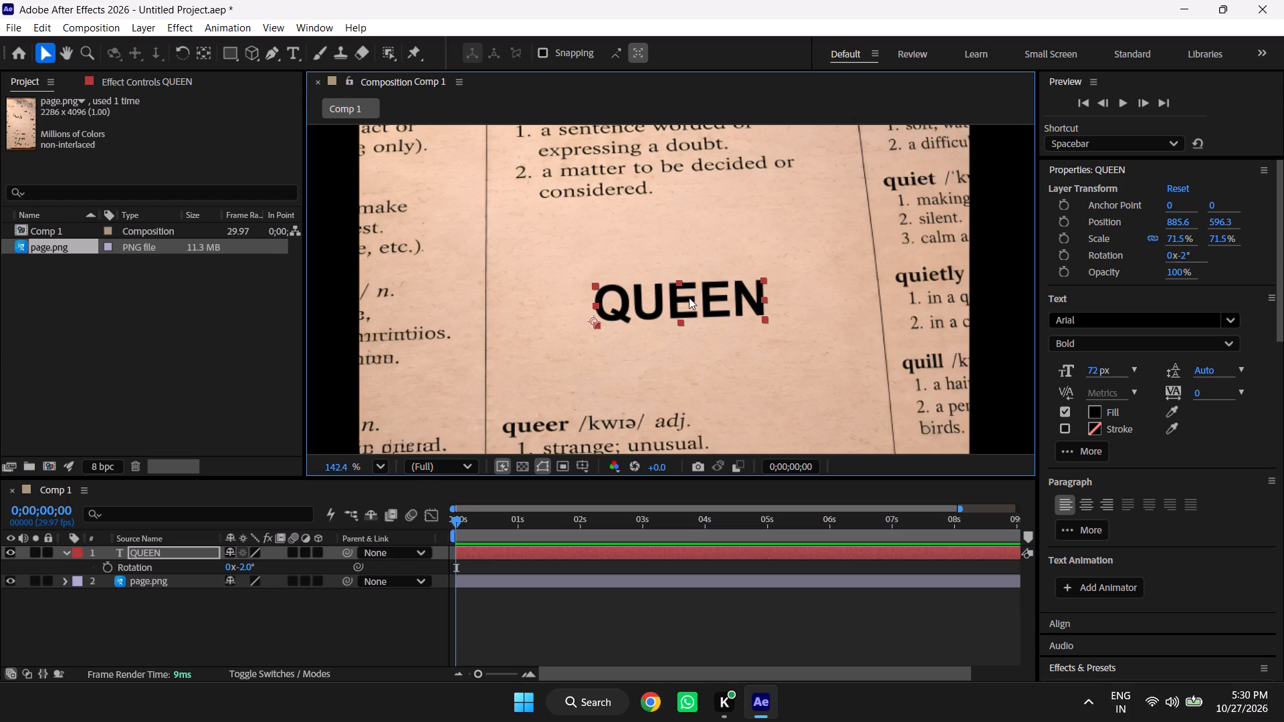
Examine the QUEEN text's placement and tilt against the whole page and in close-up.
left_click(691, 371)
scroll(710, 233, "down", 8)
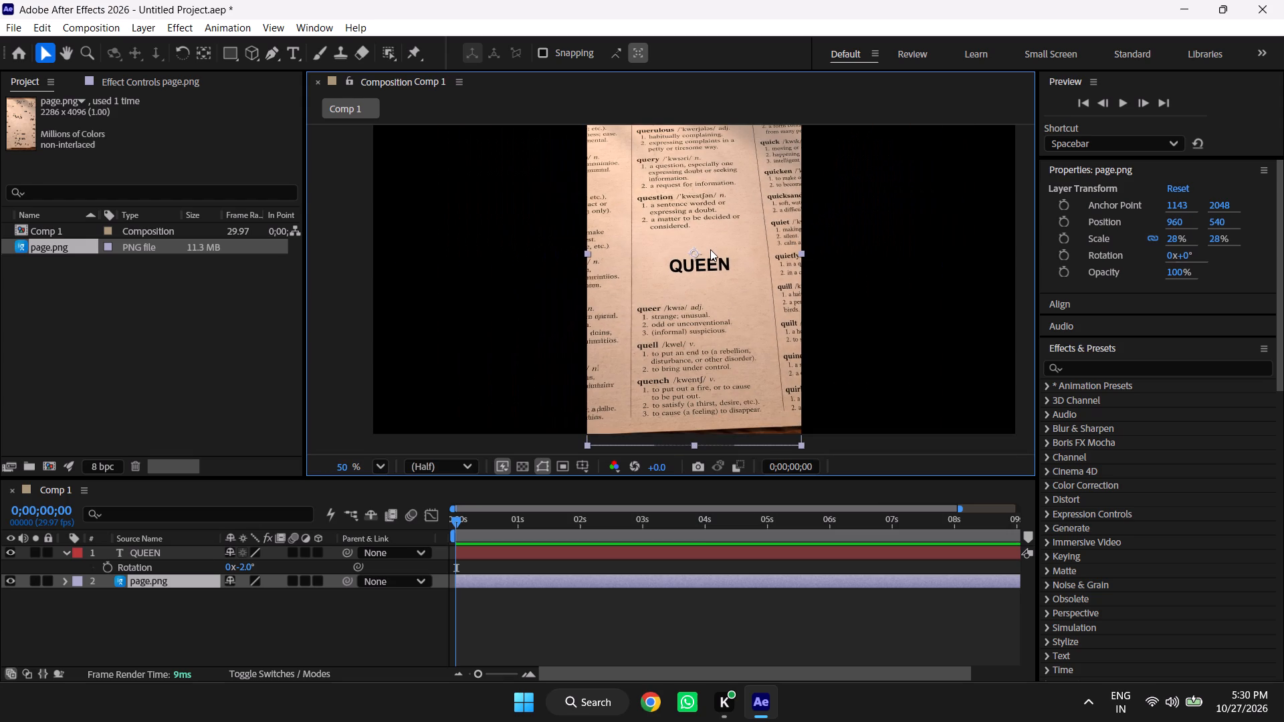
scroll(736, 305, "down", 3)
scroll(736, 305, "up", 1)
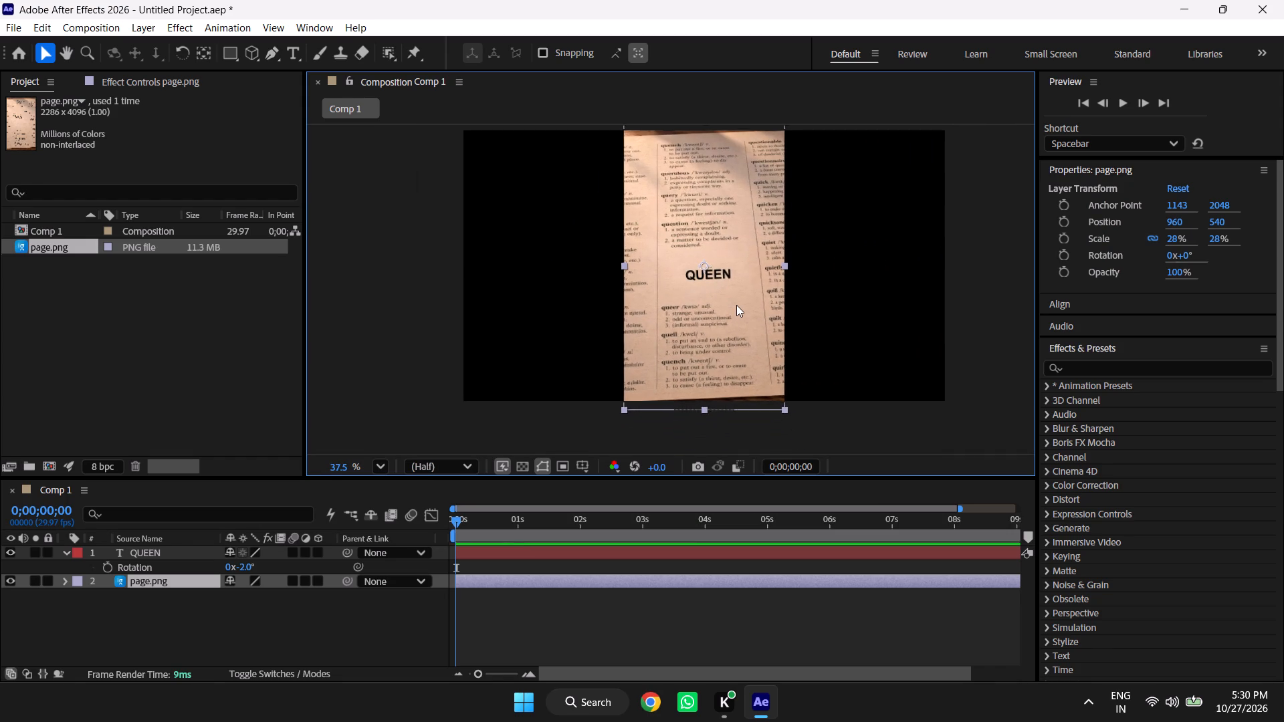
scroll(736, 305, "up", 1)
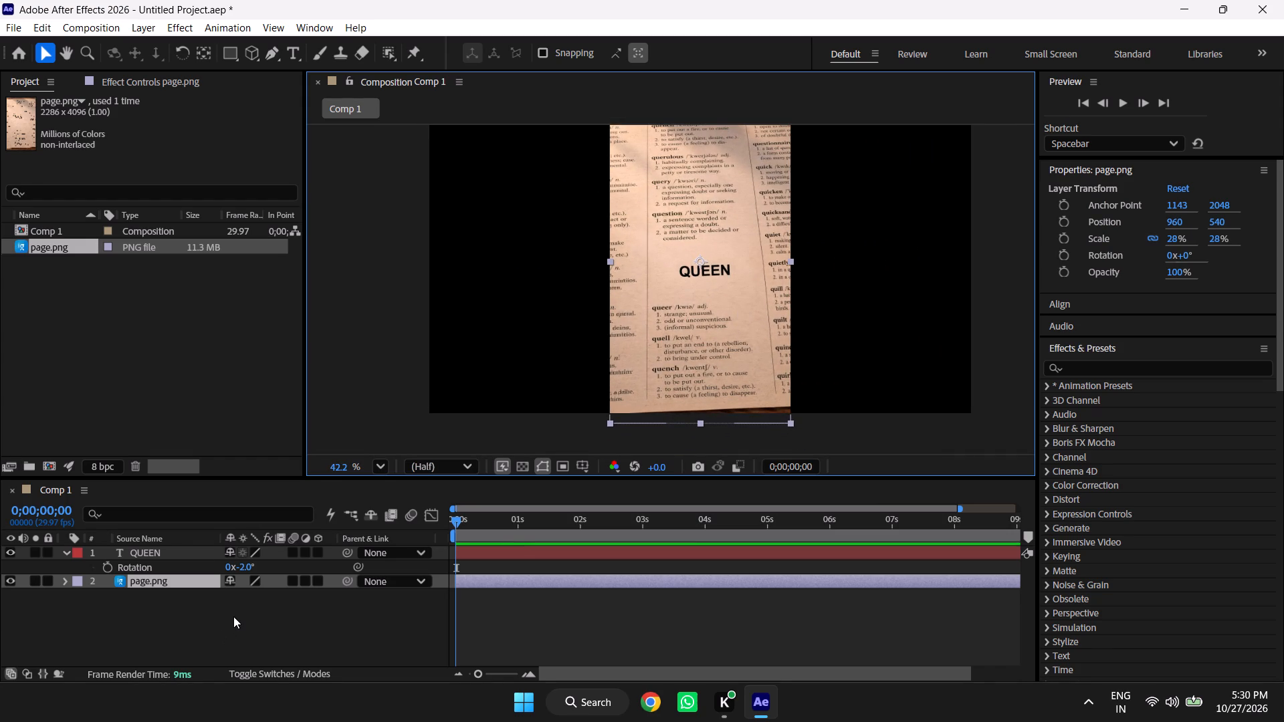
scroll(752, 237, "up", 6)
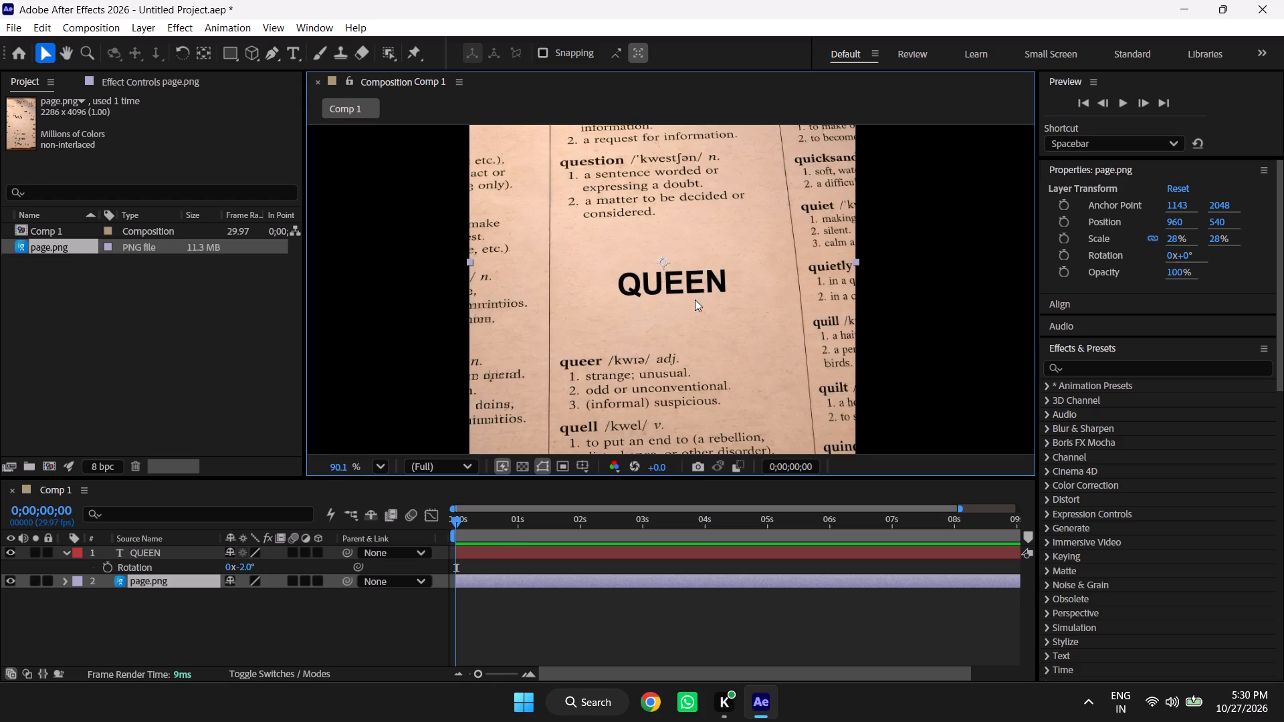
scroll(633, 306, "up", 2)
scroll(682, 259, "up", 2)
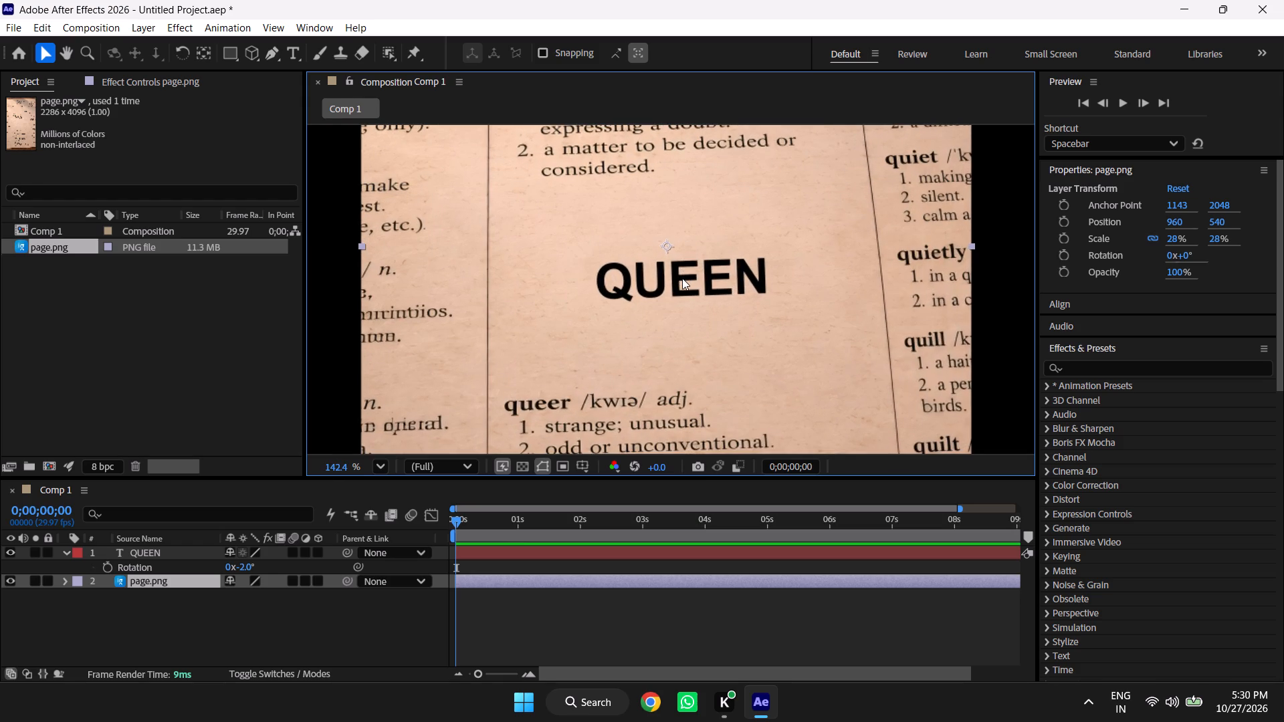
scroll(682, 278, "up", 2)
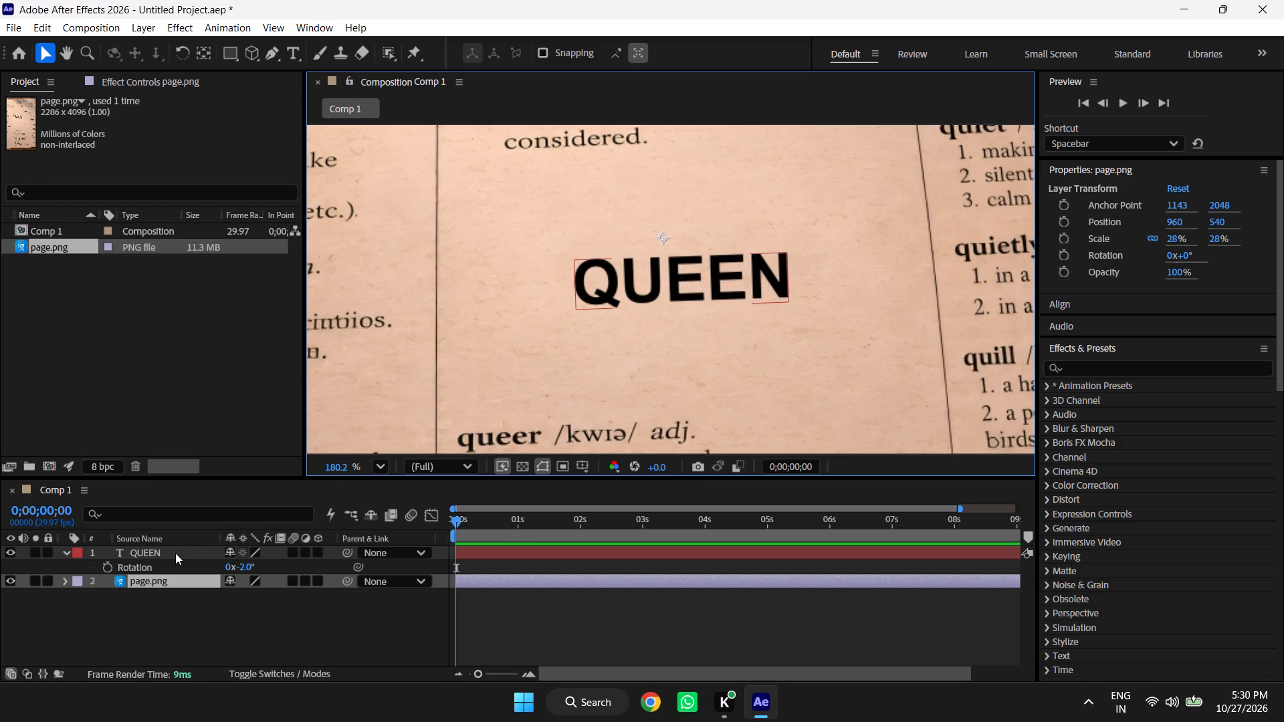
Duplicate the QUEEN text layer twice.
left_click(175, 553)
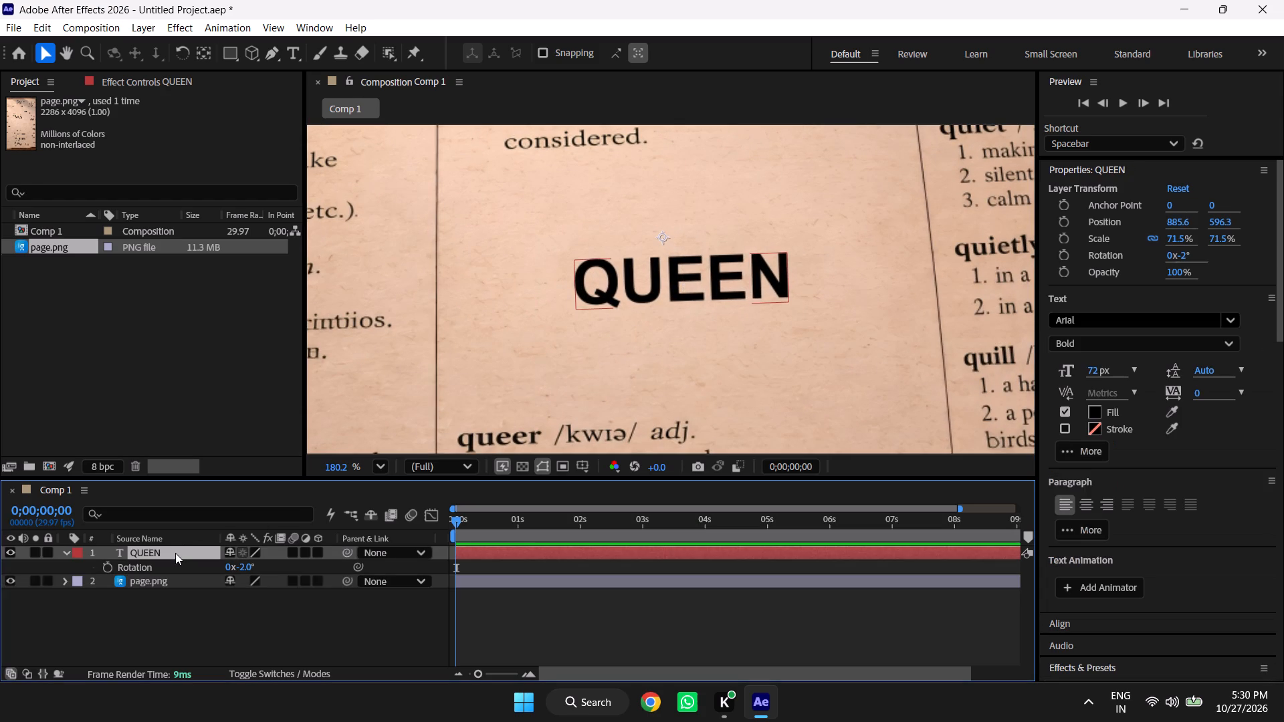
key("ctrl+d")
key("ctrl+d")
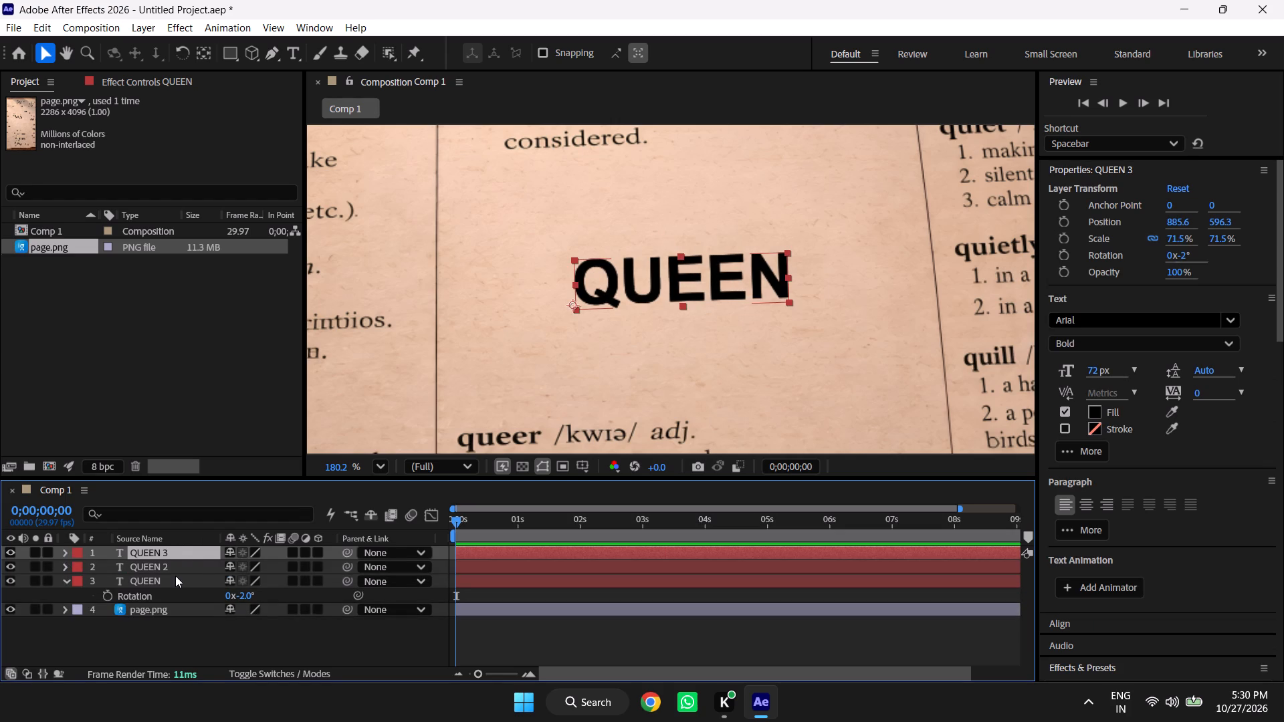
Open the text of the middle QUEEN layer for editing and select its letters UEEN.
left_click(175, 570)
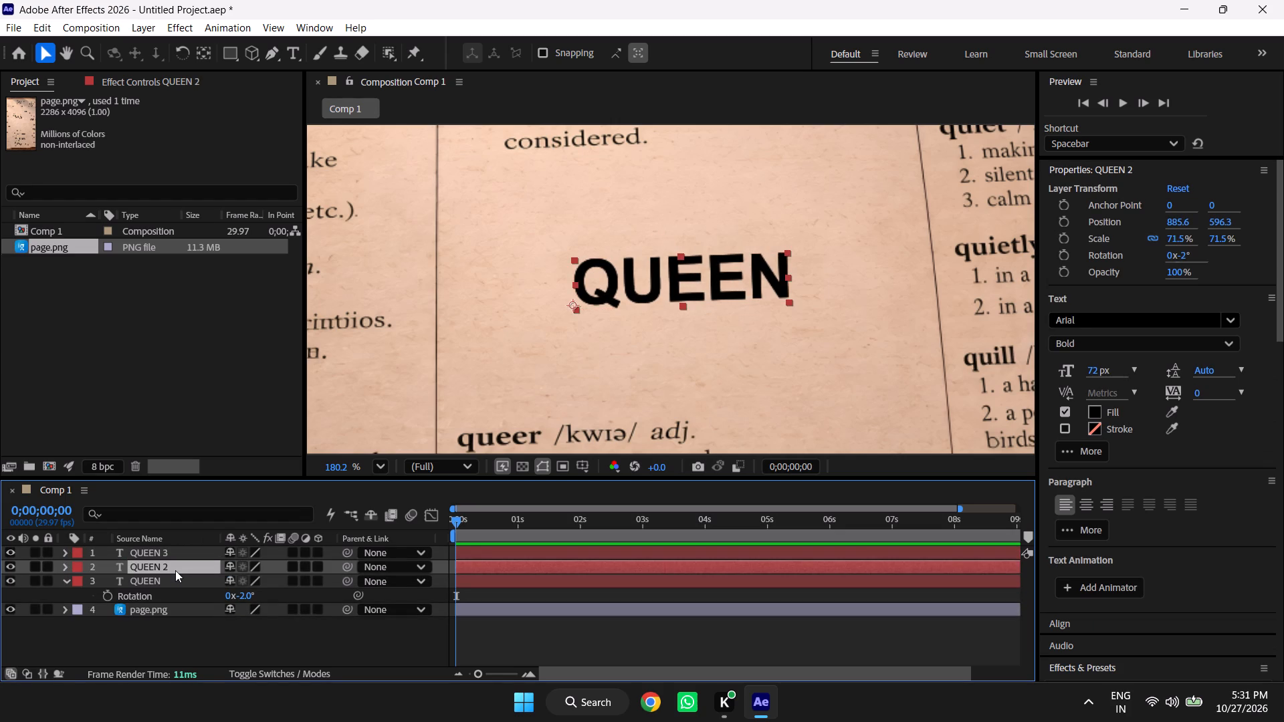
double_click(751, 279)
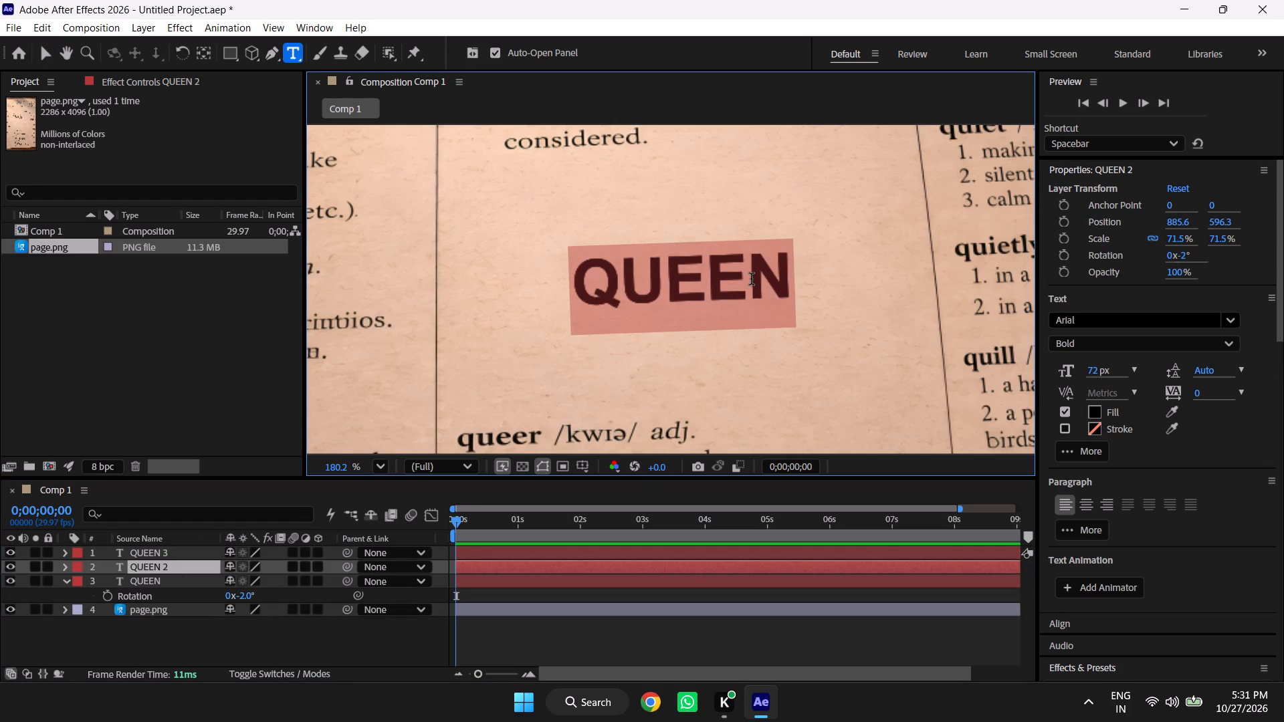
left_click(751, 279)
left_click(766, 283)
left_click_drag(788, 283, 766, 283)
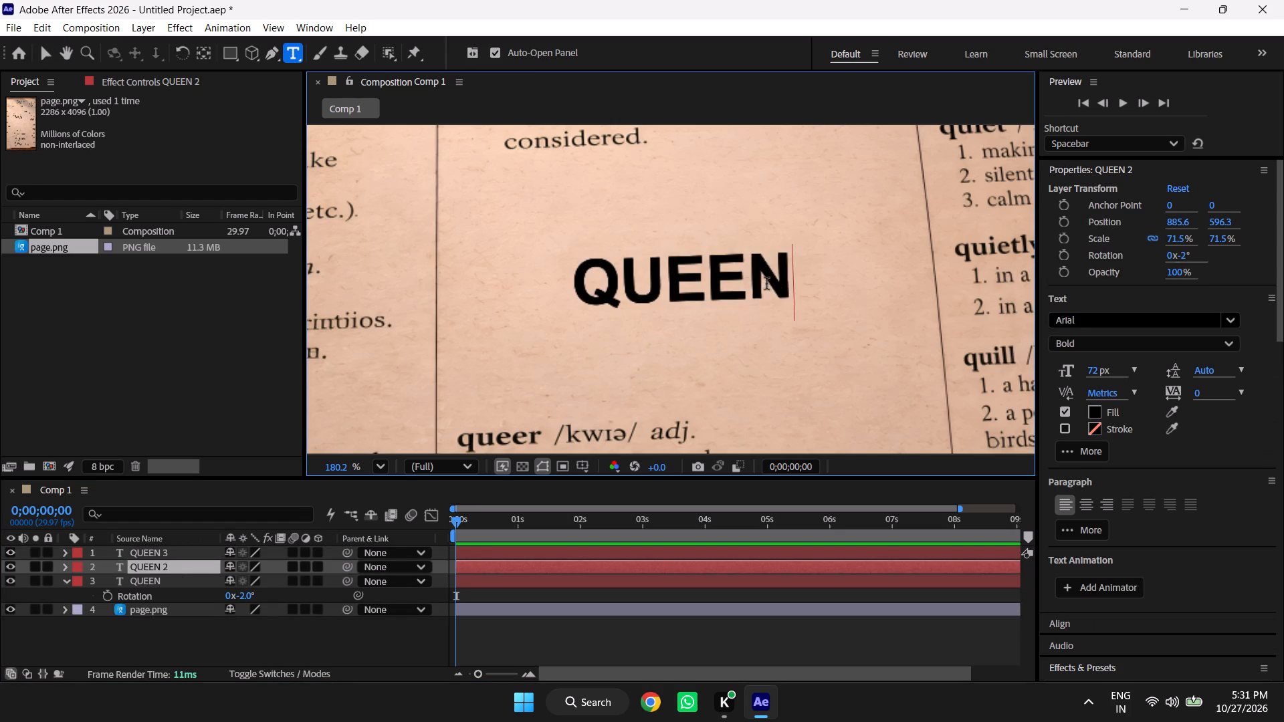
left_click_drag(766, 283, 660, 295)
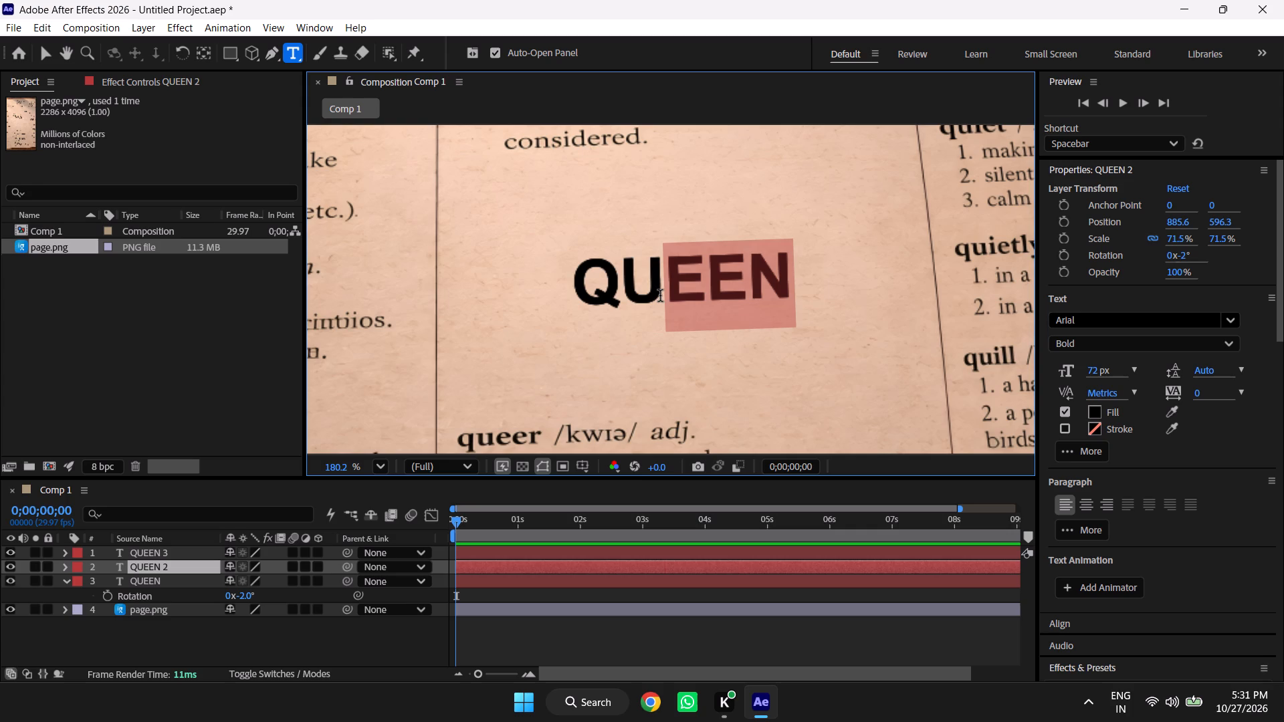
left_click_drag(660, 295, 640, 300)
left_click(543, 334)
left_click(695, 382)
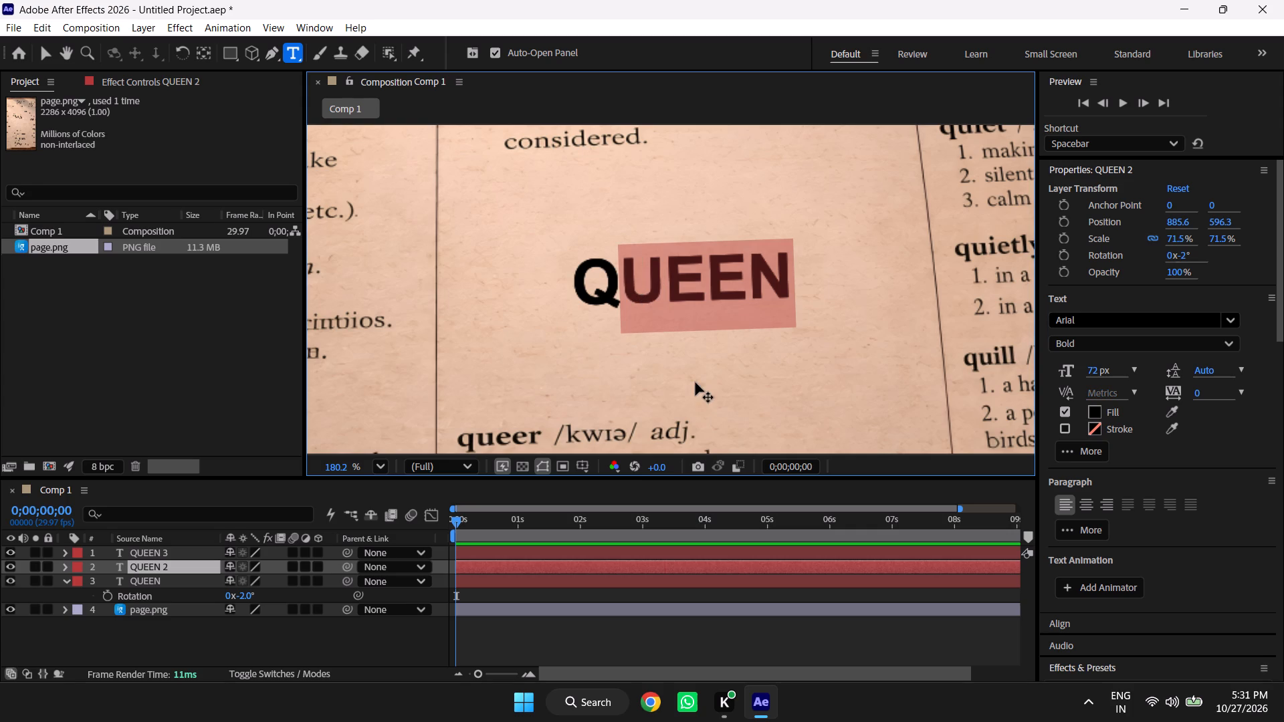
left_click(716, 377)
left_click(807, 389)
Set the paragraph alignment of all three QUEEN text layers to centered.
left_click(177, 576)
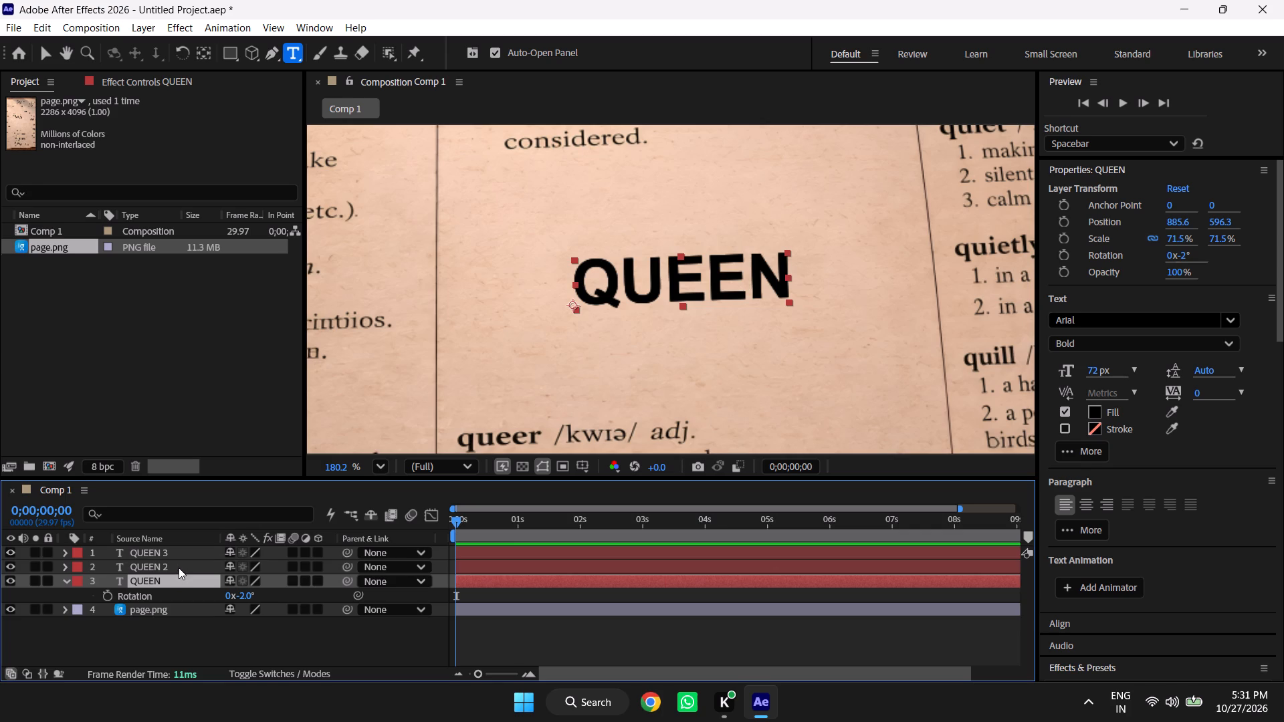
left_click(179, 566)
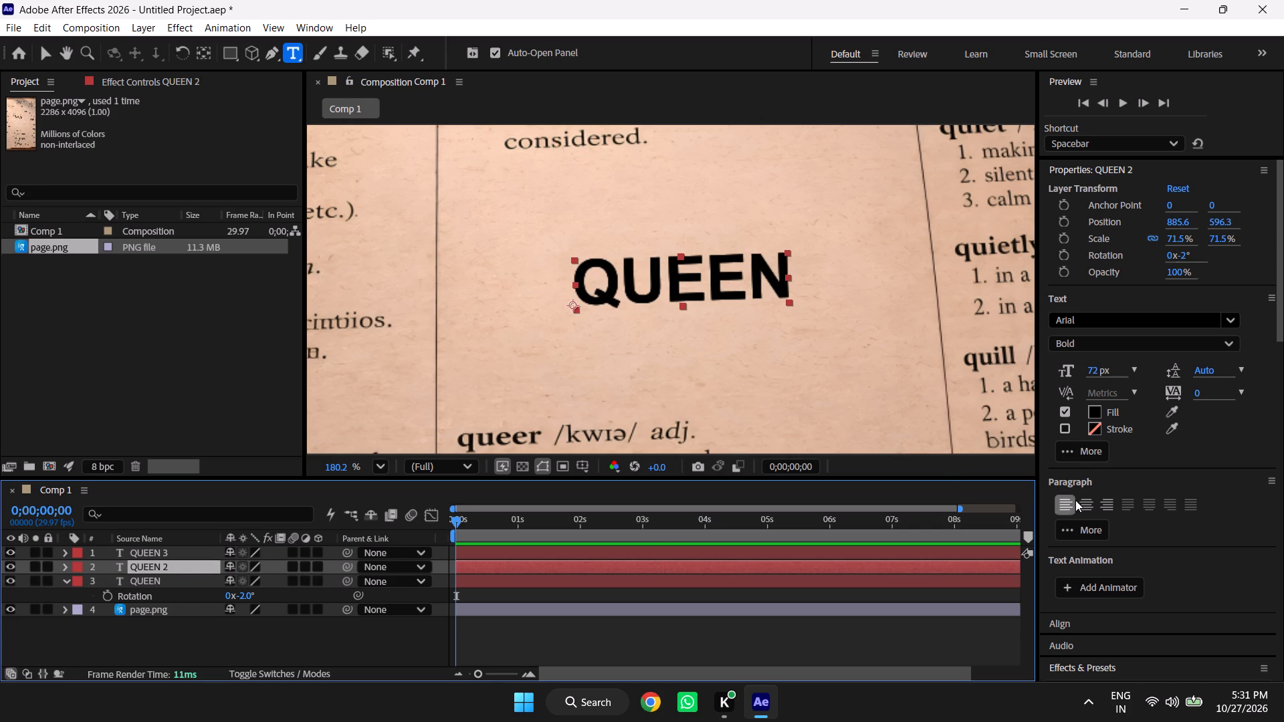
left_click(1091, 512)
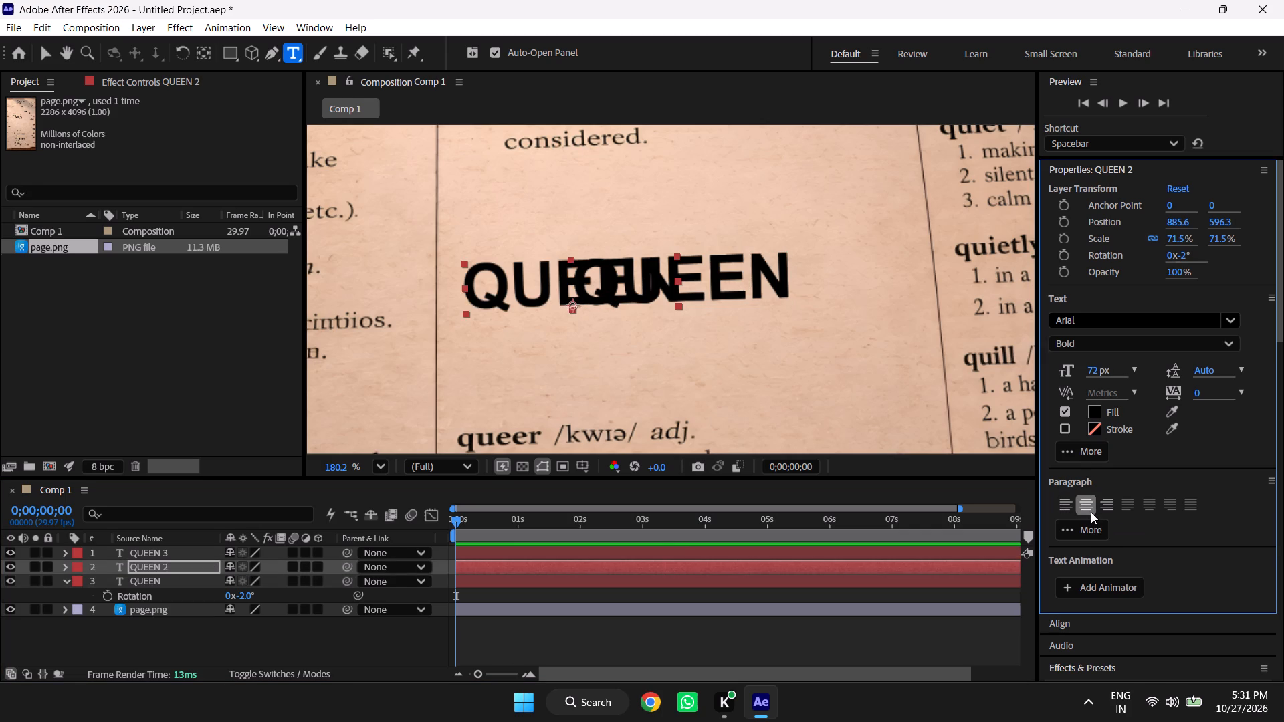
left_click(161, 584)
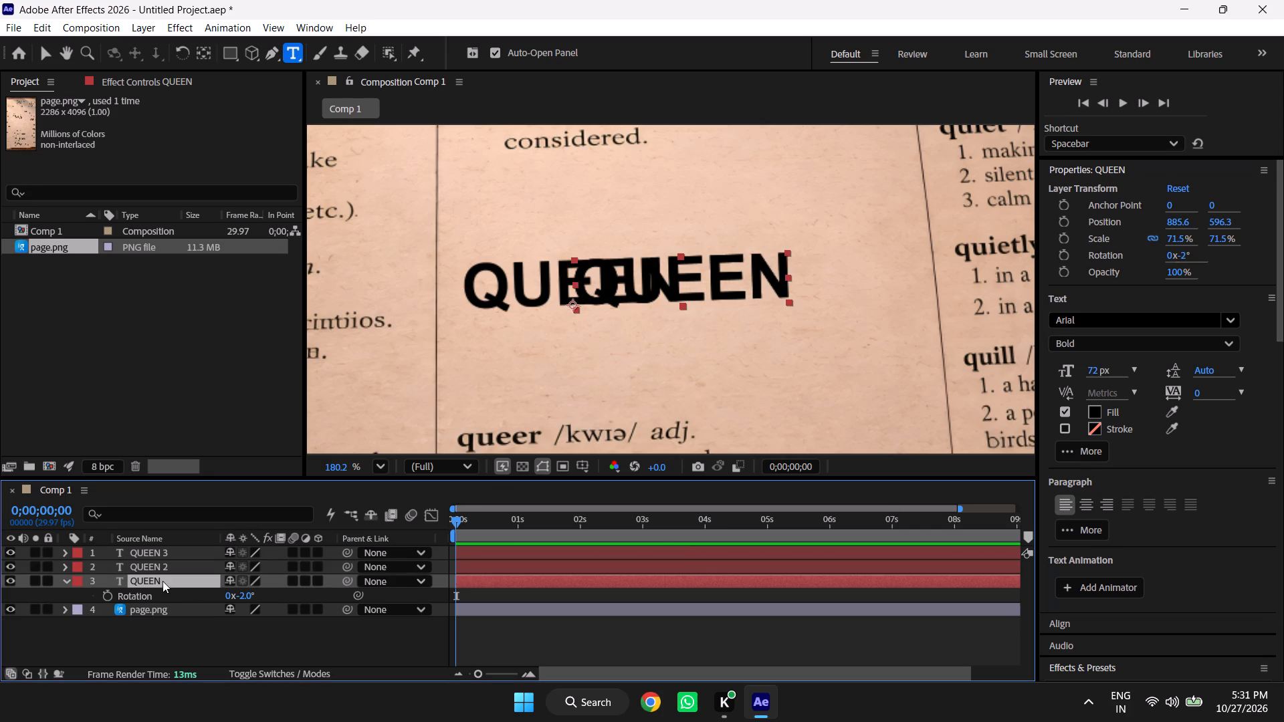
left_click(1087, 505)
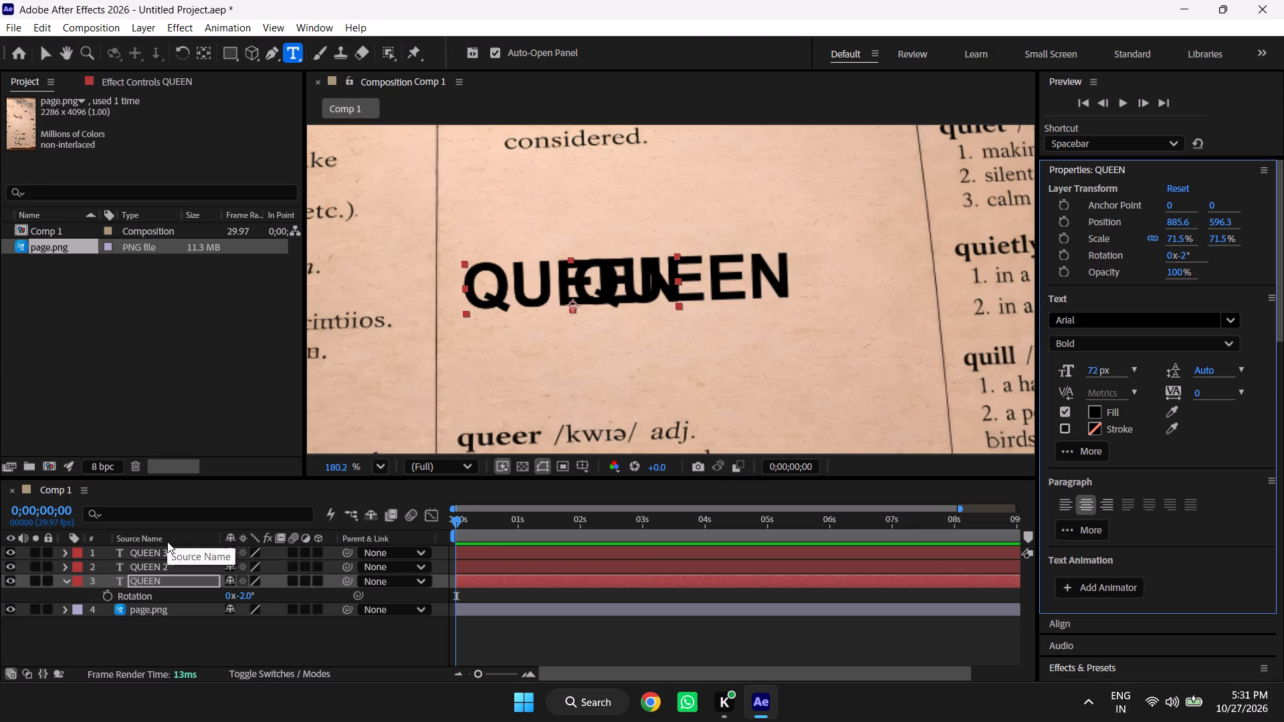
left_click(162, 553)
left_click(1087, 503)
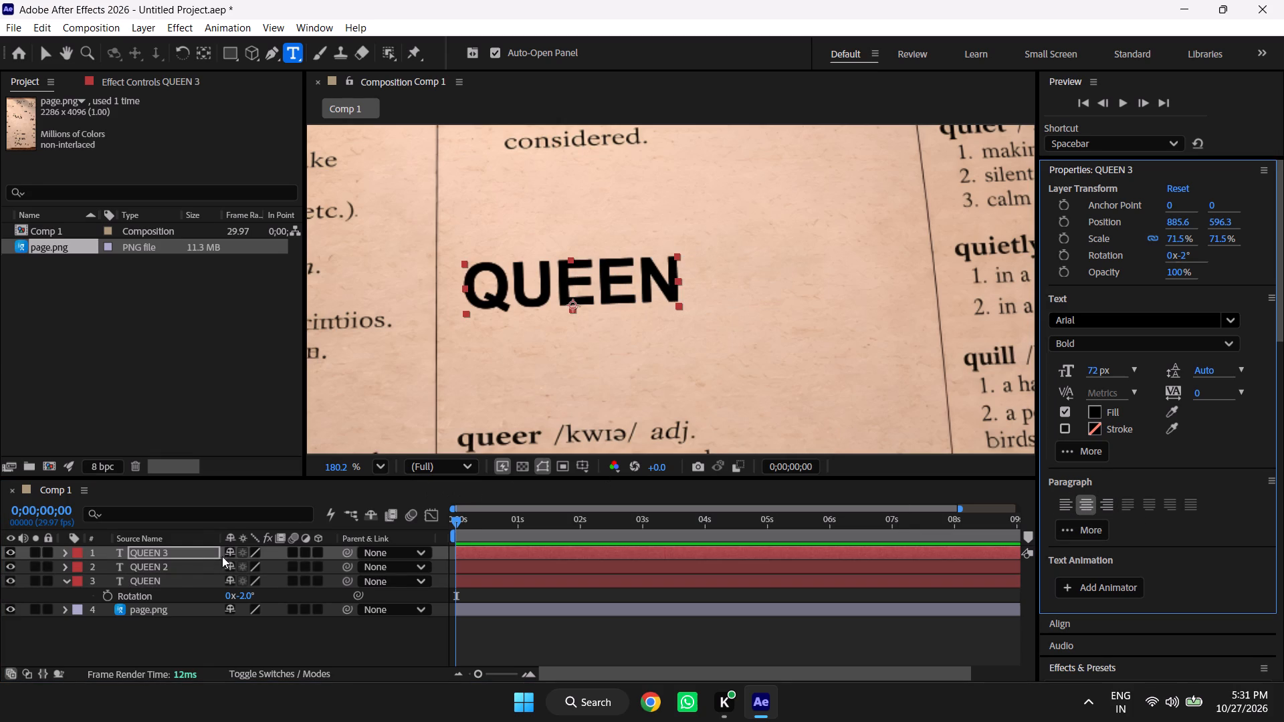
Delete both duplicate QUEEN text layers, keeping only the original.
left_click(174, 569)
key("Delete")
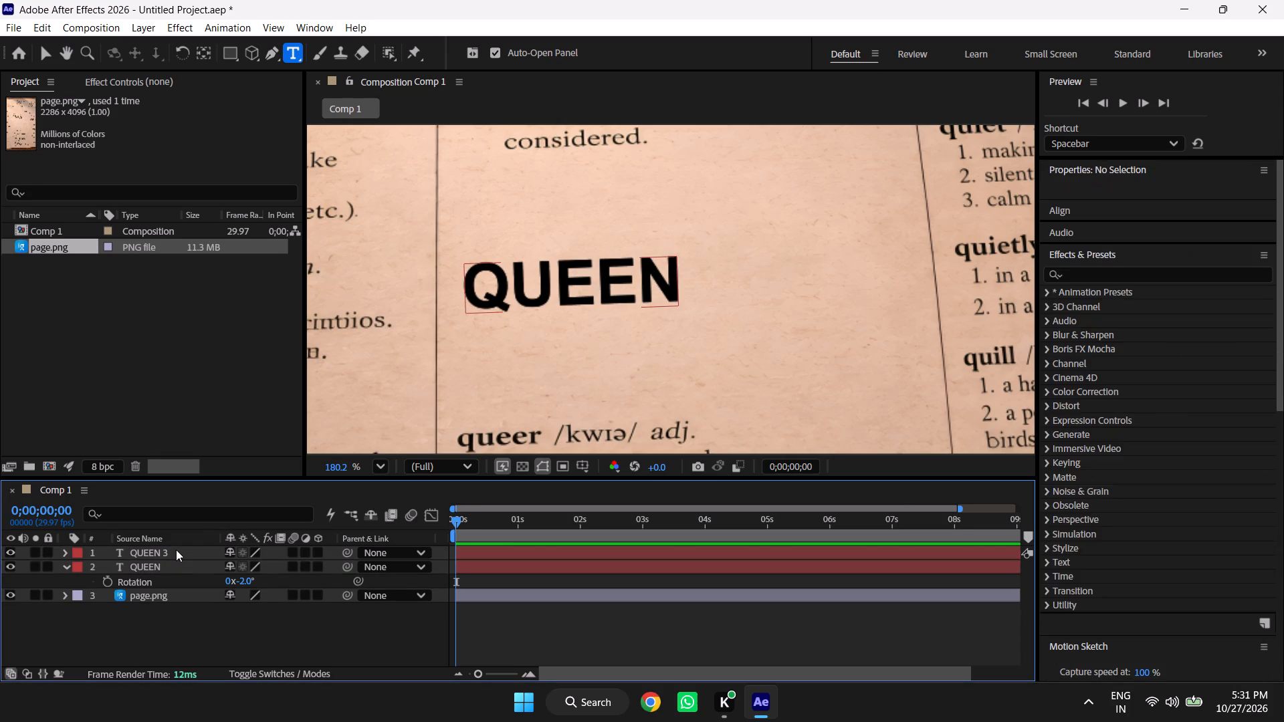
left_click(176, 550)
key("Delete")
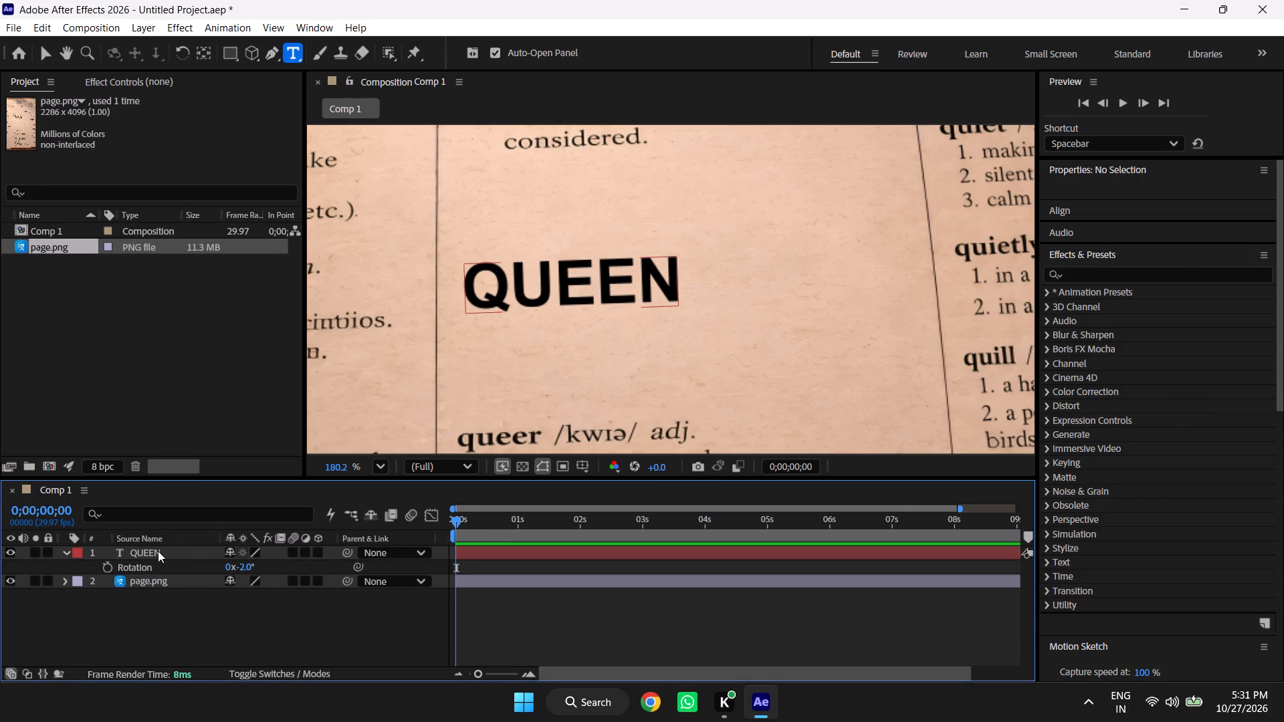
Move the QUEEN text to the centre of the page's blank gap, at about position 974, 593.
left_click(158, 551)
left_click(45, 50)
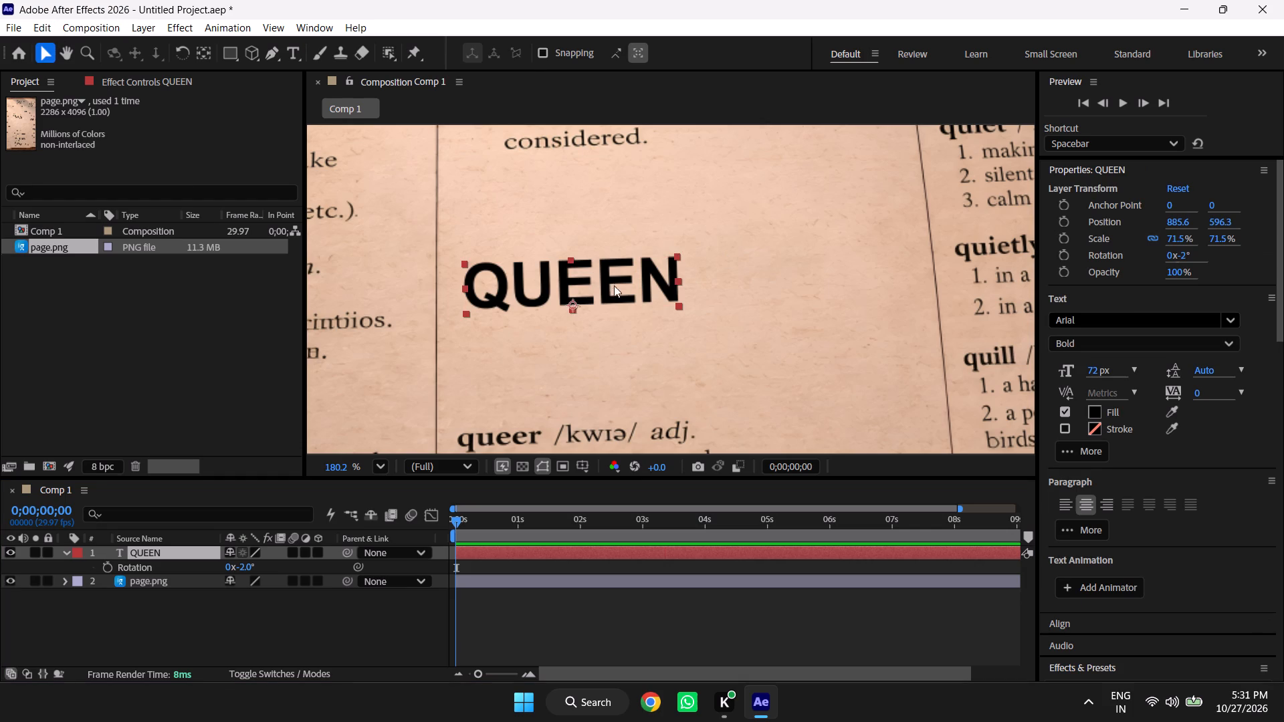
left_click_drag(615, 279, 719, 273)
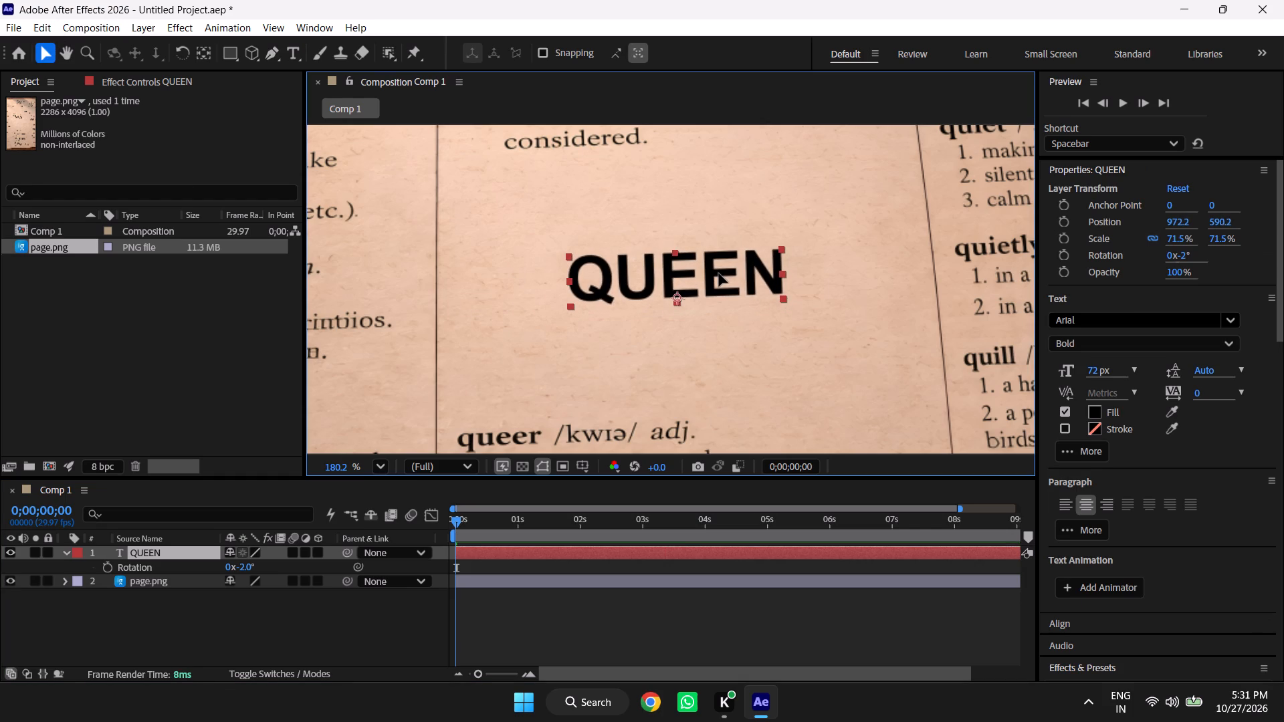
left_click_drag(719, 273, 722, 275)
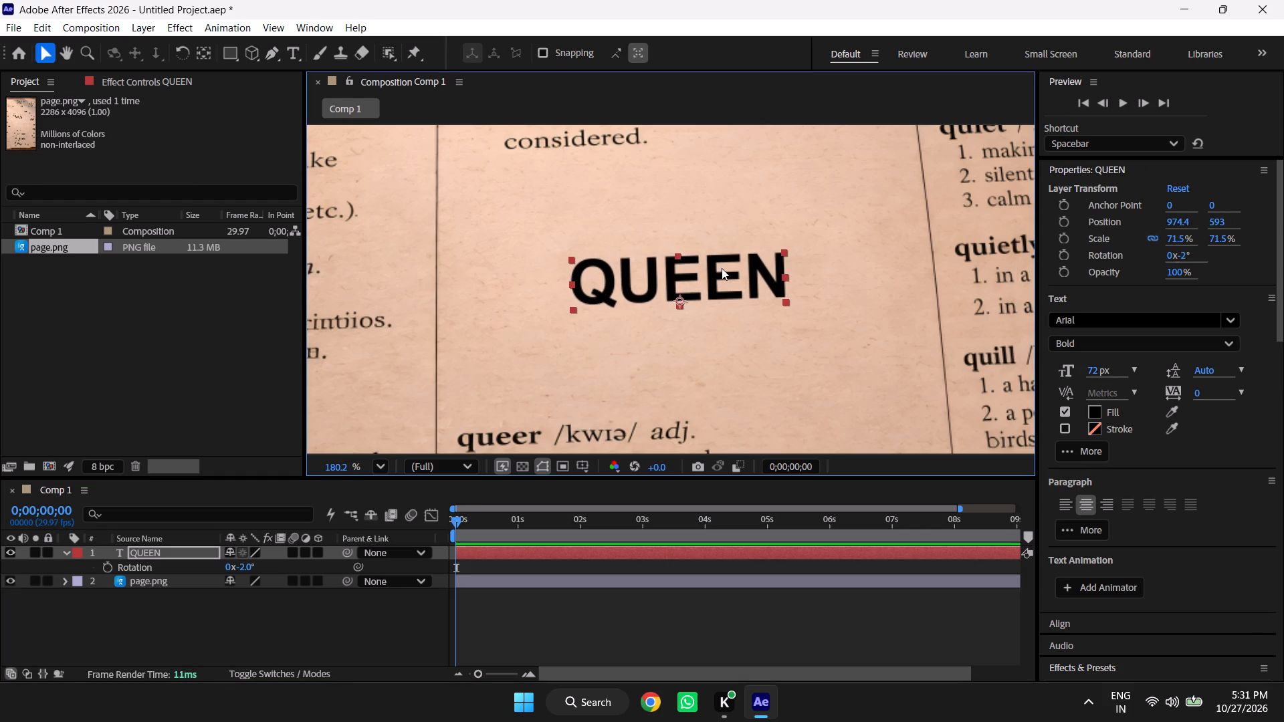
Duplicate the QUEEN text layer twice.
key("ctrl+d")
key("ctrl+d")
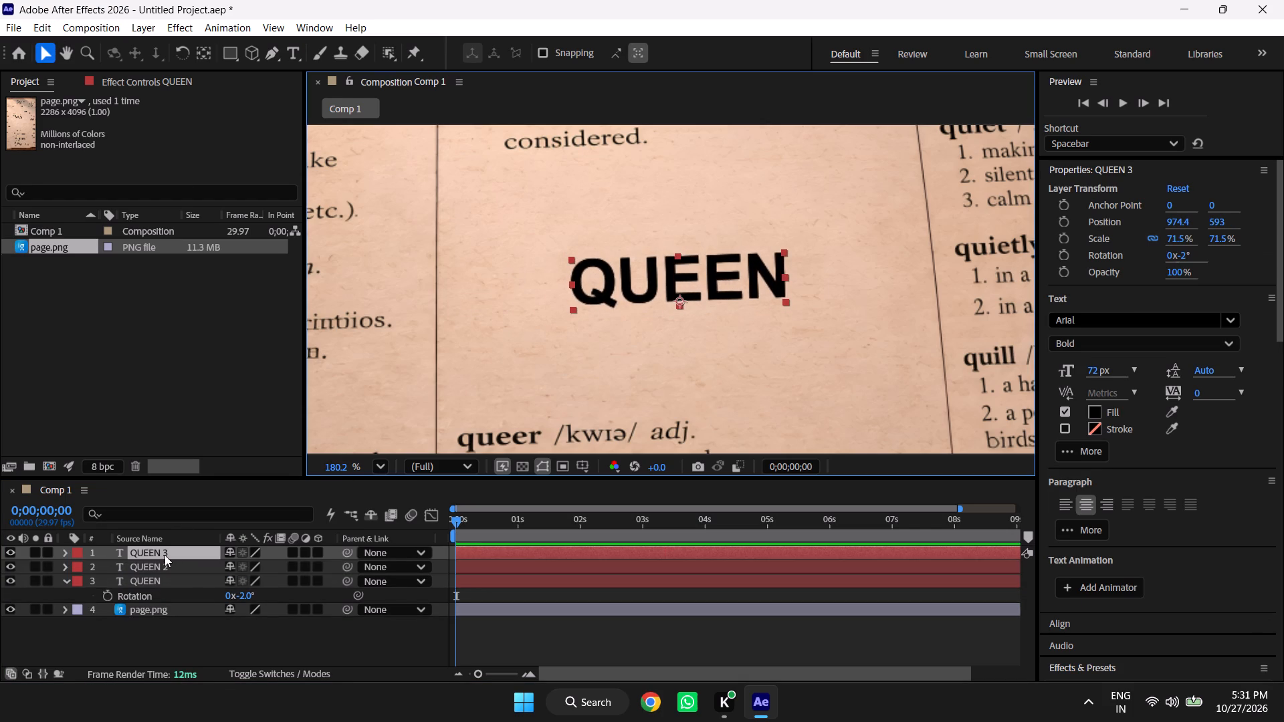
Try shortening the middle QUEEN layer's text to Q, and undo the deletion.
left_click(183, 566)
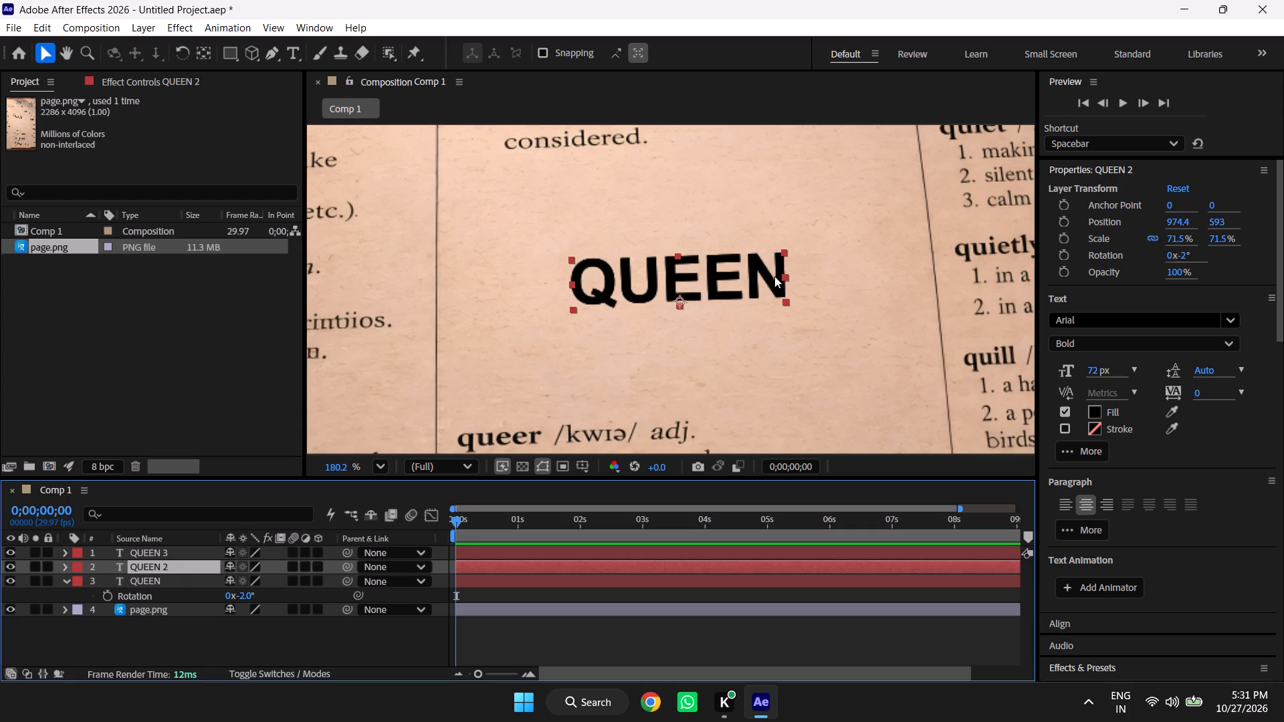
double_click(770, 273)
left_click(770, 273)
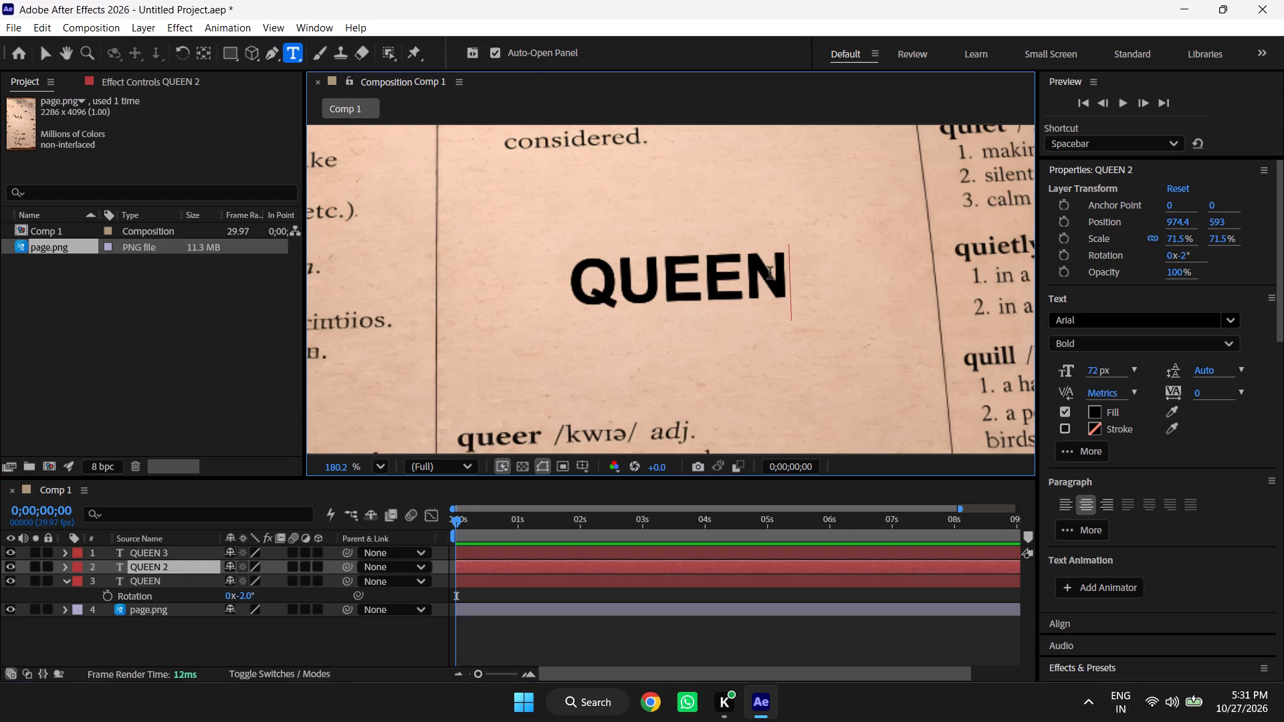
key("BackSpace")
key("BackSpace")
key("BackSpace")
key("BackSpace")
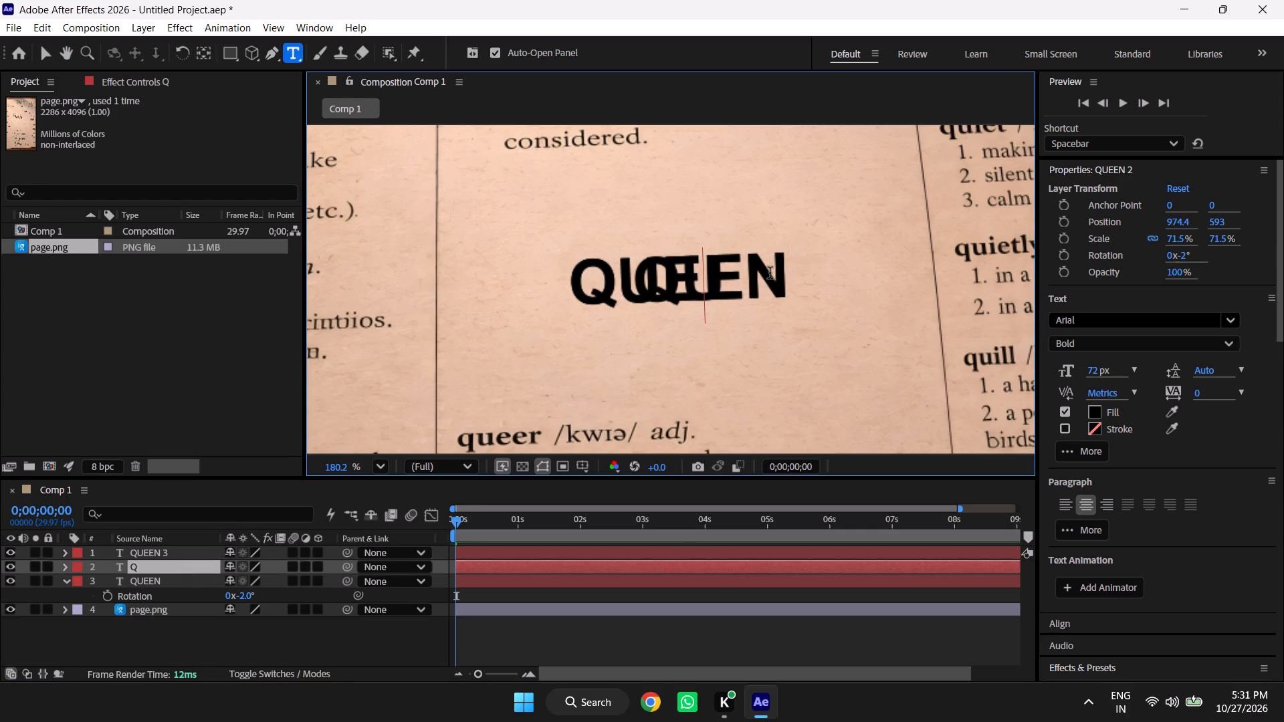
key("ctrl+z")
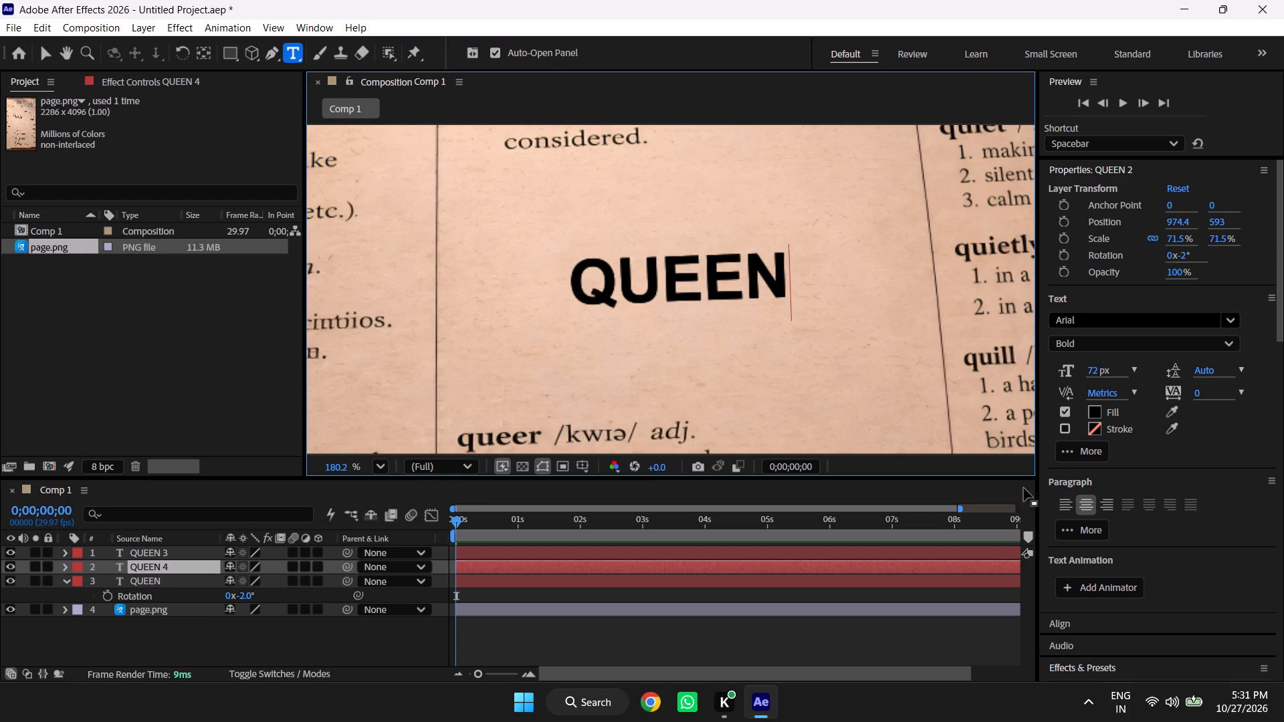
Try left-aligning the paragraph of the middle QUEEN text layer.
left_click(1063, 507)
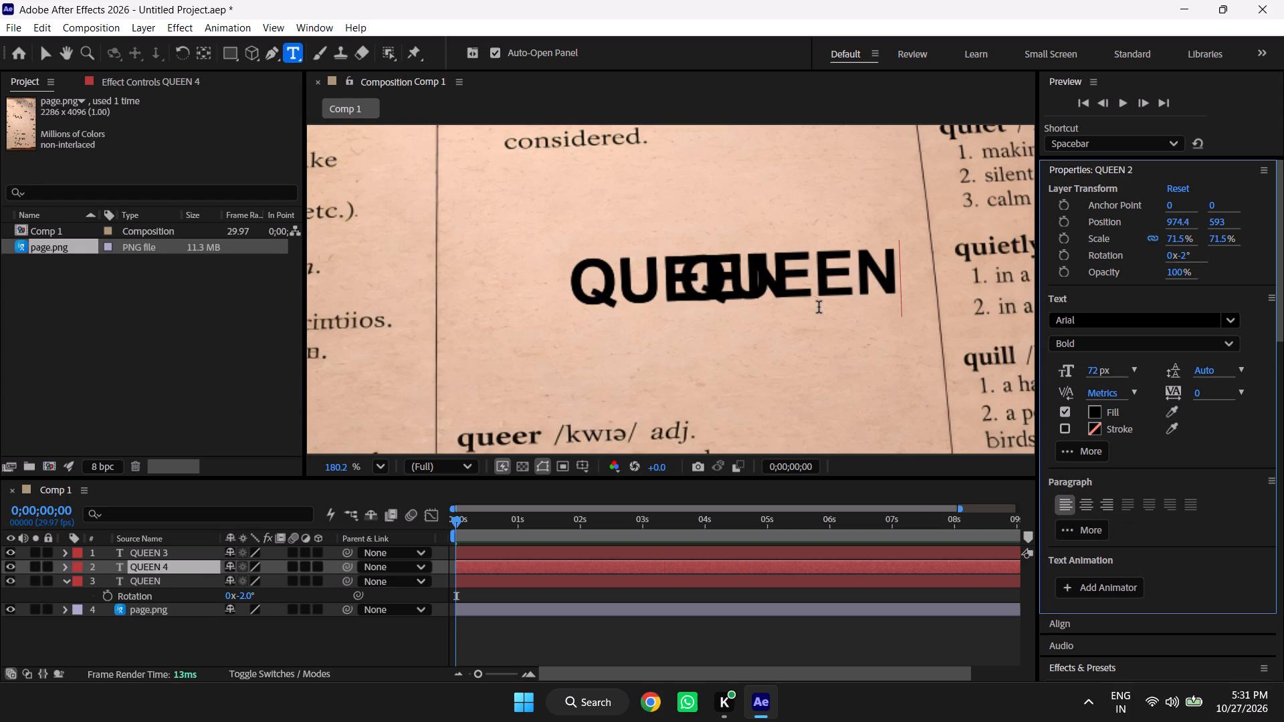
Undo the recent edits back to the three overlapping left-aligned QUEEN text layers.
key("ctrl+z")
key("ctrl+z")
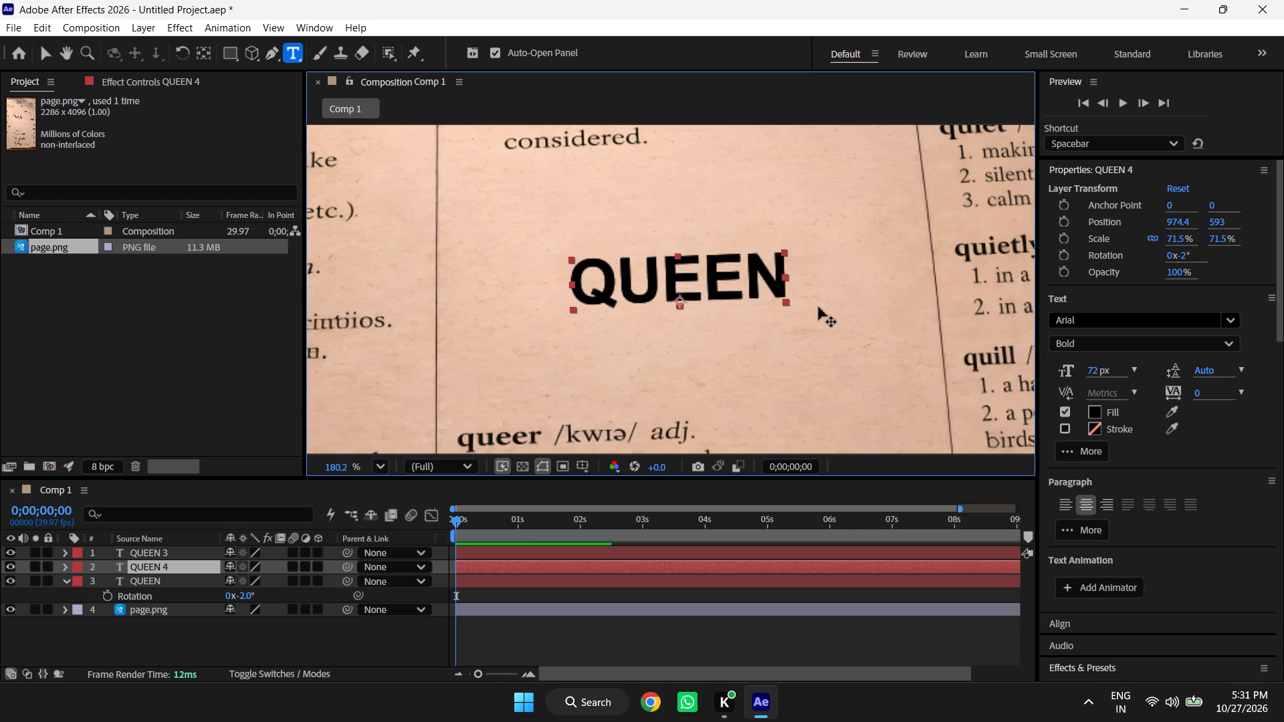
key("ctrl+z")
key("ctrl+z")
key("ctrl+z")
key("ctrl+z")
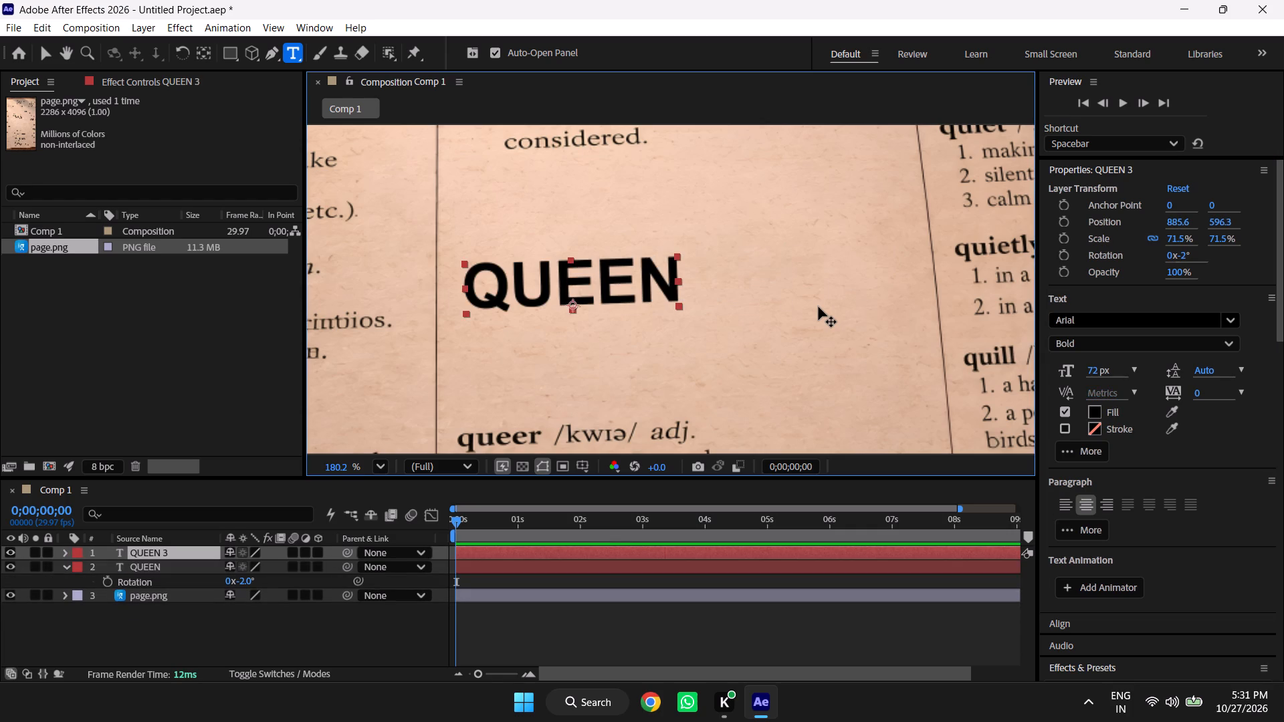
key("ctrl+z")
key("ctrl+z")
key("ctrl+z")
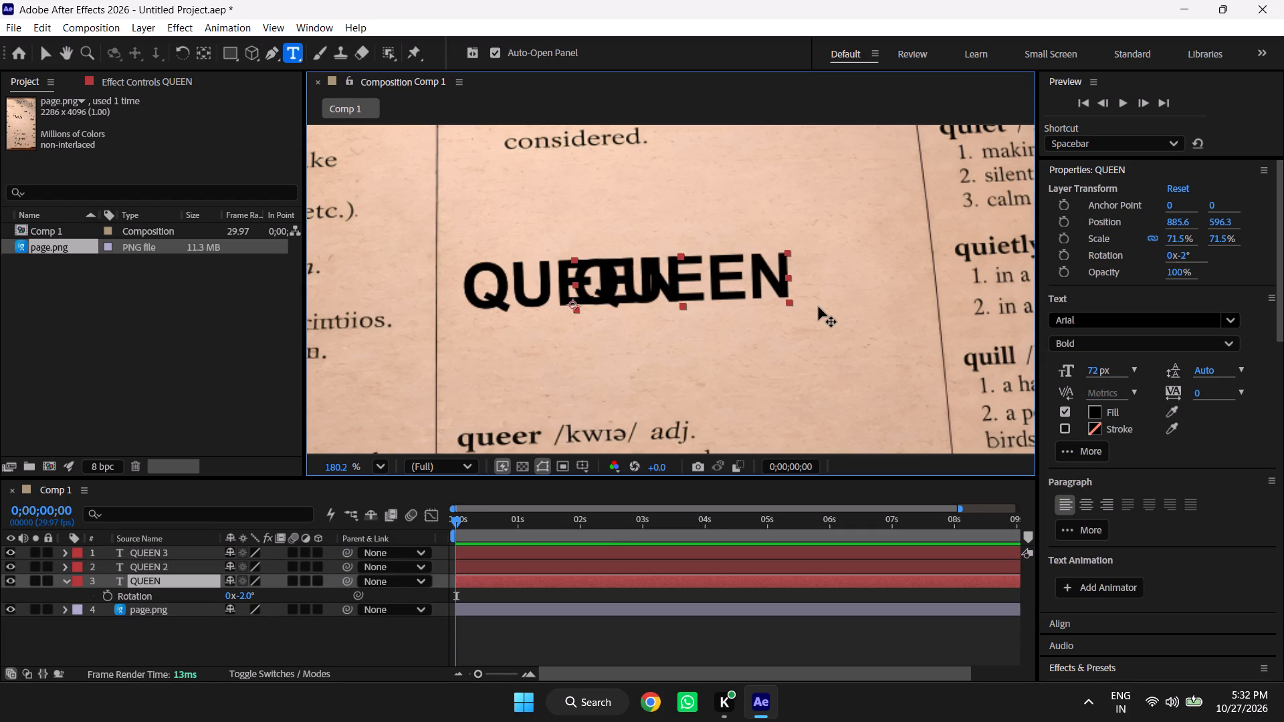
key("ctrl+z")
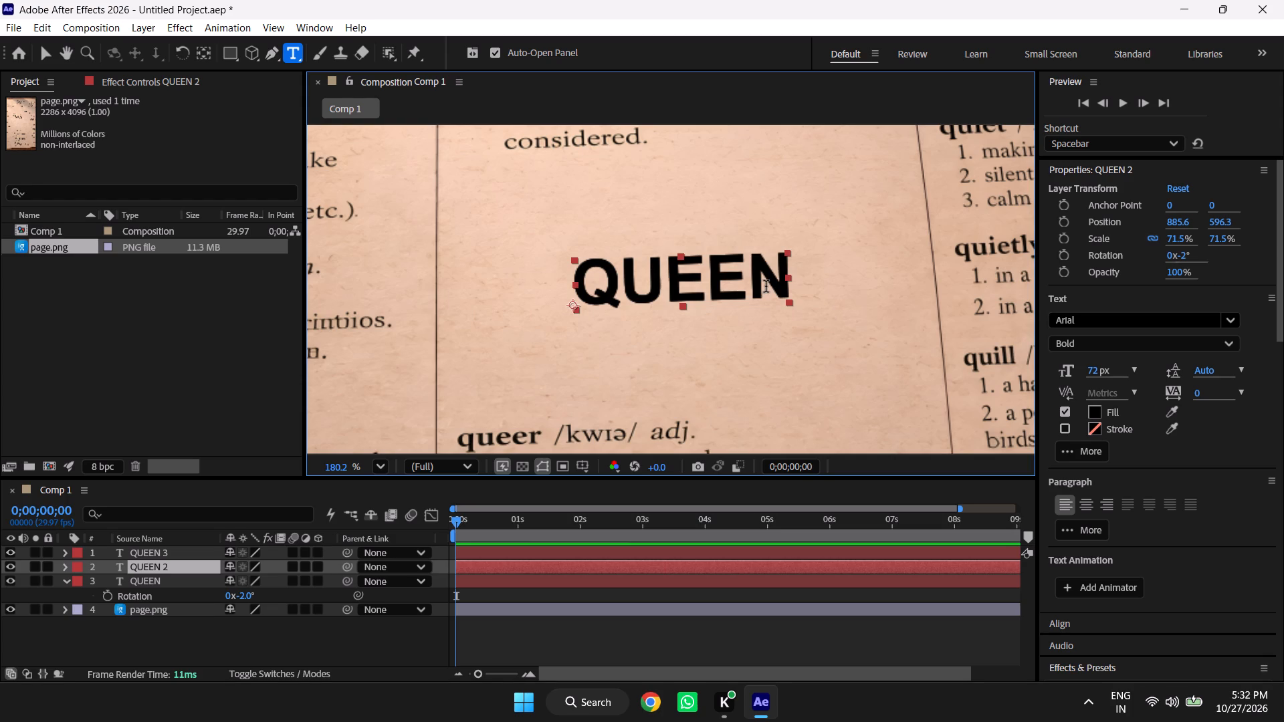
Delete the letters UEEN from the middle QUEEN text layer, leaving only Q.
left_click(766, 286)
left_click(788, 275)
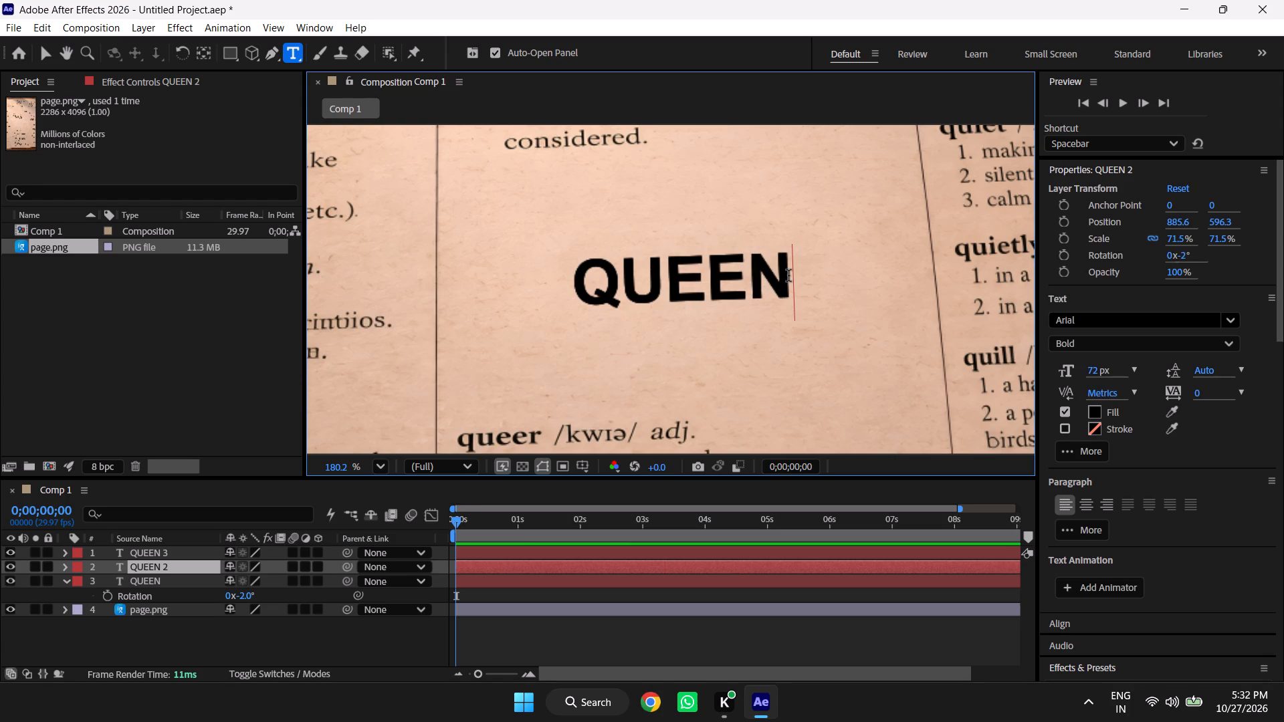
key("BackSpace")
key("BackSpace")
key("BackSpace")
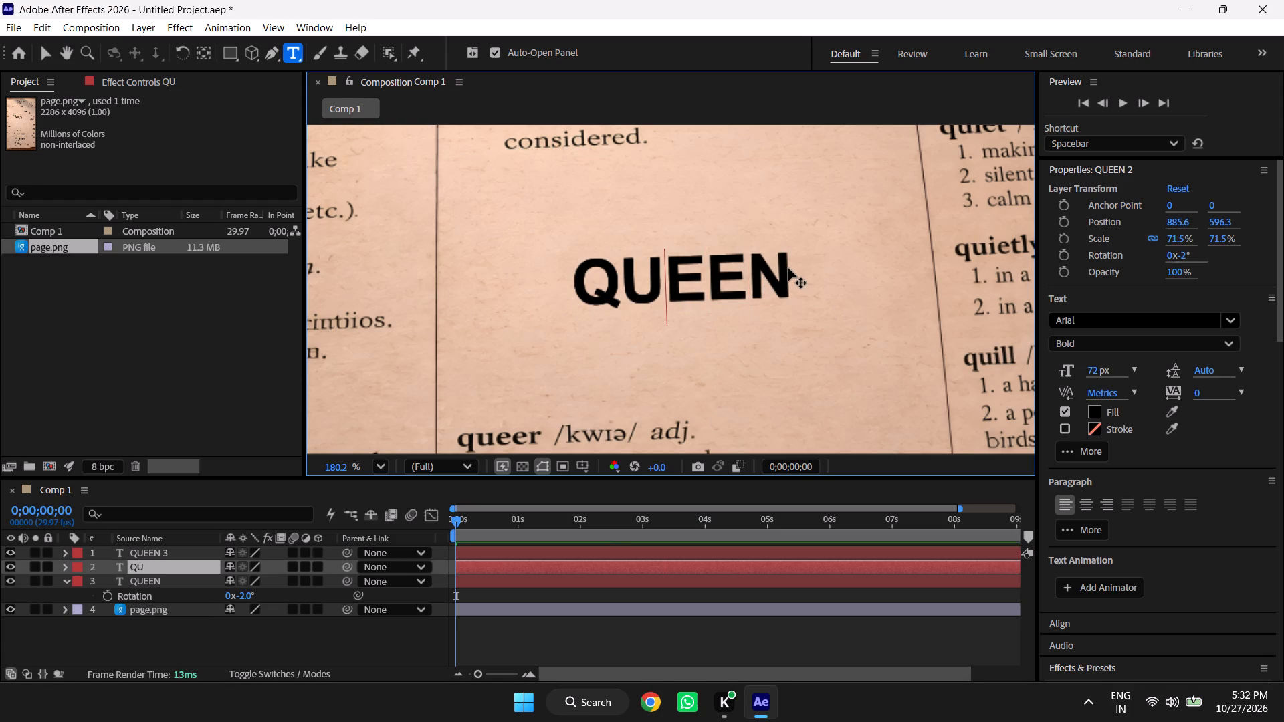
key("BackSpace")
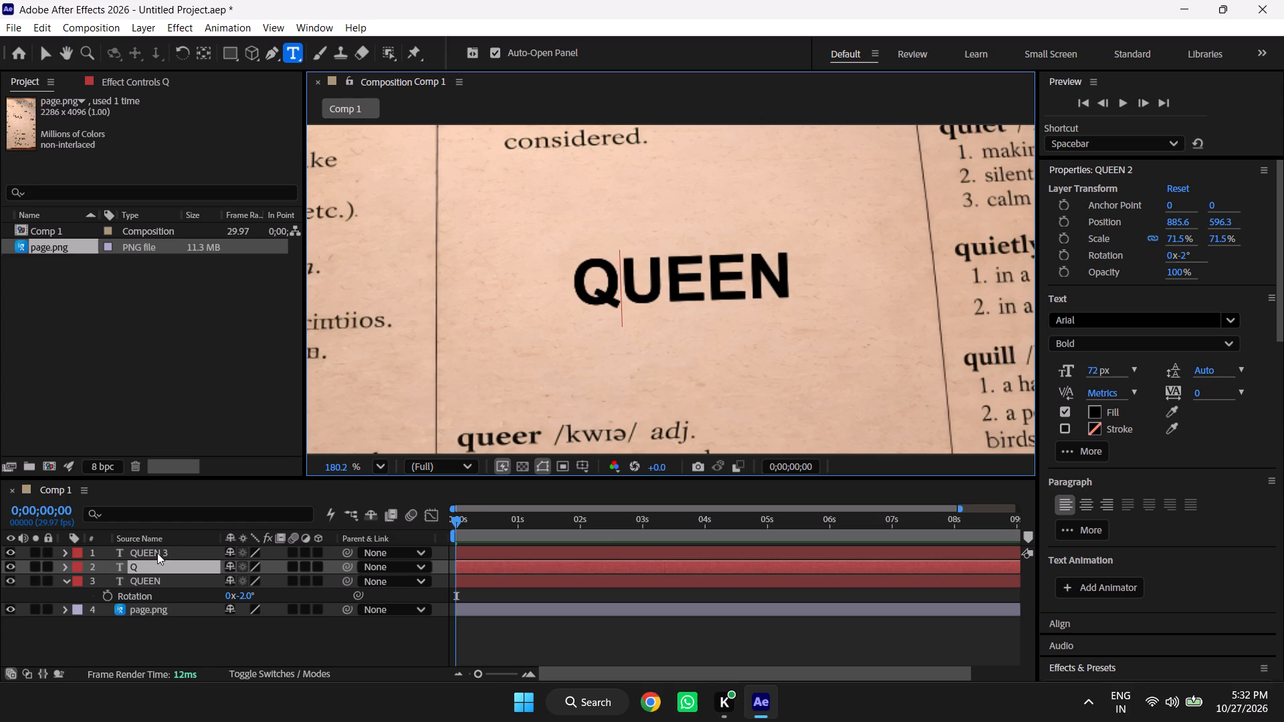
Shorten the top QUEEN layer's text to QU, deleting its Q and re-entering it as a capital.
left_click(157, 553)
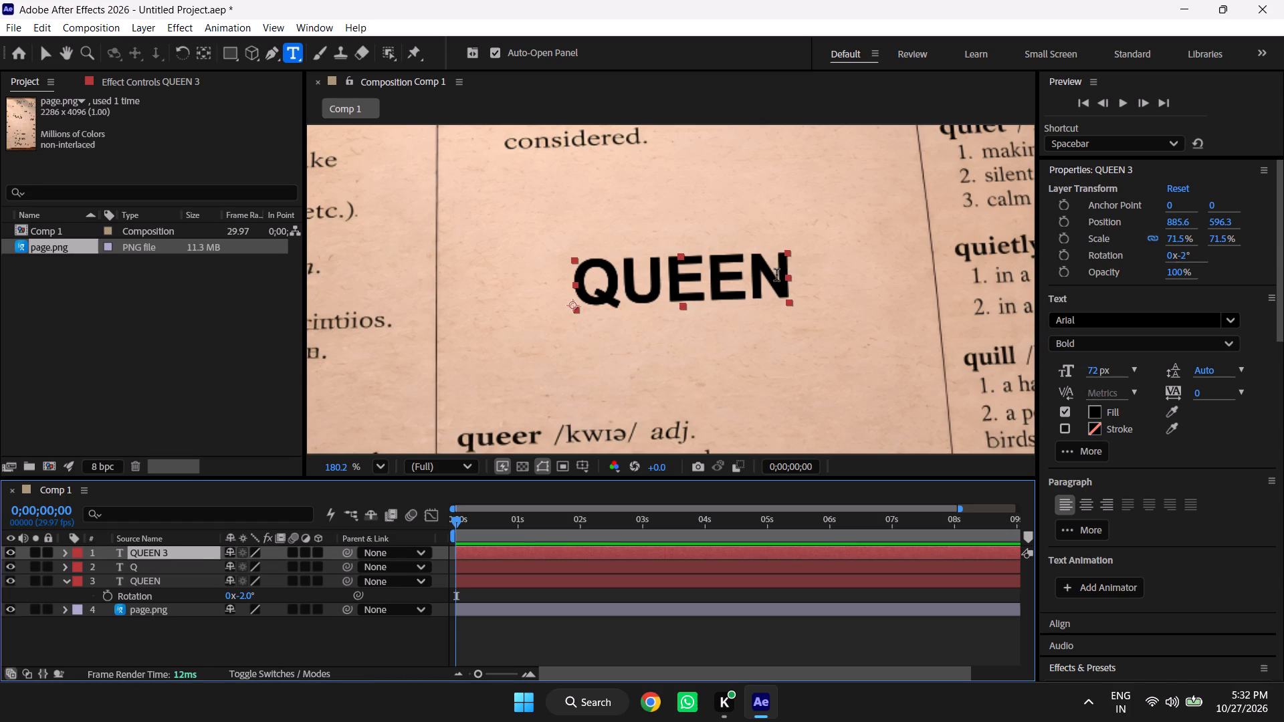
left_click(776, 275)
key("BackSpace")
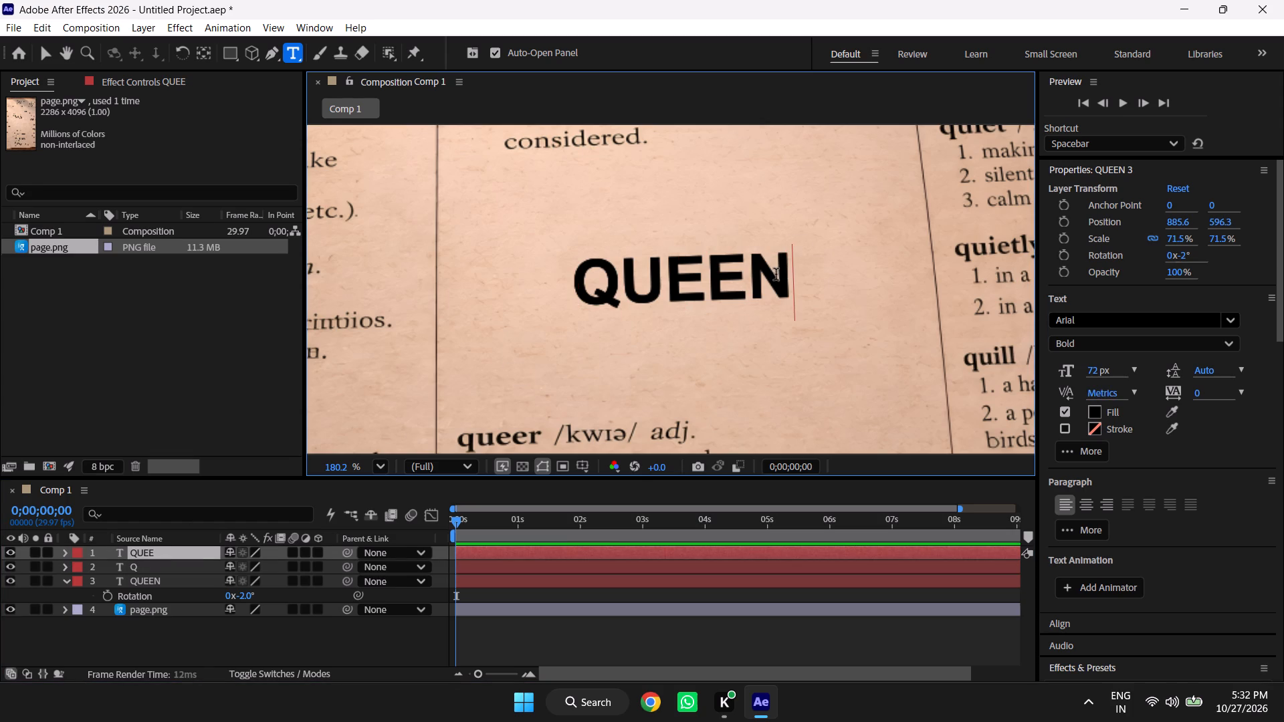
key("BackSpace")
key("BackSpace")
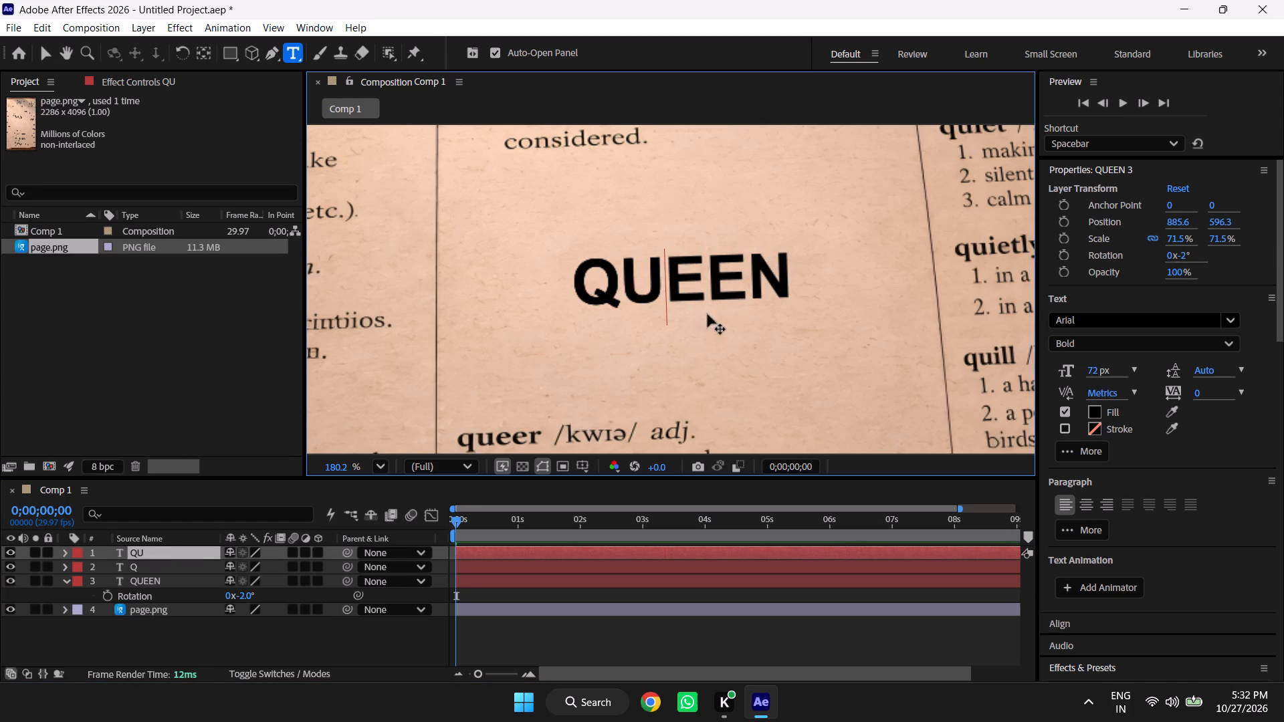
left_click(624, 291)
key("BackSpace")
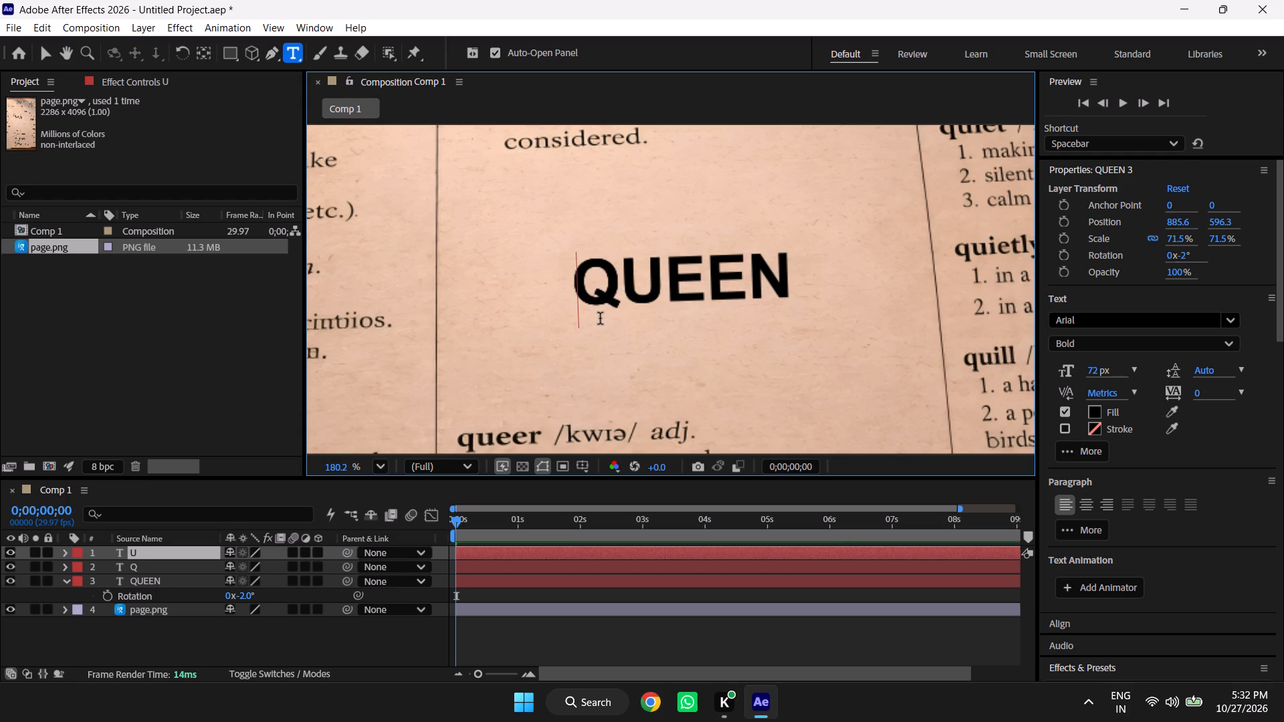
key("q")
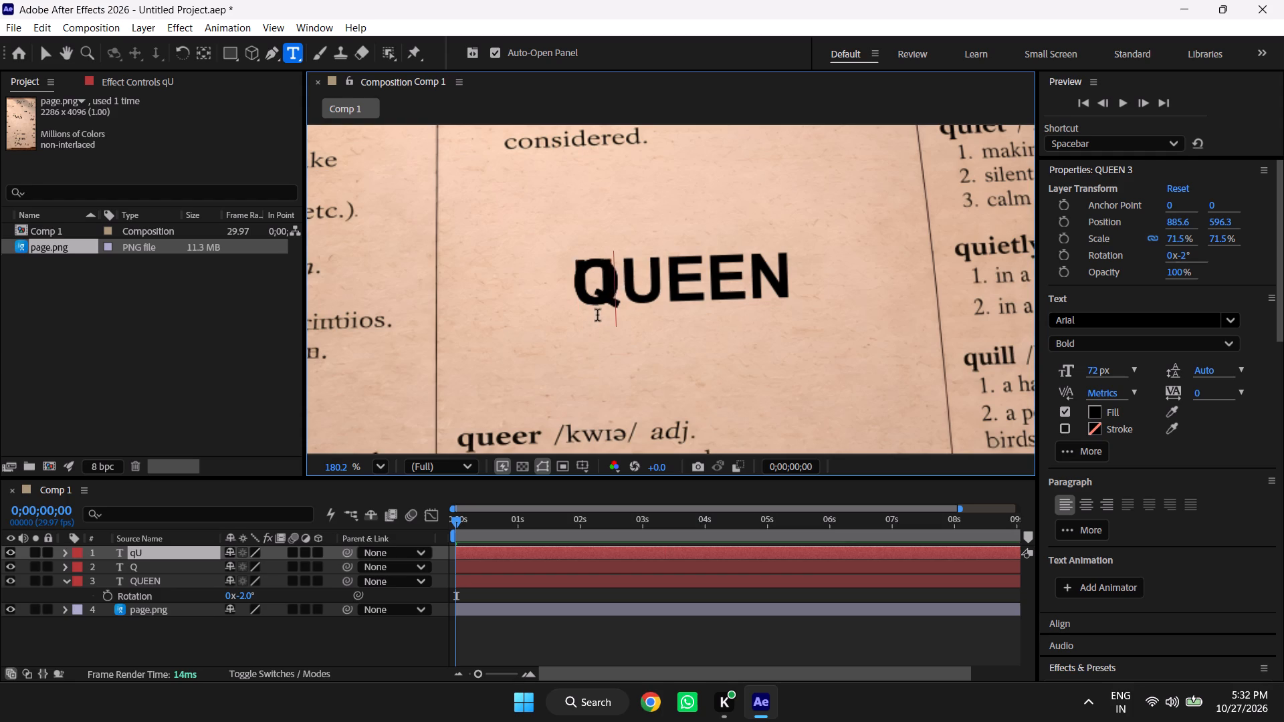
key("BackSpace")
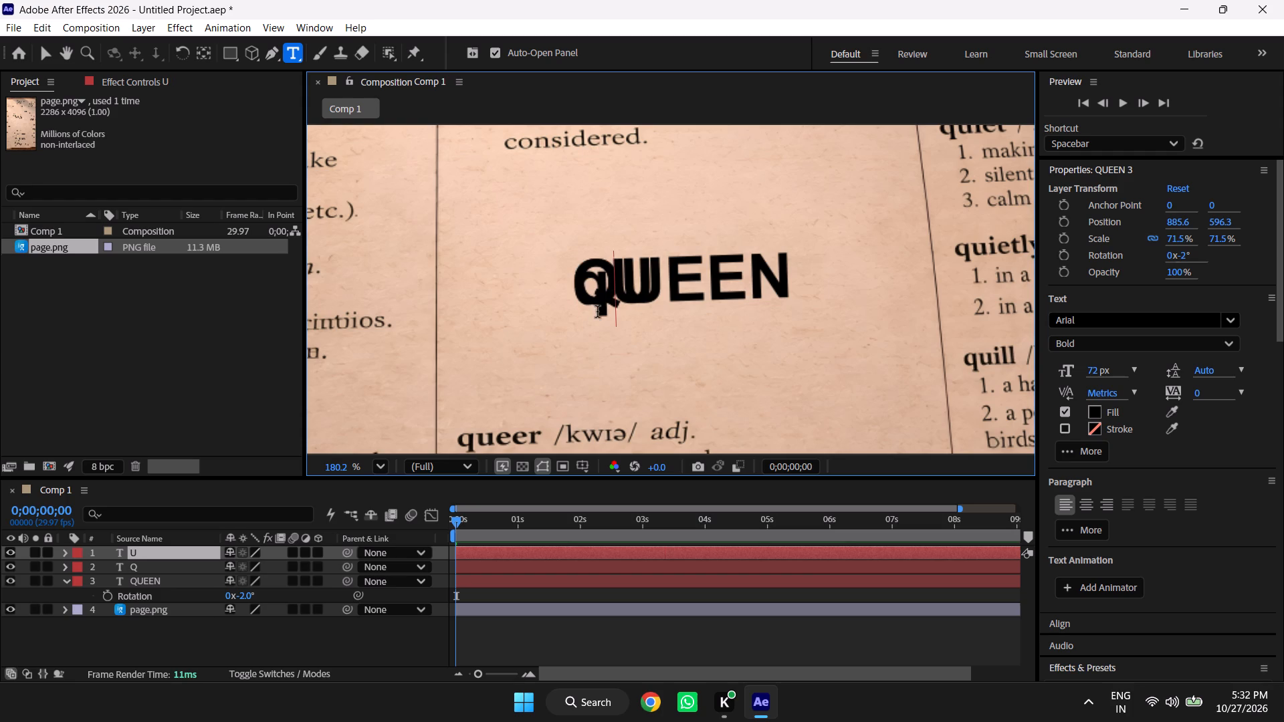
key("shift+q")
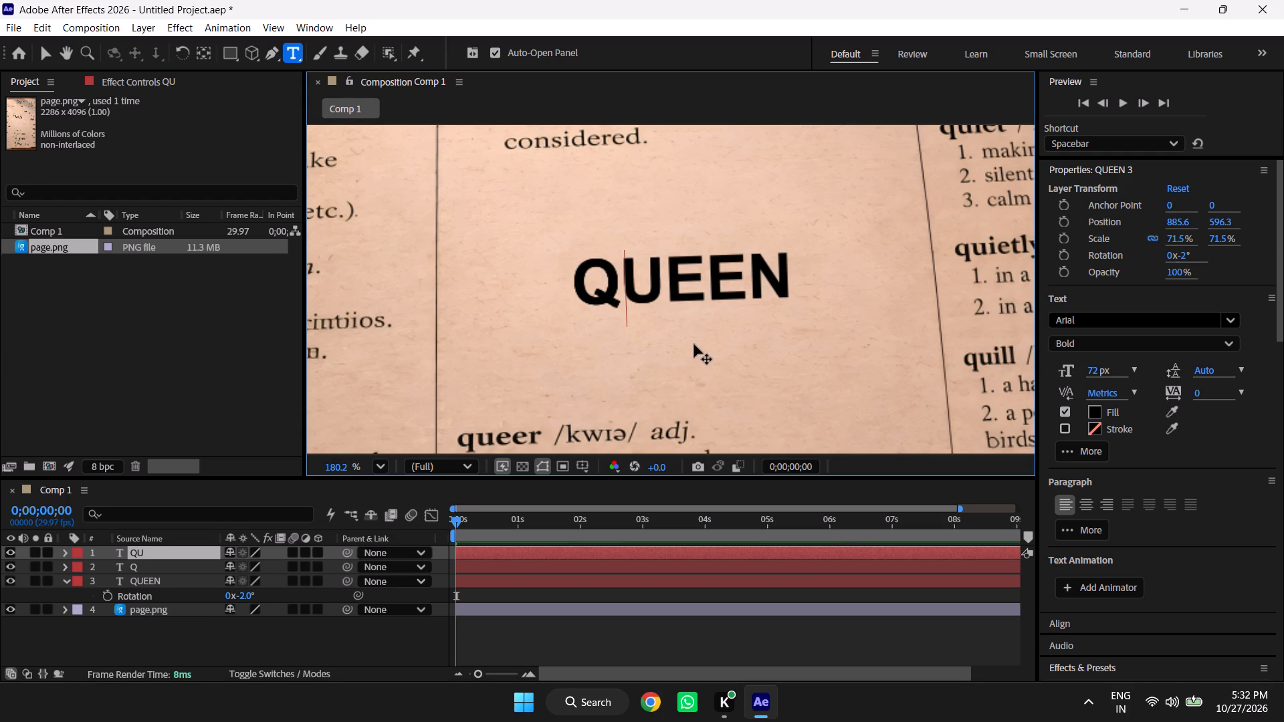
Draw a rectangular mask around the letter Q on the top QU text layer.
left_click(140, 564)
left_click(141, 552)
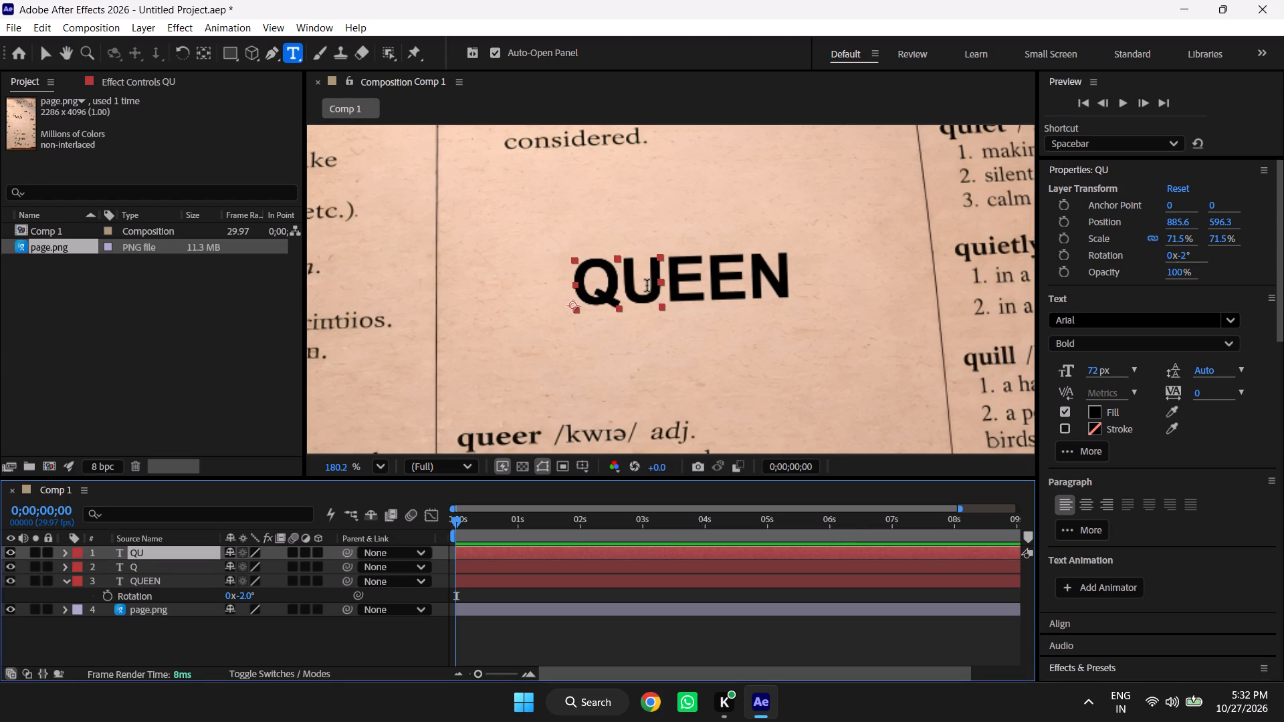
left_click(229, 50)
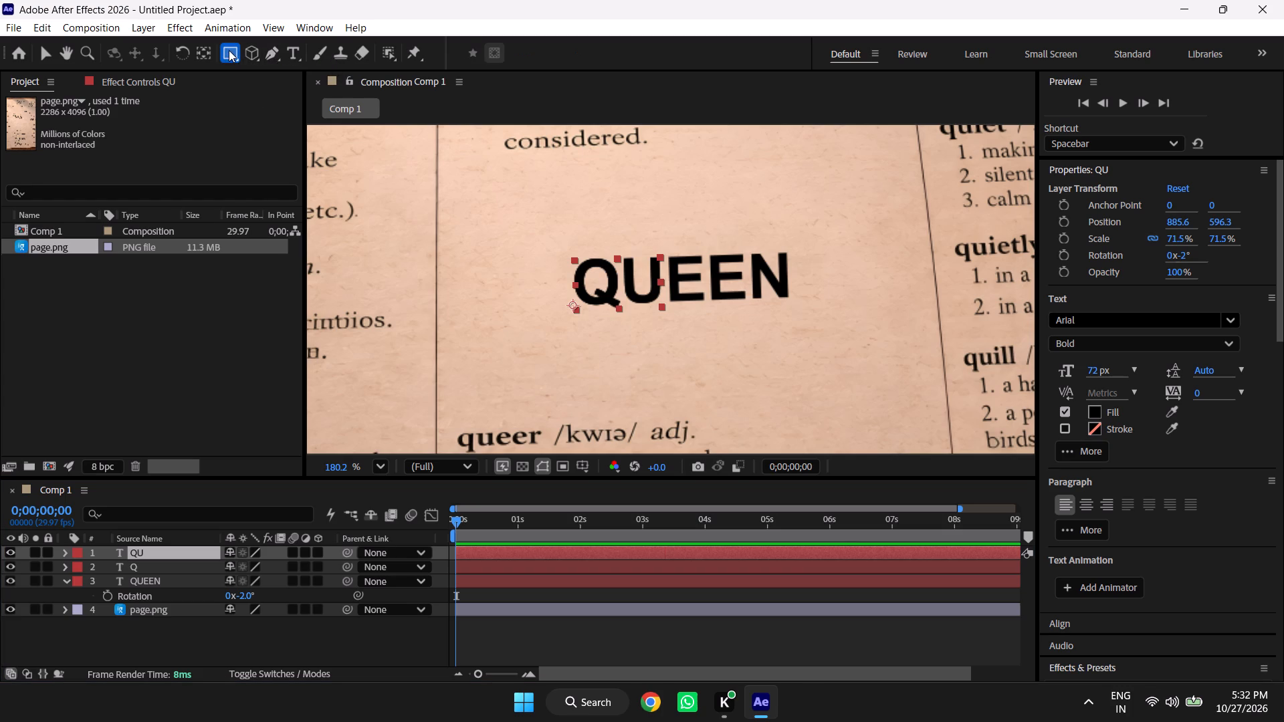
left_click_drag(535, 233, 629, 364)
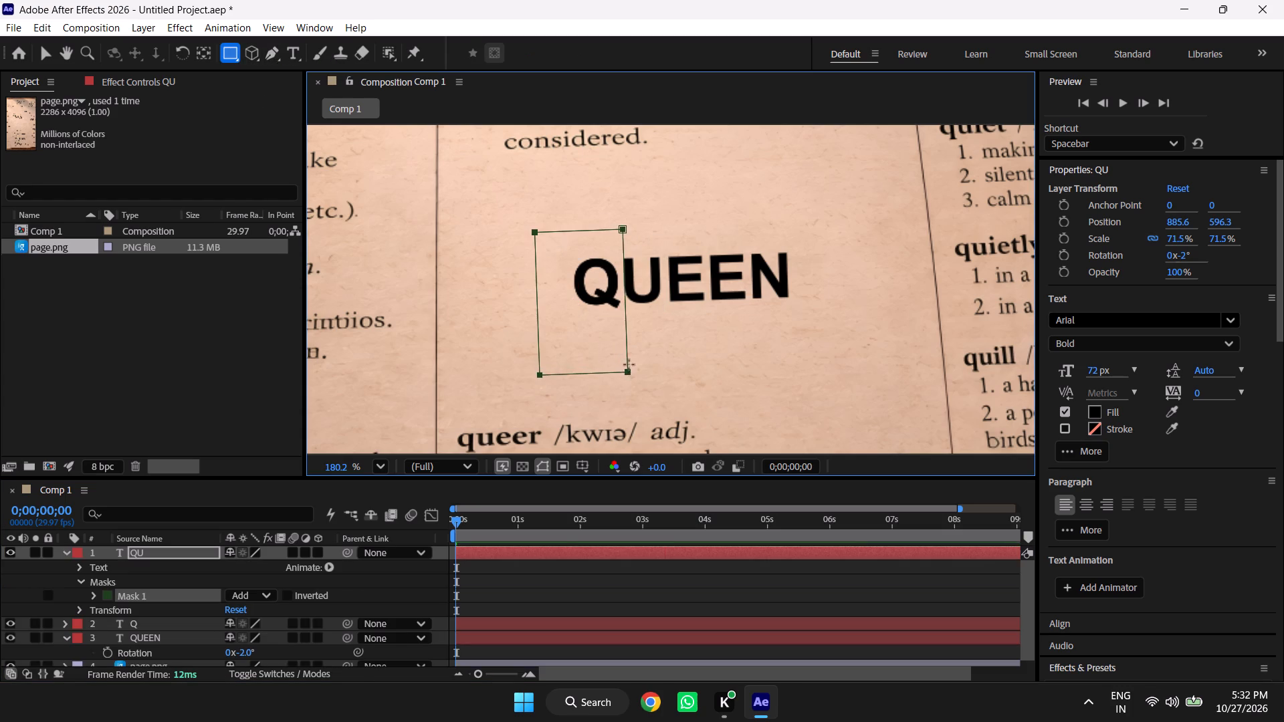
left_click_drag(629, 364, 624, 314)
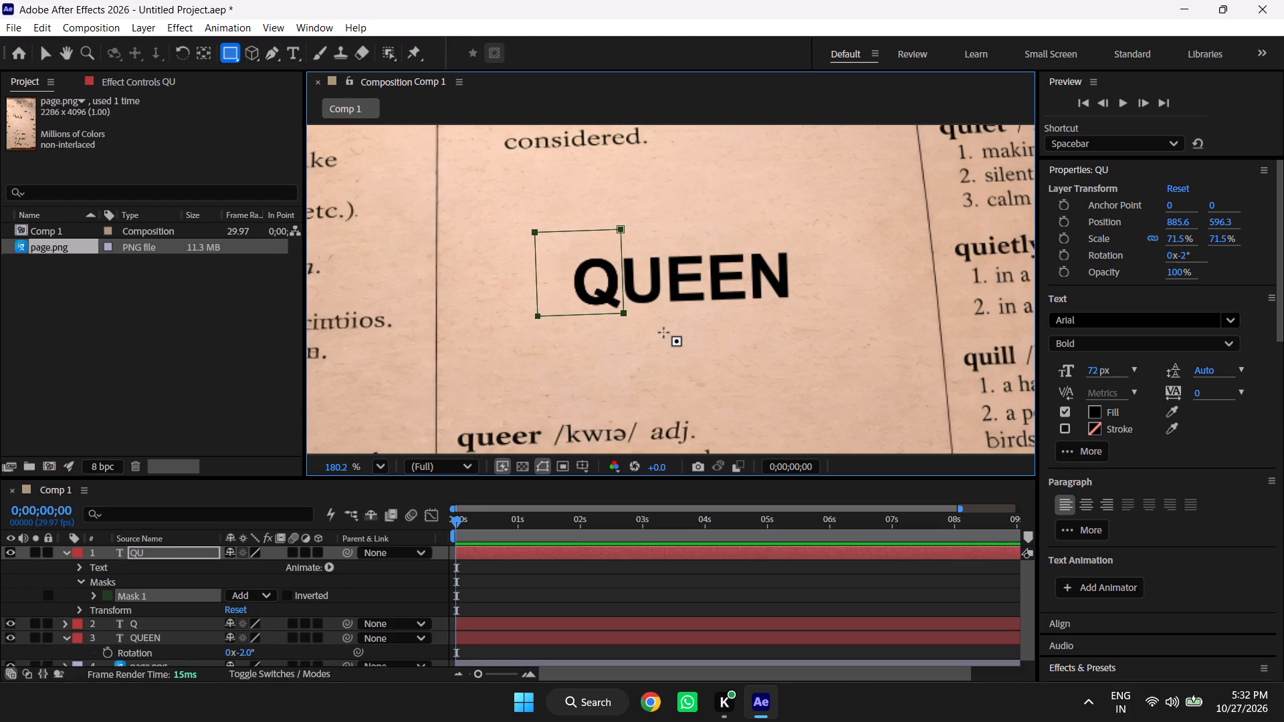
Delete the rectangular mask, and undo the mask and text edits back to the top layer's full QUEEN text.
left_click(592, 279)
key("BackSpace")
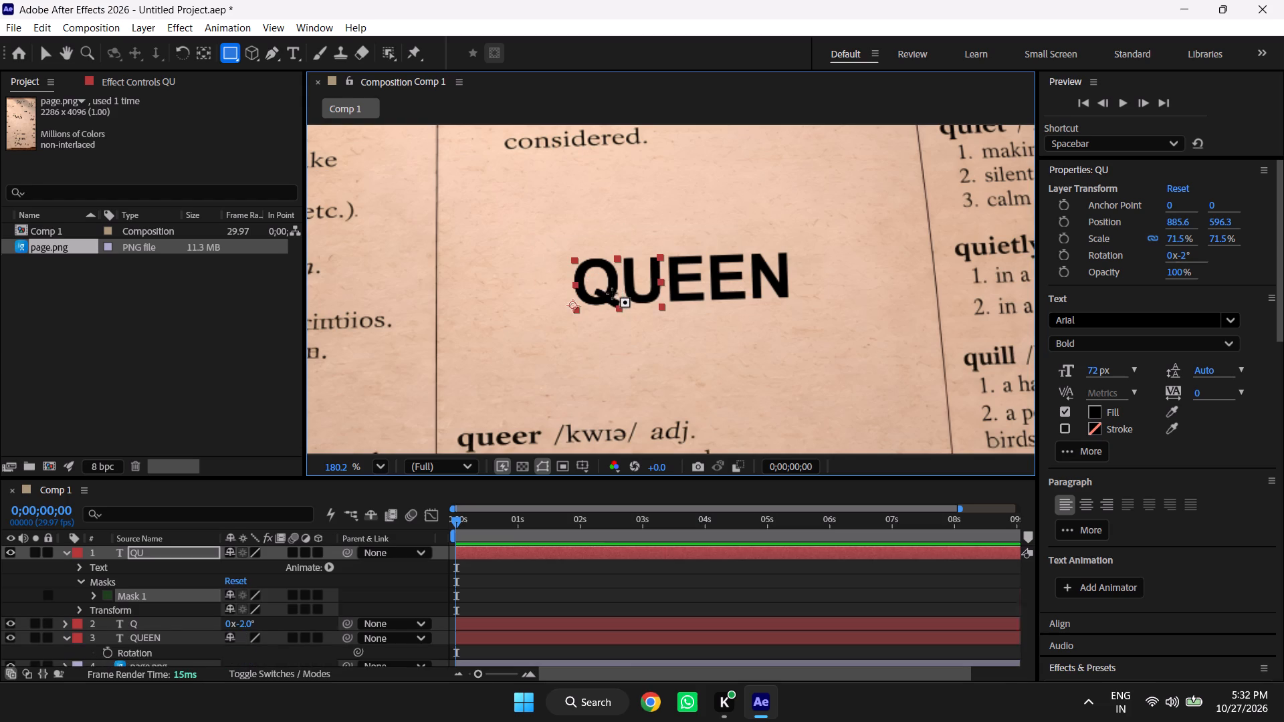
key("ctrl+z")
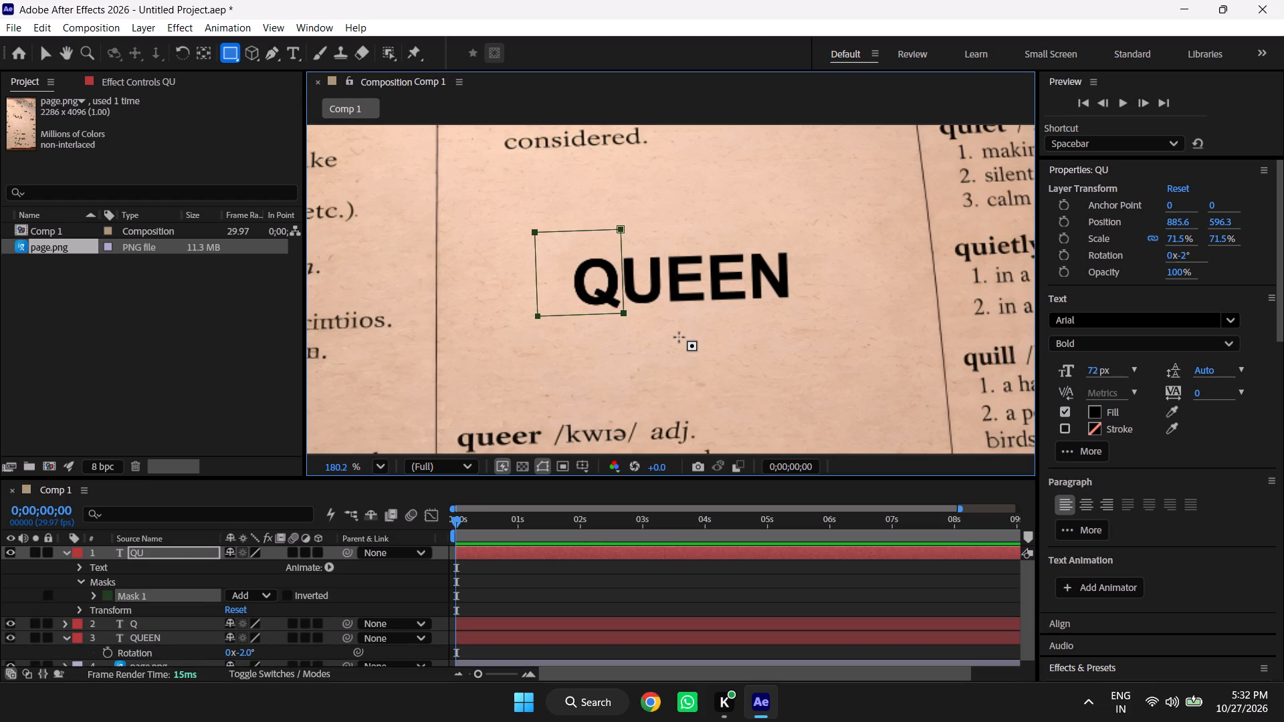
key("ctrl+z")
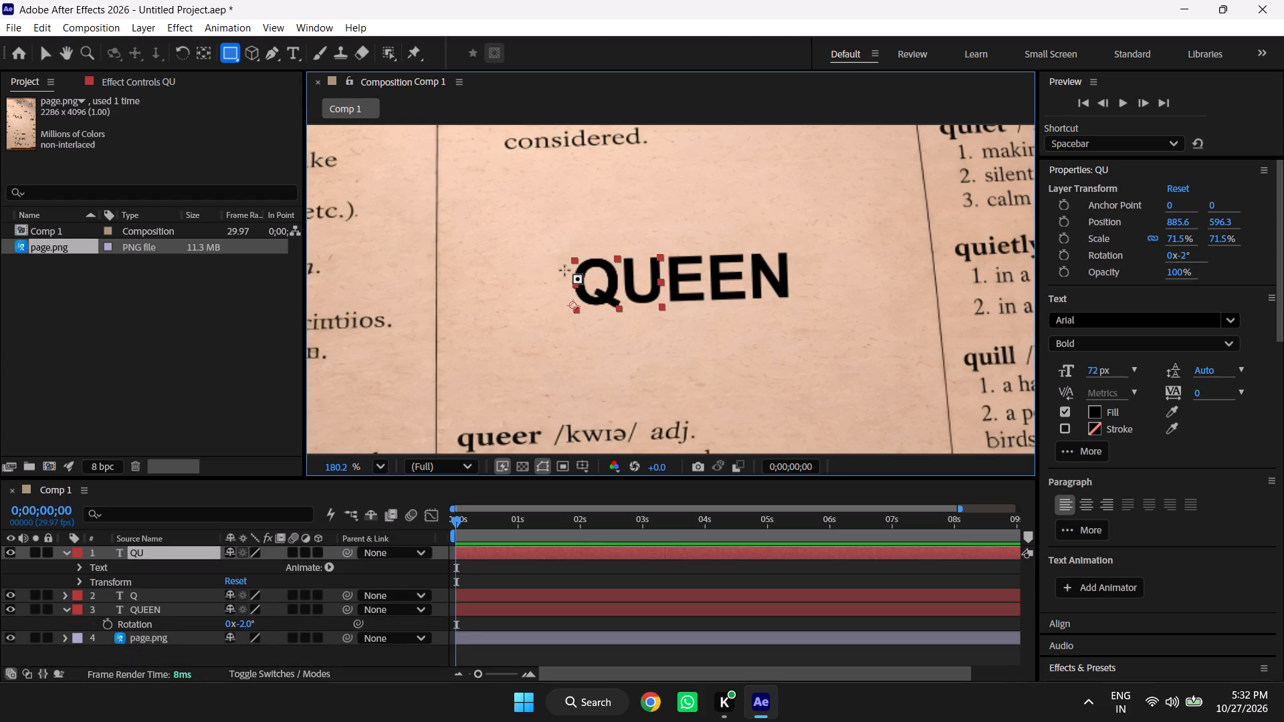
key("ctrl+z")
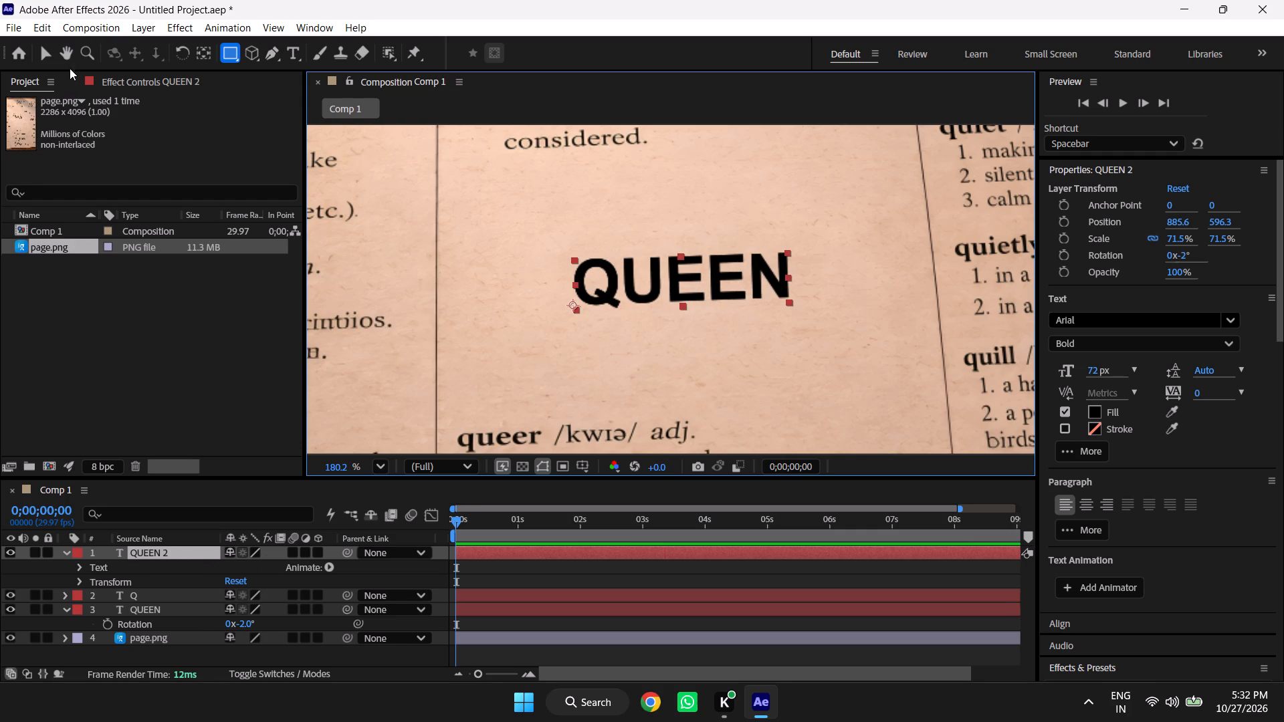
Delete the letters EEN from the top QUEEN 2 text layer, leaving QU.
left_click(50, 54)
left_click(775, 279)
left_click(774, 279)
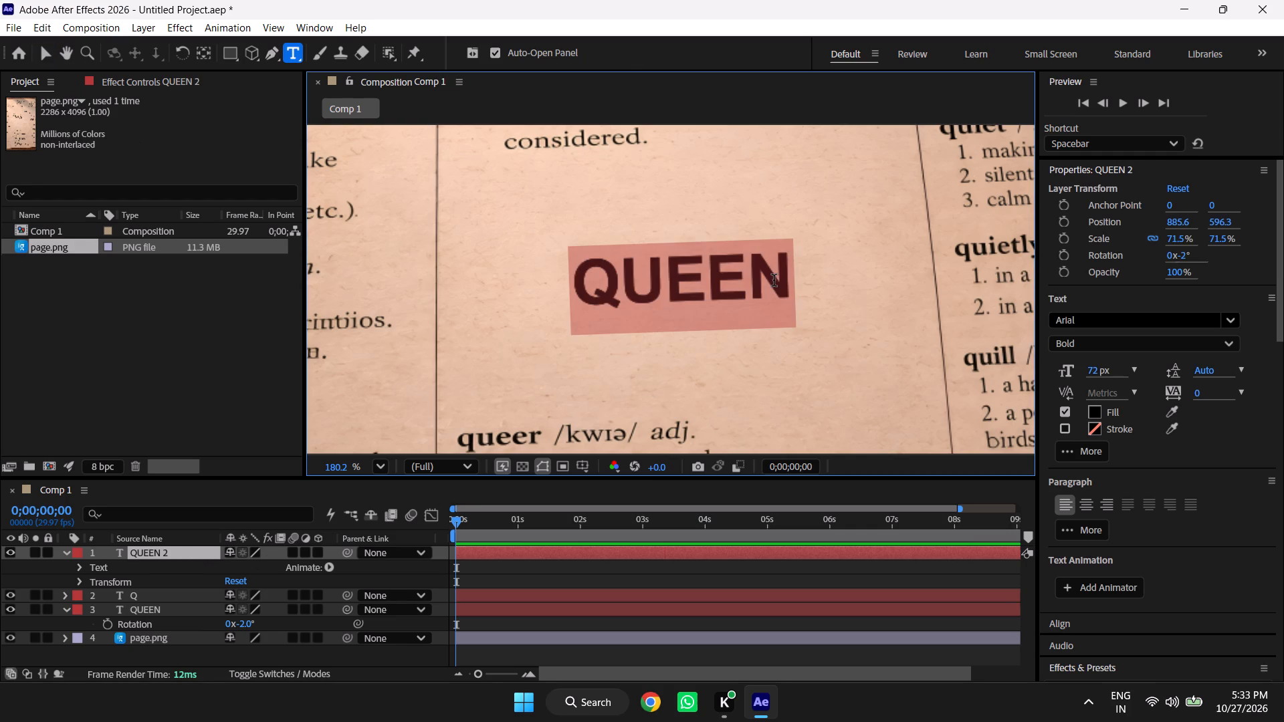
left_click(774, 280)
left_click(774, 280)
left_click(733, 283)
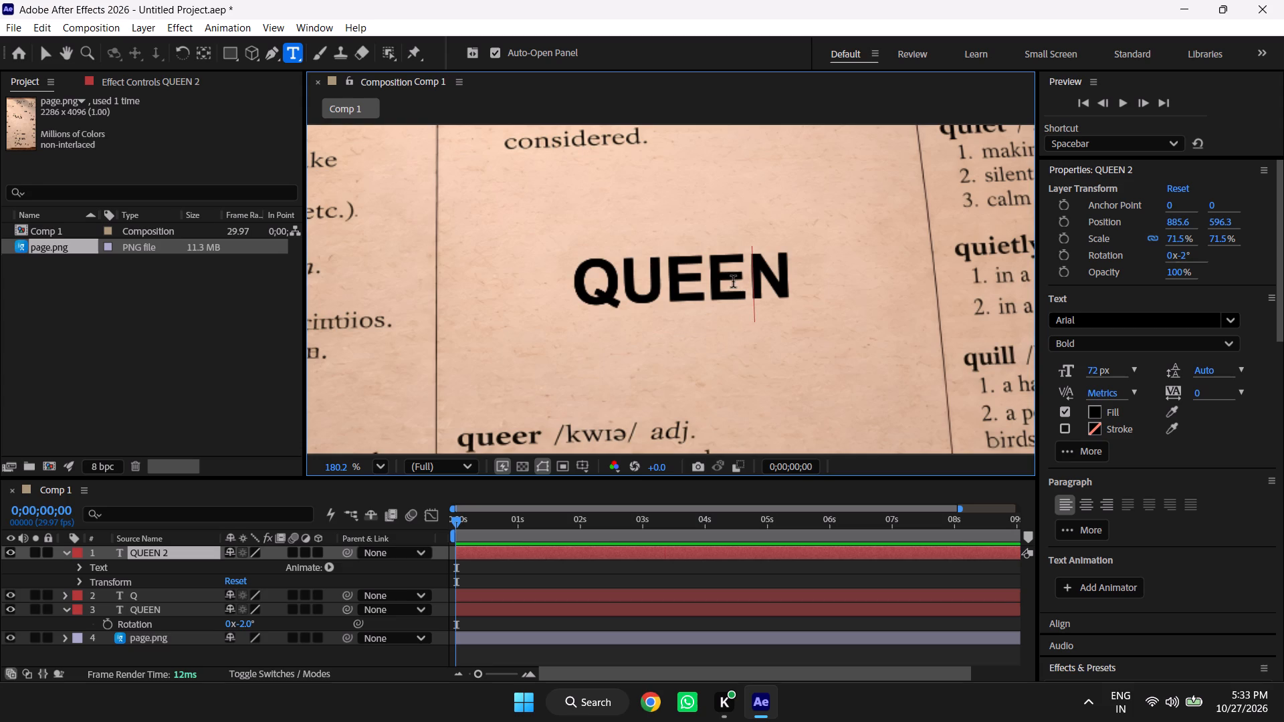
key("Right")
key("BackSpace")
key("BackSpace")
key("BackSpace")
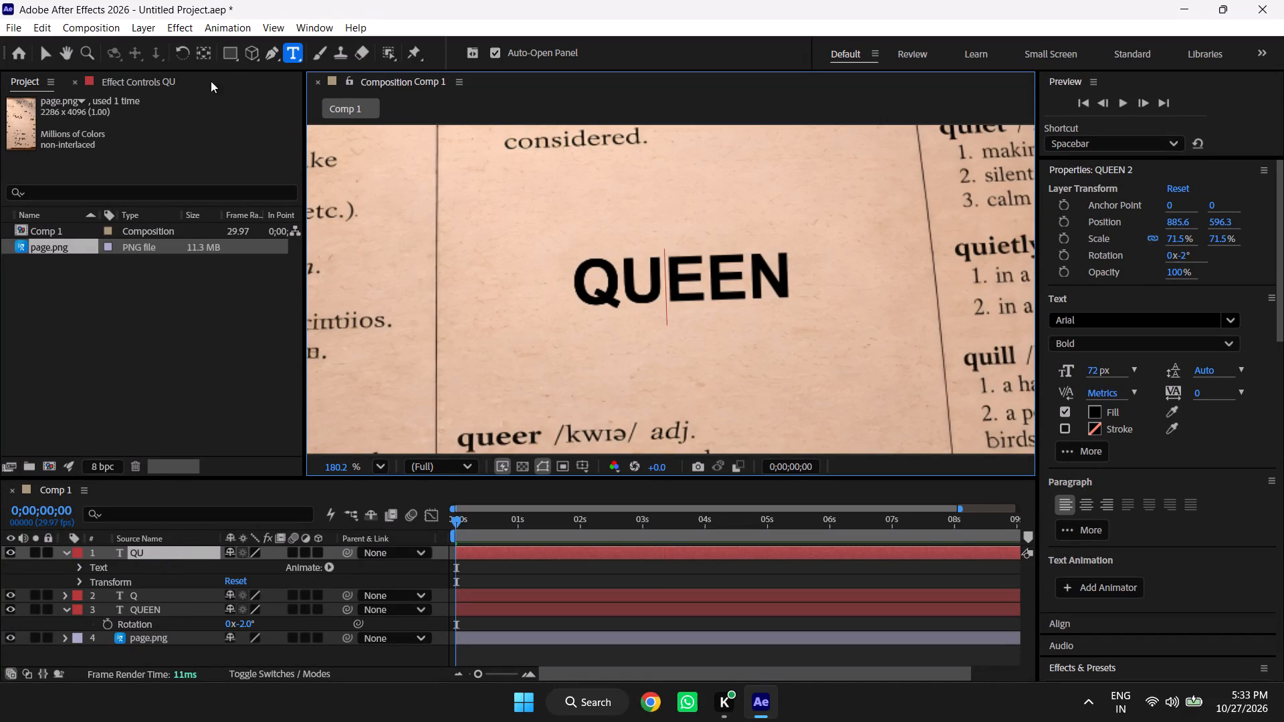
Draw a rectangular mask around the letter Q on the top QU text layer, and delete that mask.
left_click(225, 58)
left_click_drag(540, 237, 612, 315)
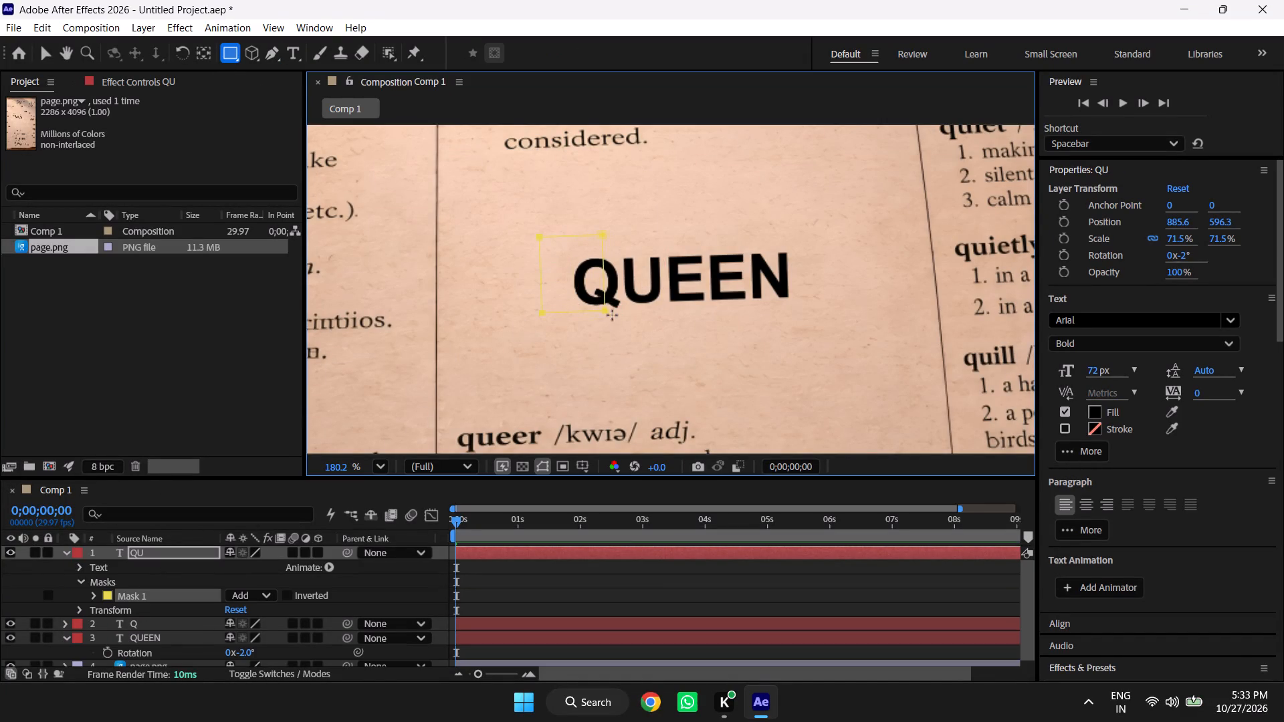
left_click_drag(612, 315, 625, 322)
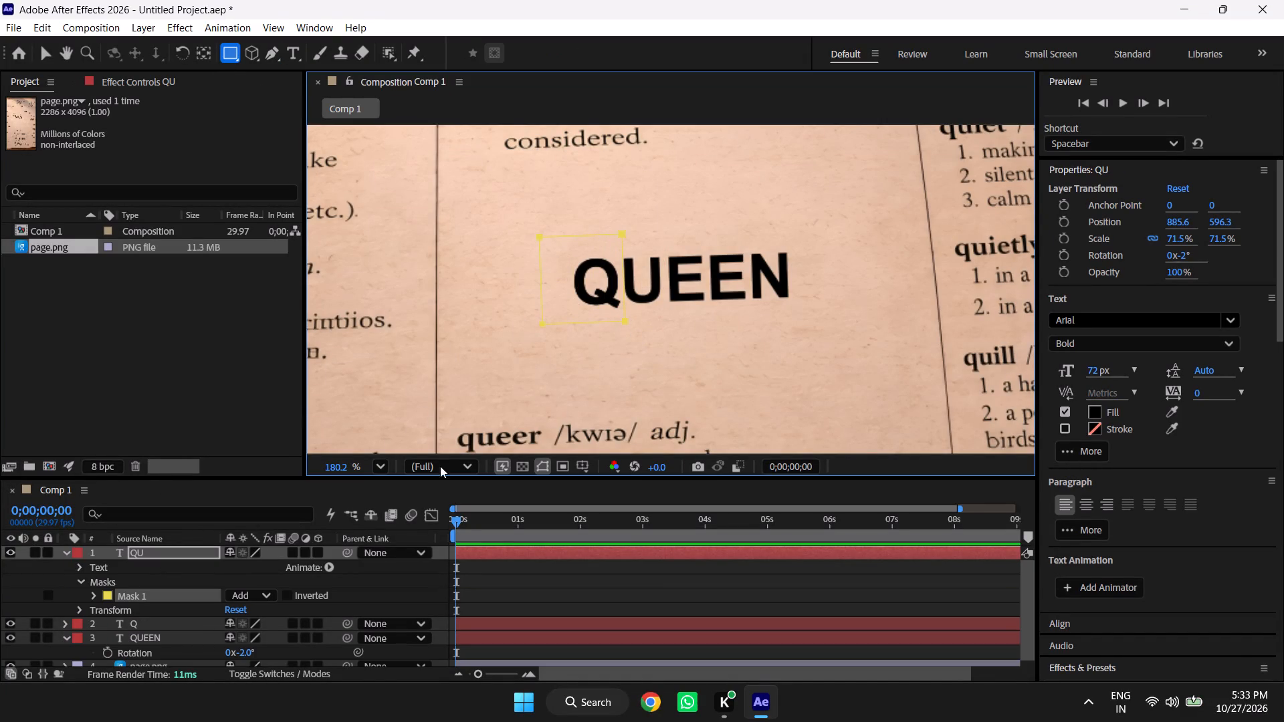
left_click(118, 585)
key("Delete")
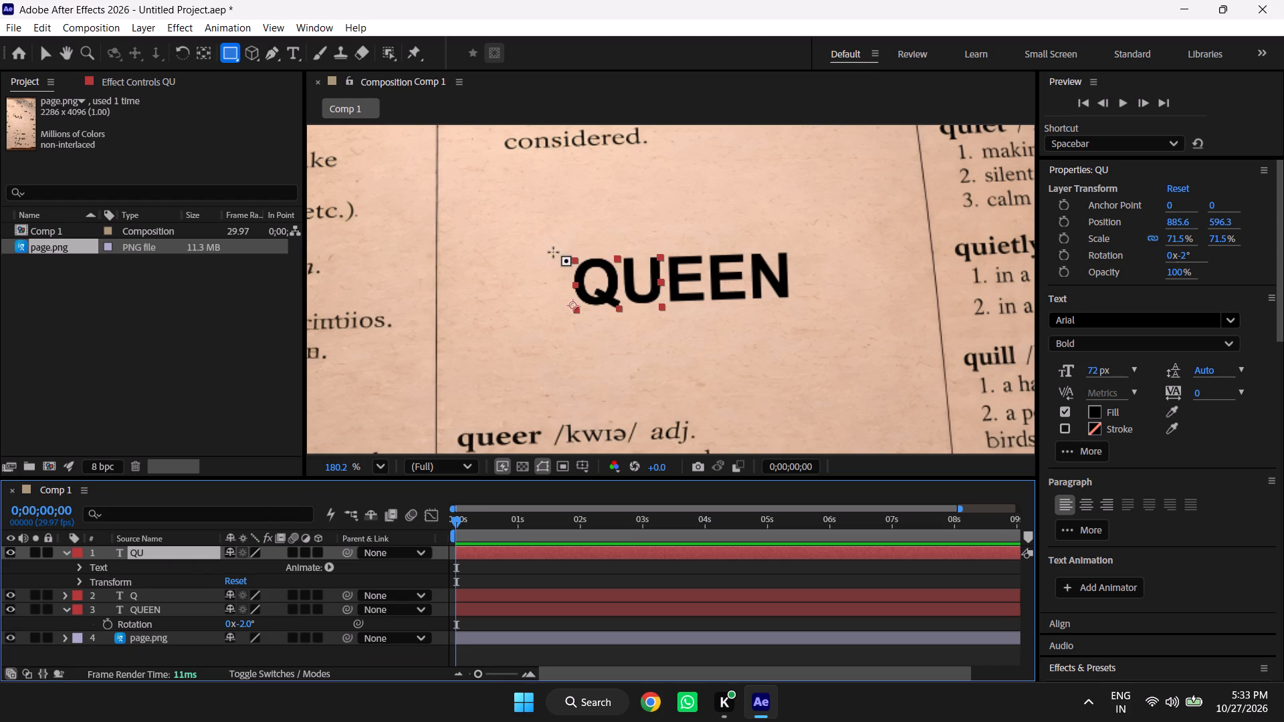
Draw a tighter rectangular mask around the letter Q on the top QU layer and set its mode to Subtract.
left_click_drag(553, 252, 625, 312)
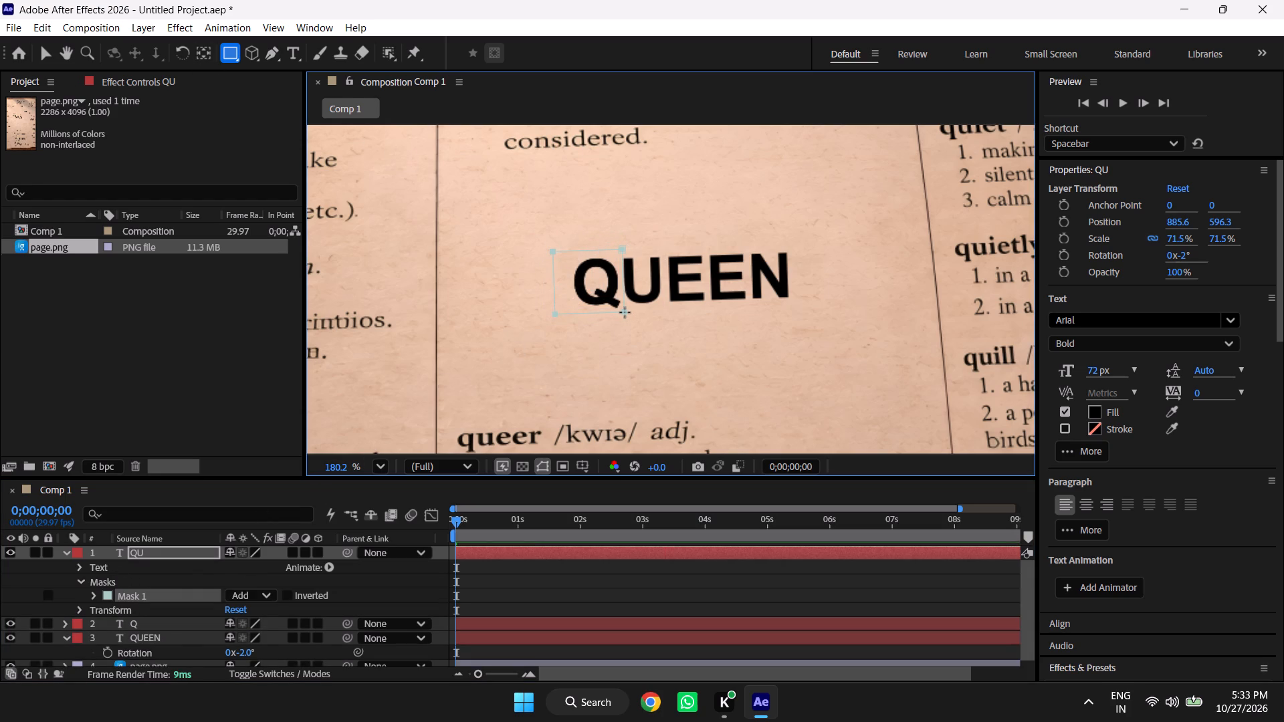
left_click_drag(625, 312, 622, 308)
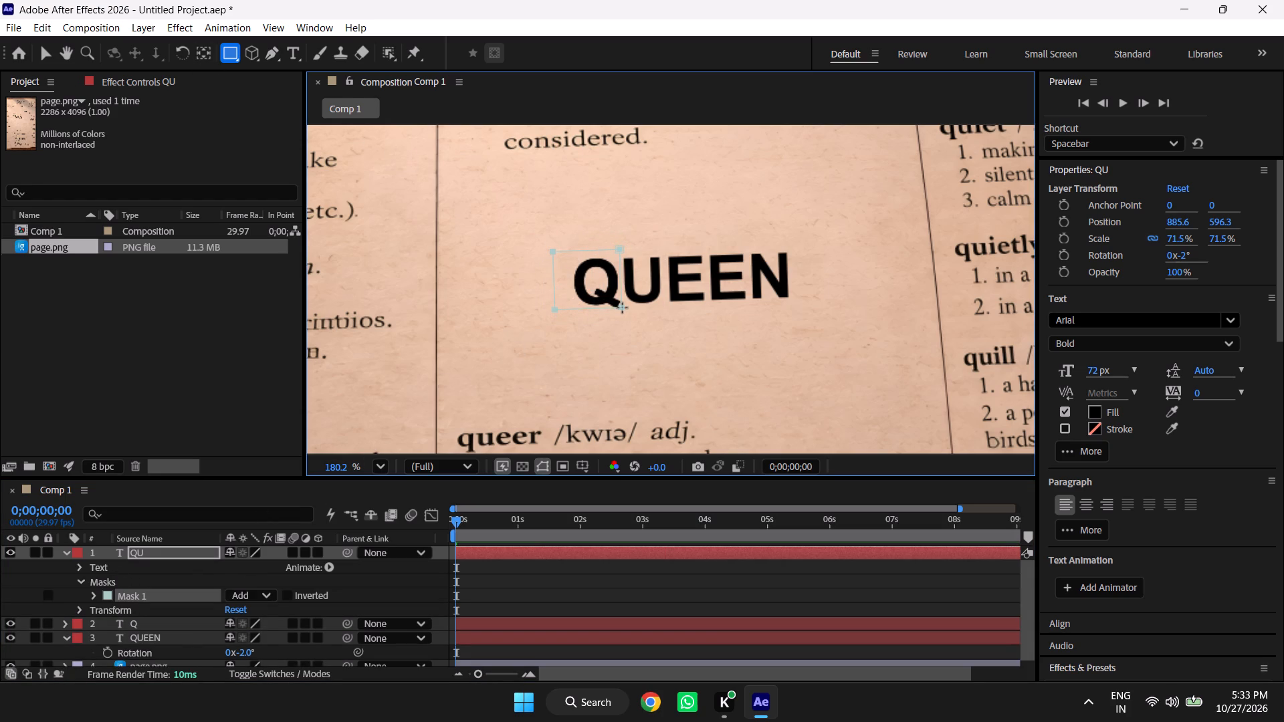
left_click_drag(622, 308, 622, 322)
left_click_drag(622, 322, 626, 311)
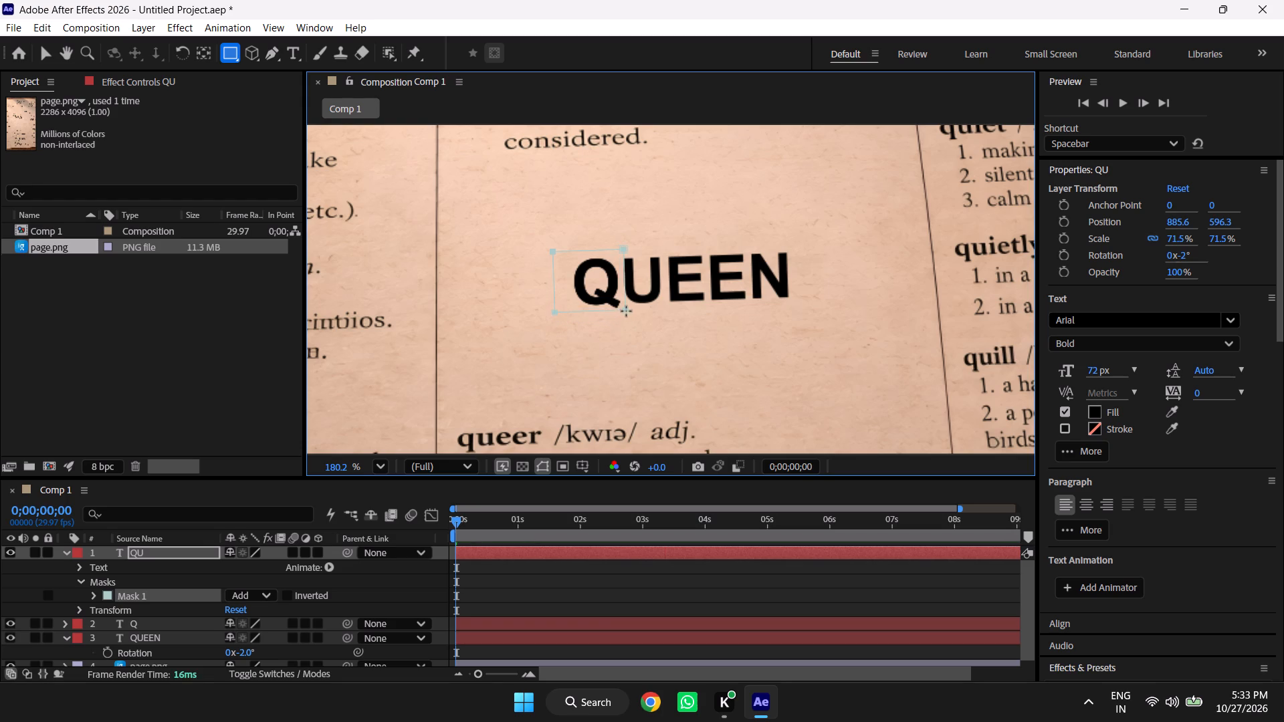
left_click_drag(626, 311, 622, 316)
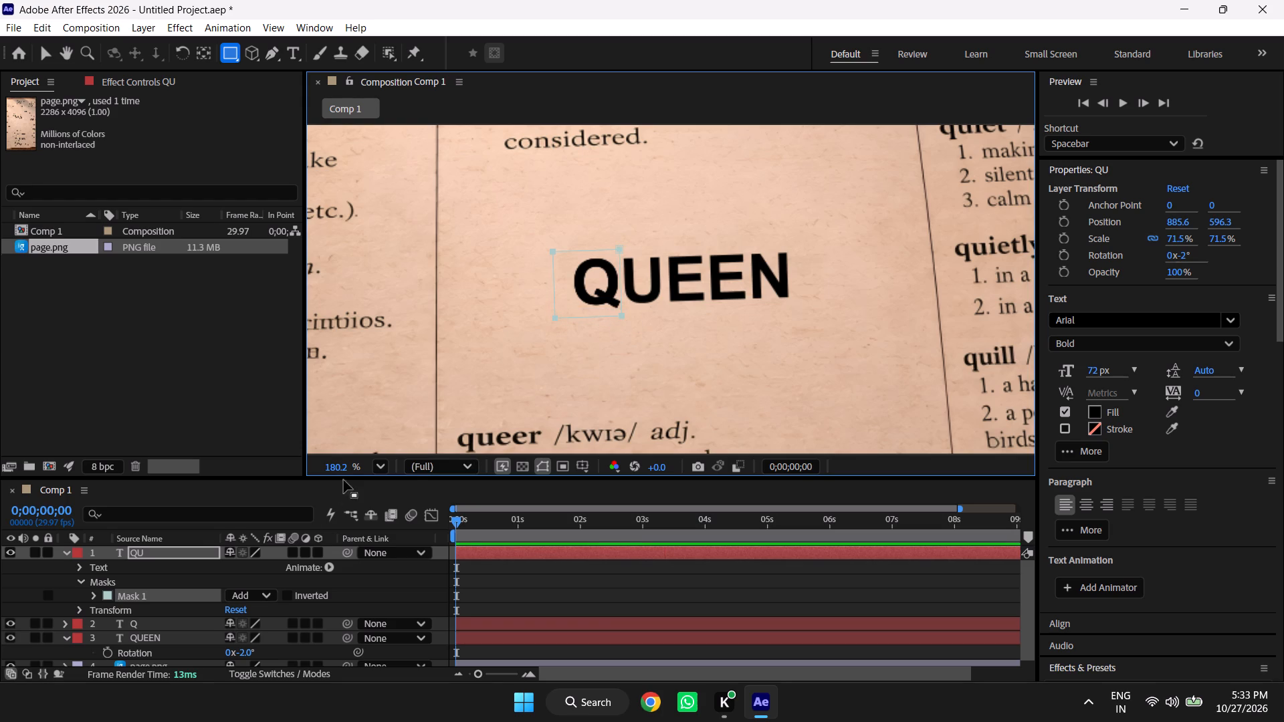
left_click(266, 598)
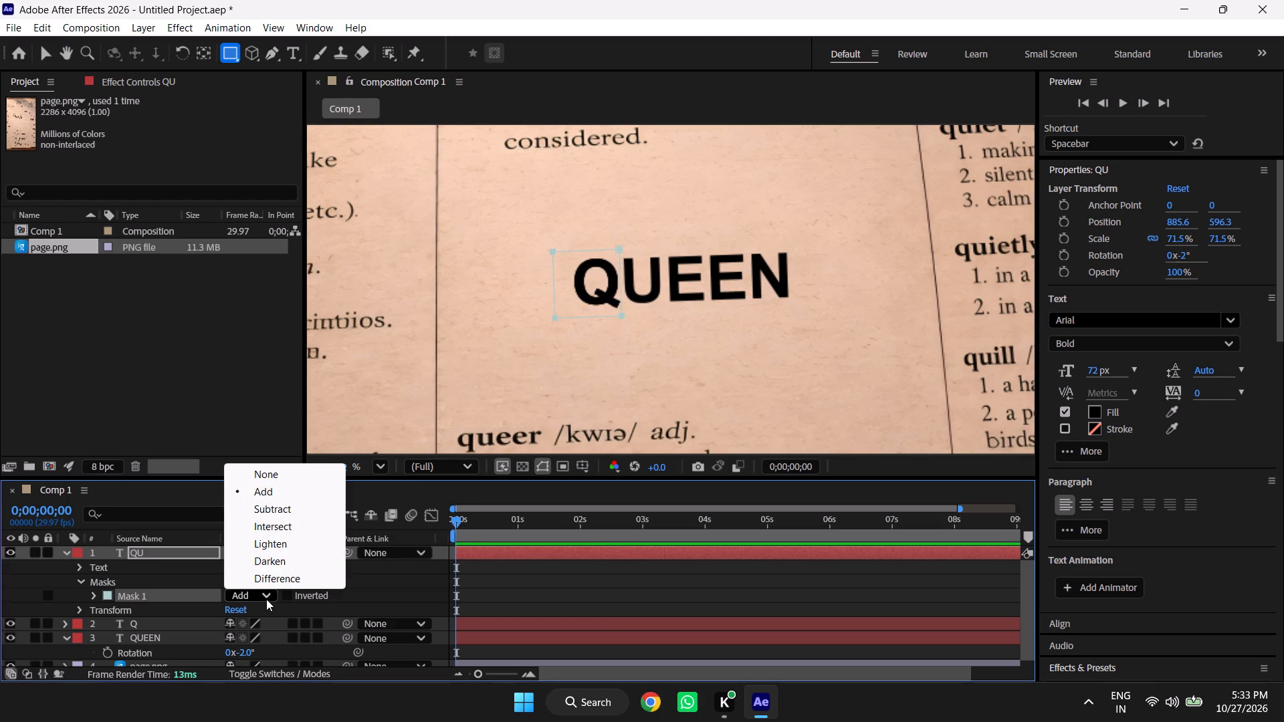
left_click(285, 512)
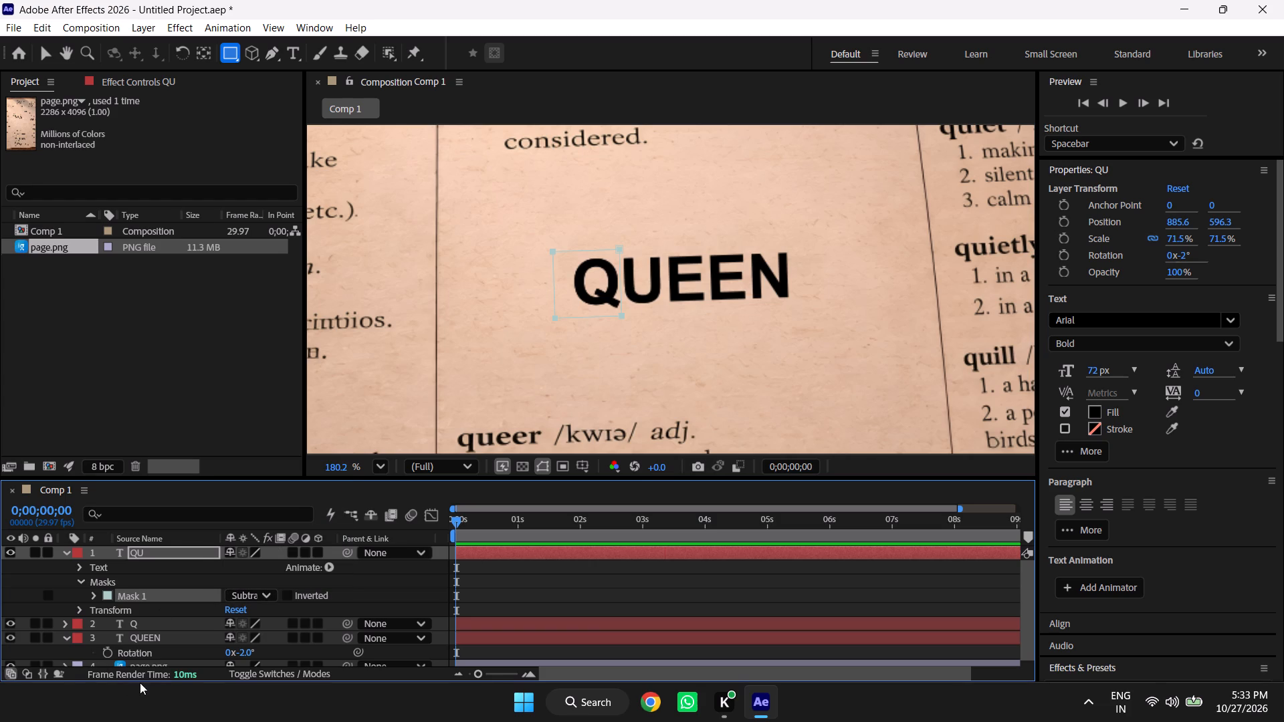
Check the masked QU layer on its own by hiding the Q and QUEEN layers, and show both again.
left_click(9, 623)
left_click(8, 636)
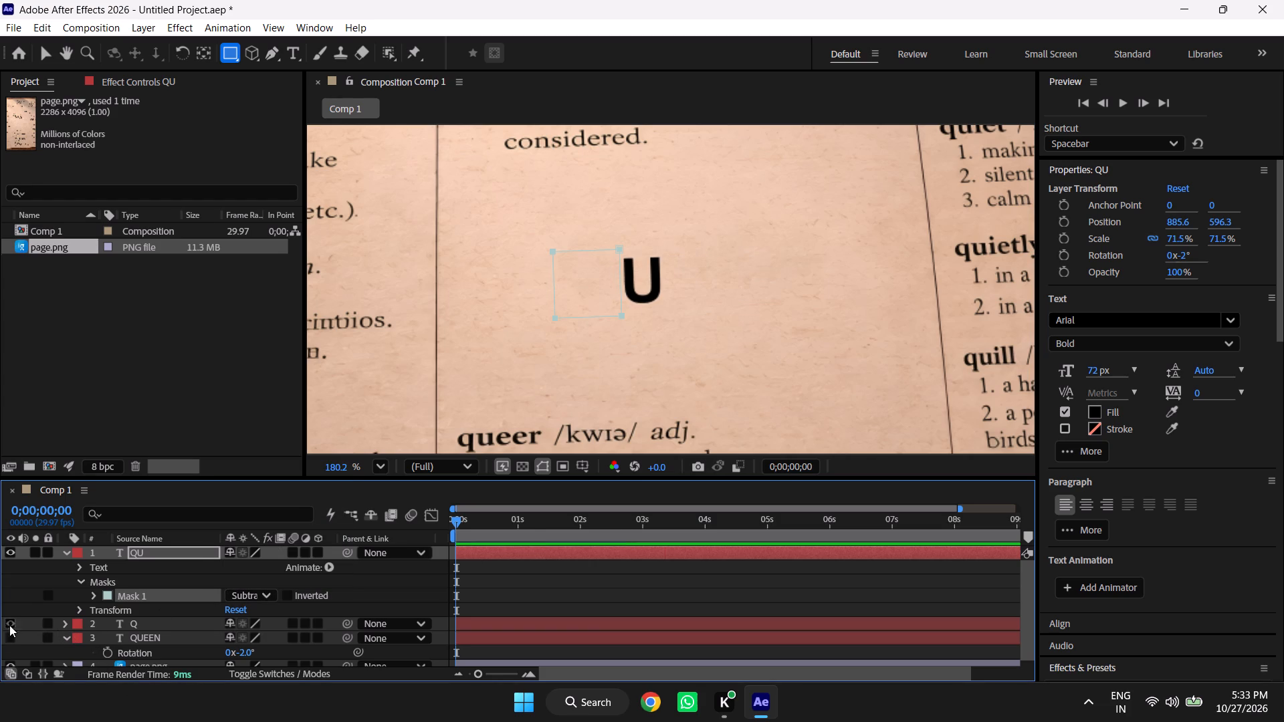
left_click(68, 557)
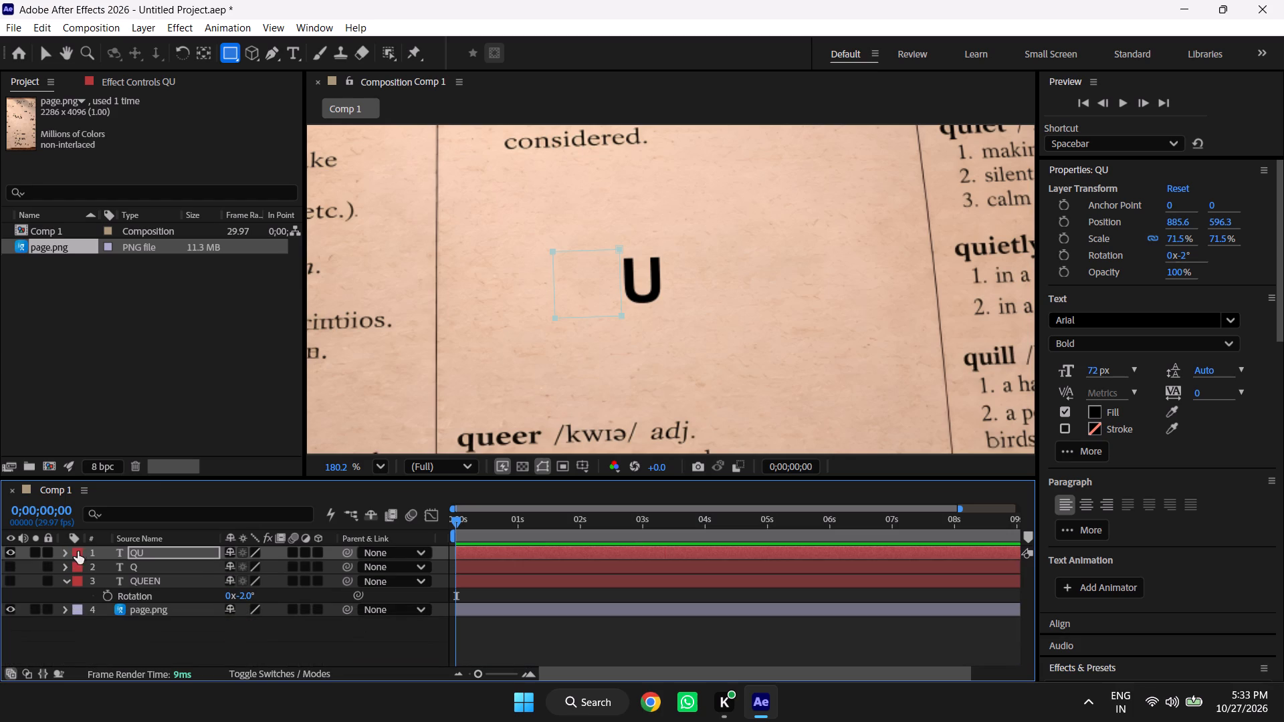
left_click(6, 566)
left_click(13, 583)
left_click(157, 583)
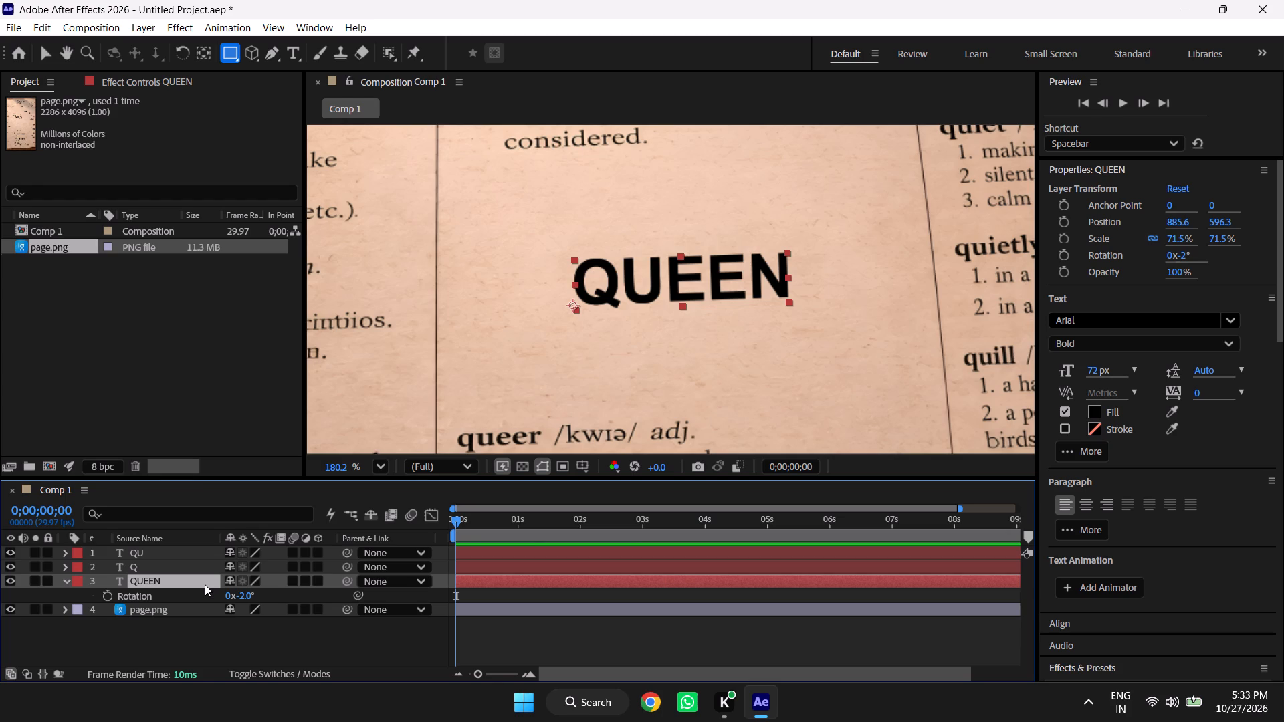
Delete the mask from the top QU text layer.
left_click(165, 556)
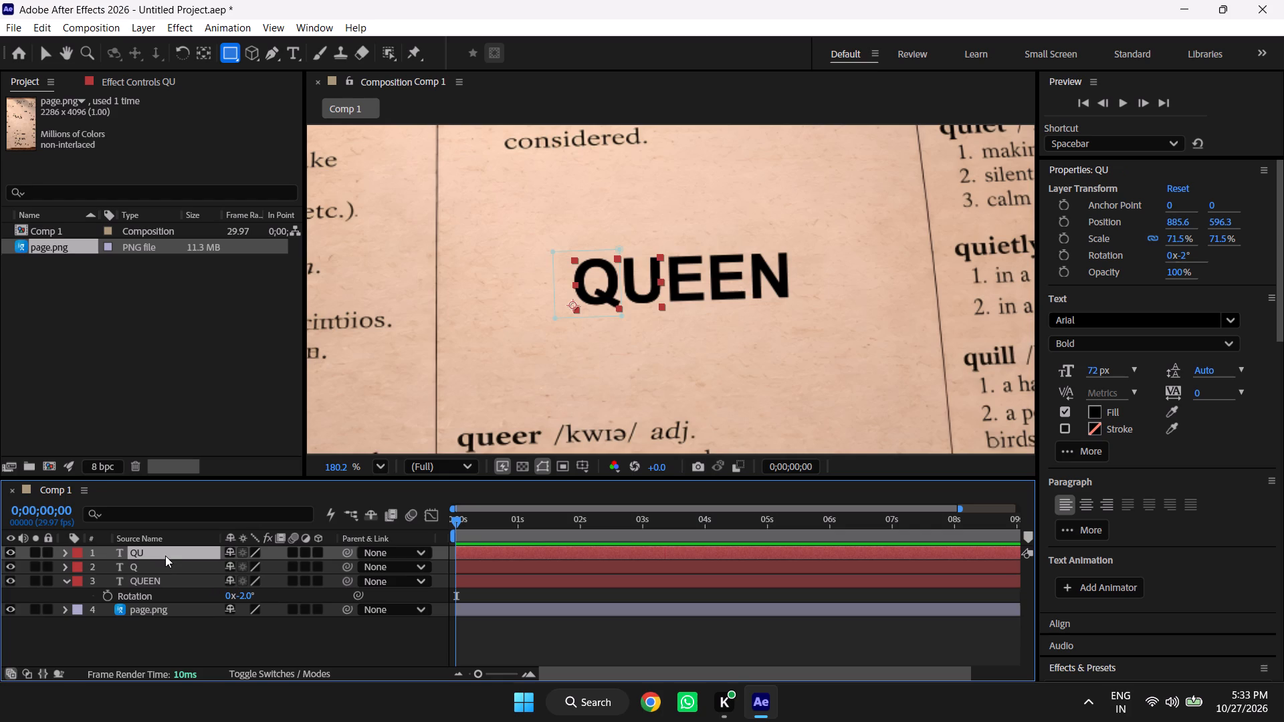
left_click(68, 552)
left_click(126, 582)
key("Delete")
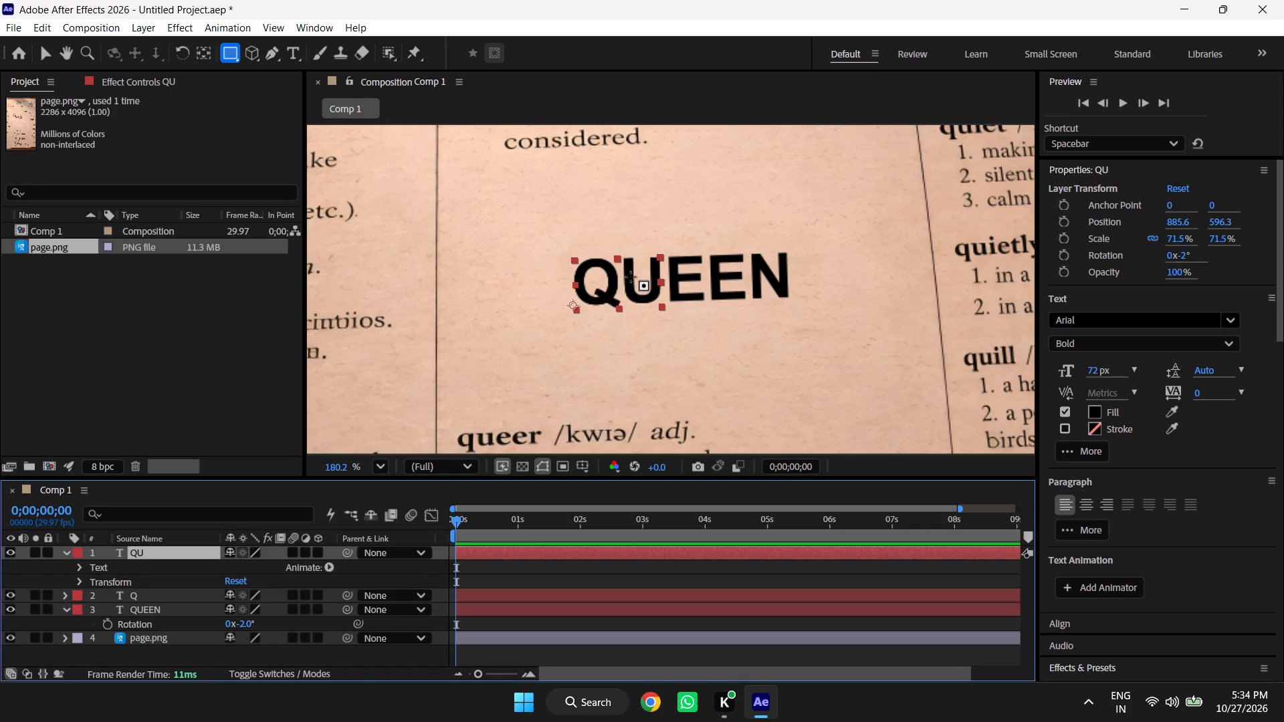
Delete the letter Q from the top QU text layer, leaving only U.
left_click(46, 55)
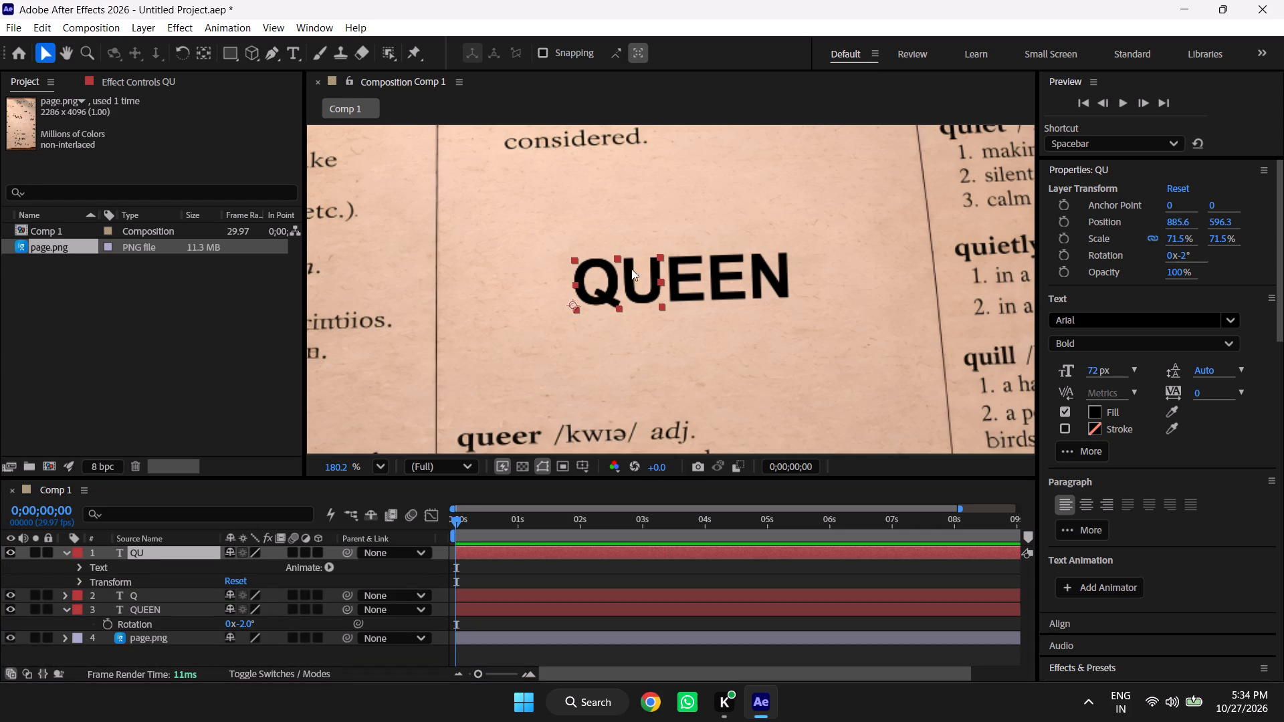
left_click(644, 270)
left_click(632, 278)
triple_click(627, 281)
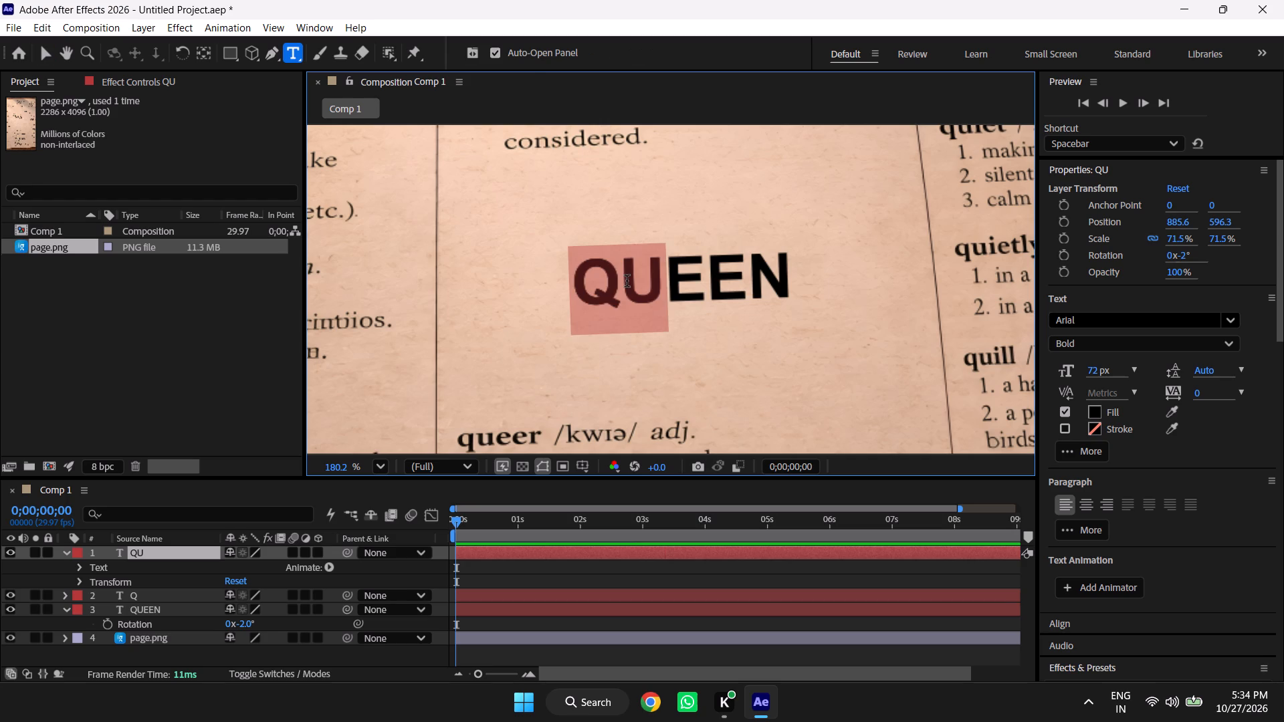
left_click(627, 281)
left_click(619, 283)
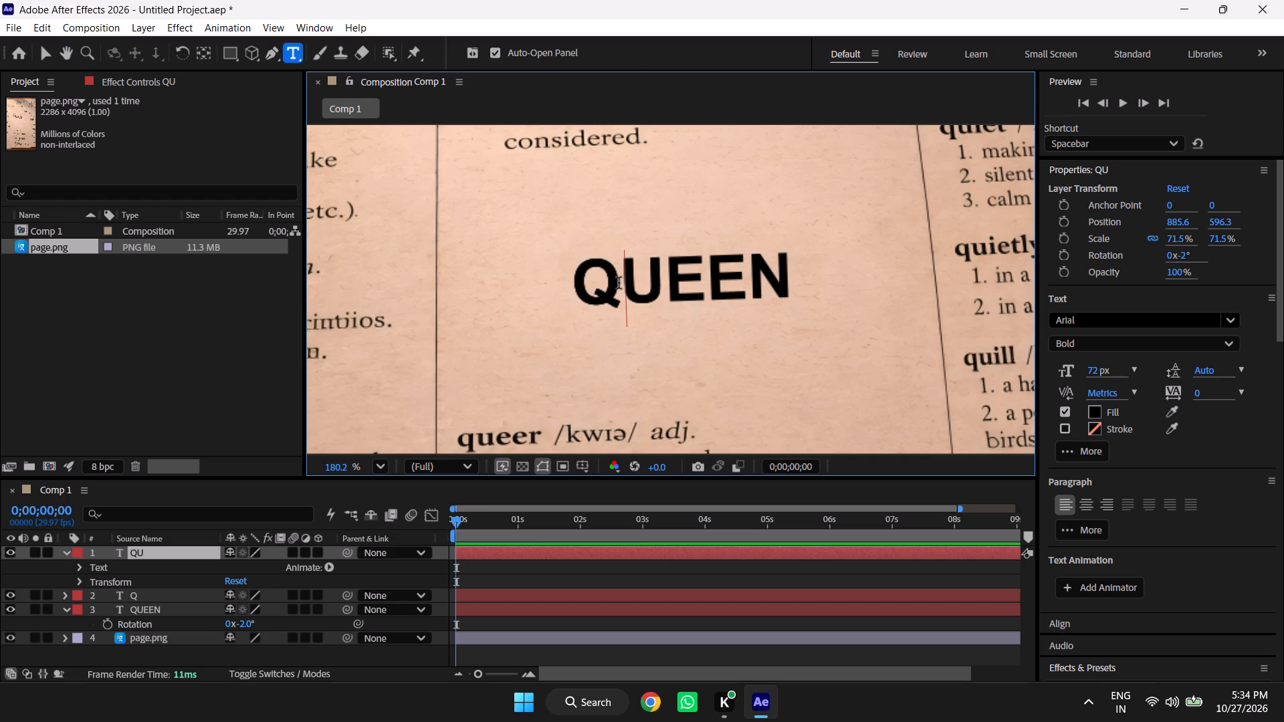
left_click(659, 291)
left_click(616, 290)
key("BackSpace")
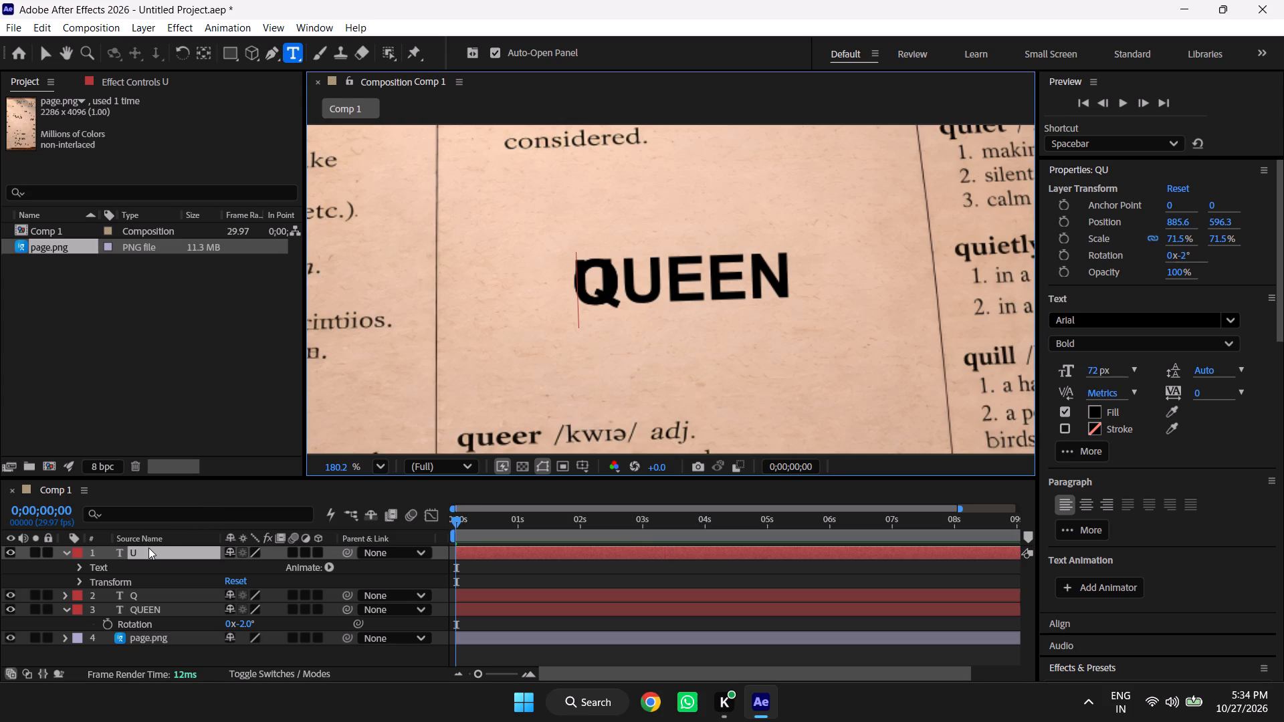
Move the U text layer onto the U of QUEEN by setting its position to 925.6, 594.3.
scroll(665, 282, "up", 3)
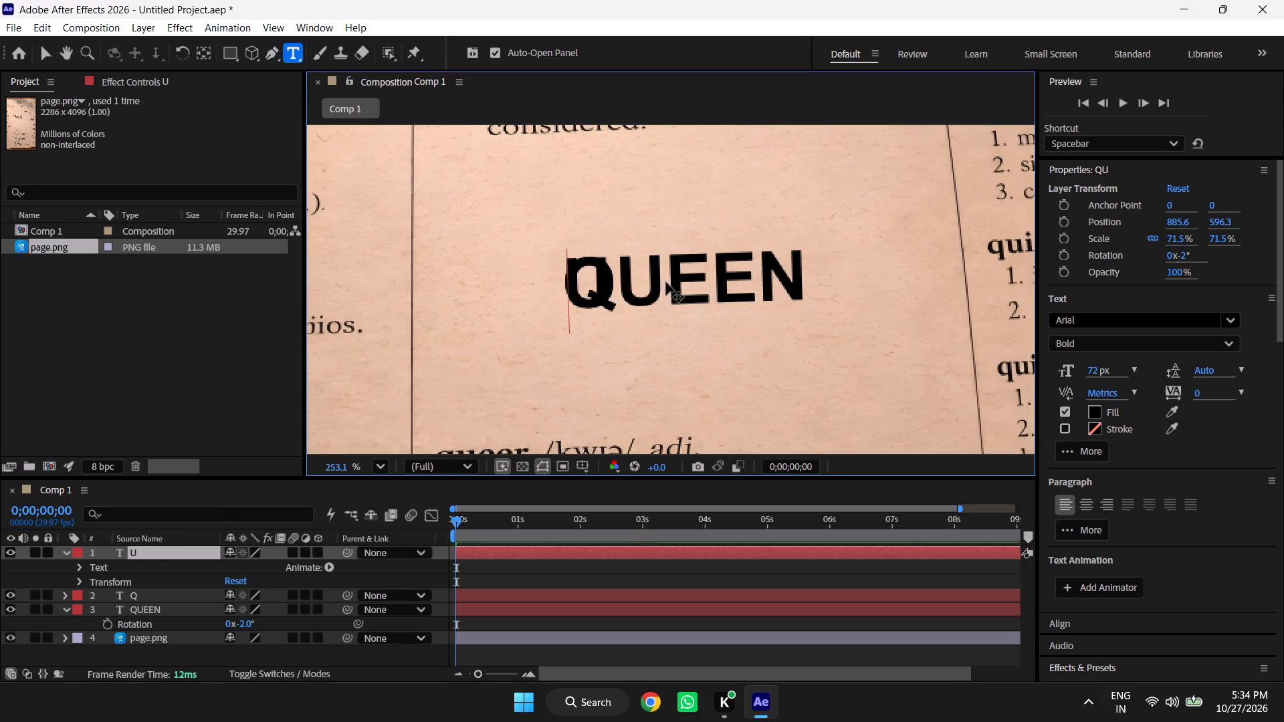
scroll(624, 287, "up", 5)
scroll(693, 282, "up", 3)
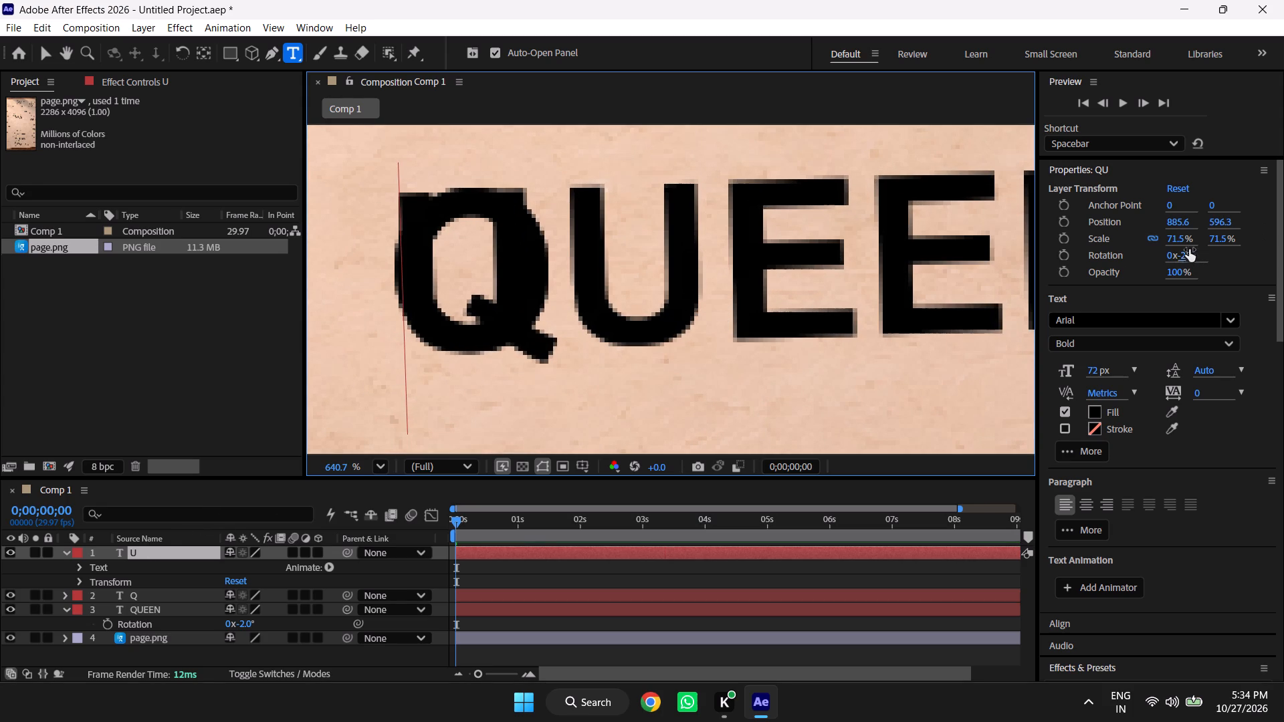
left_click_drag(1178, 221, 1210, 217)
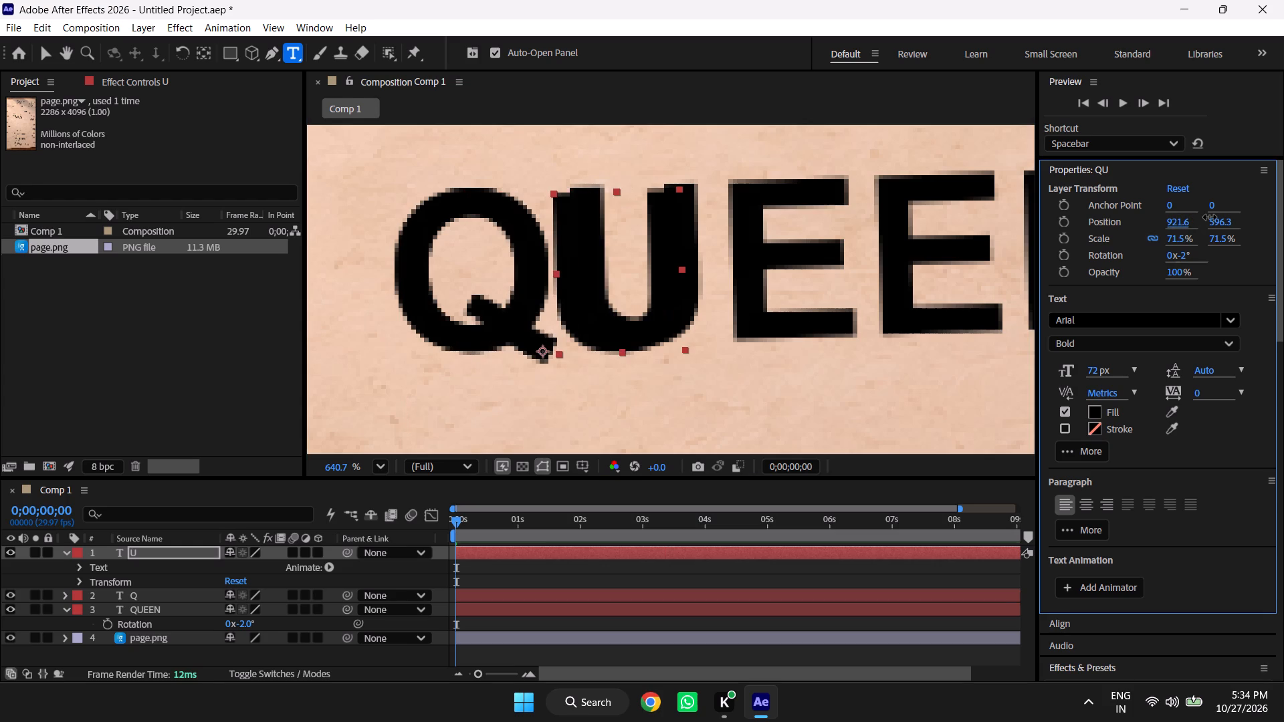
left_click_drag(1210, 217, 1212, 217)
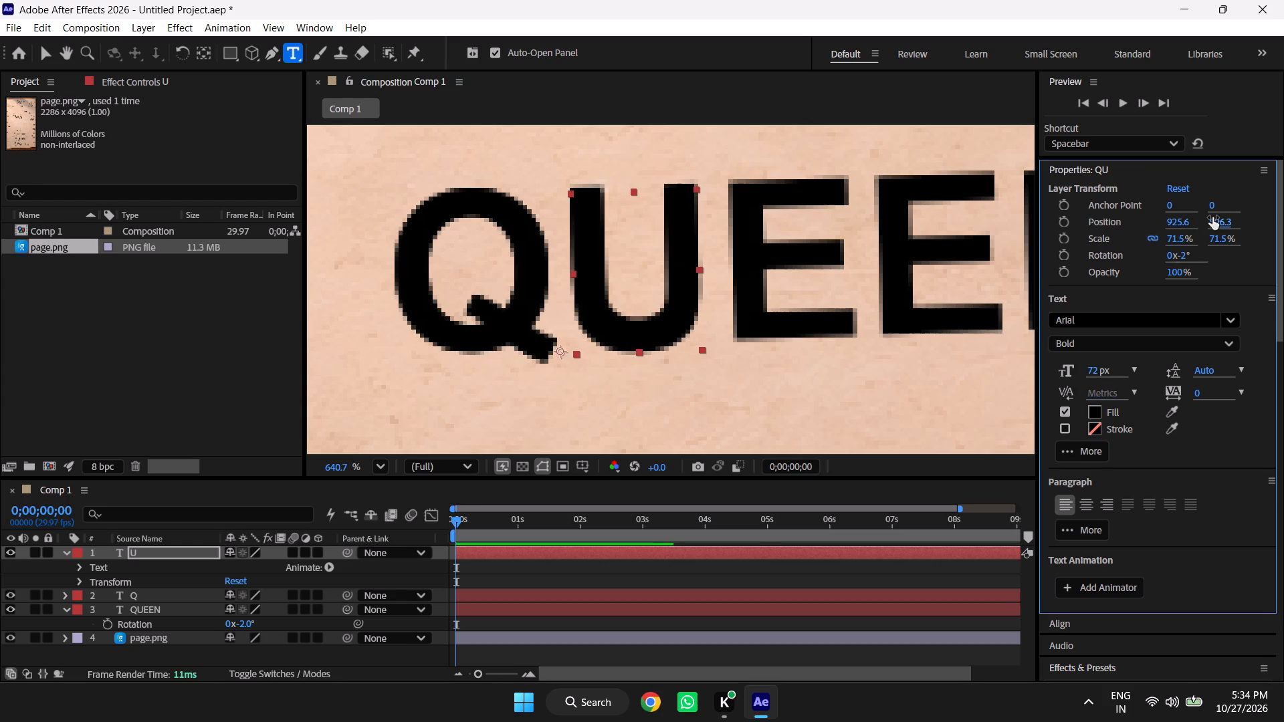
left_click(1230, 221)
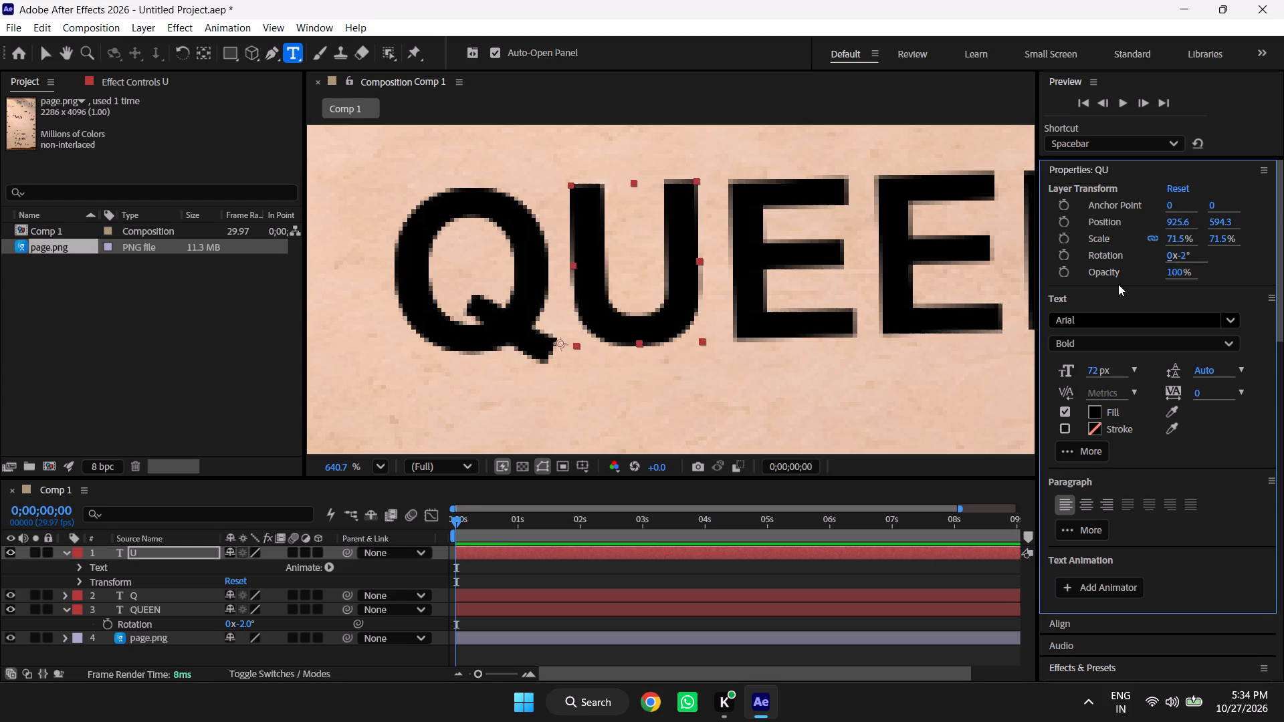
Check the U's alignment by toggling the visibility of the QUEEN and U layers, leaving the U layer hidden.
scroll(728, 388, "down", 2)
scroll(931, 404, "down", 1)
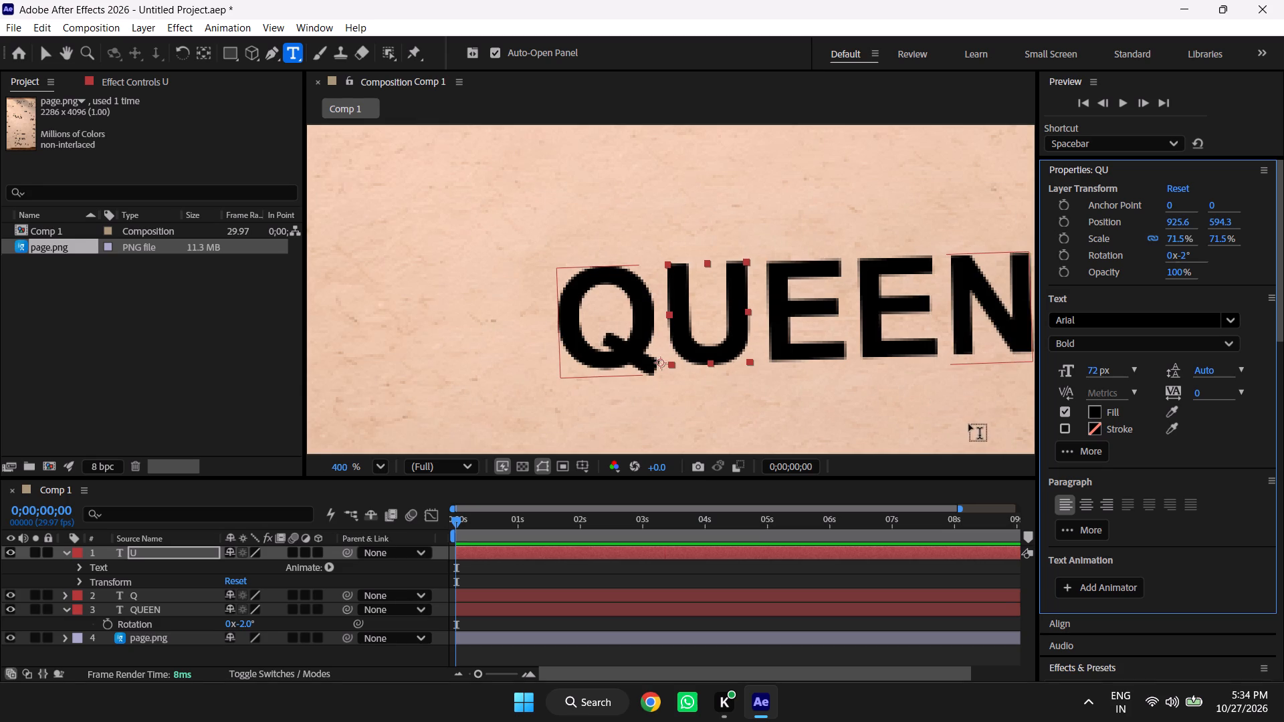
scroll(426, 159, "down", 4)
scroll(459, 186, "up", 1)
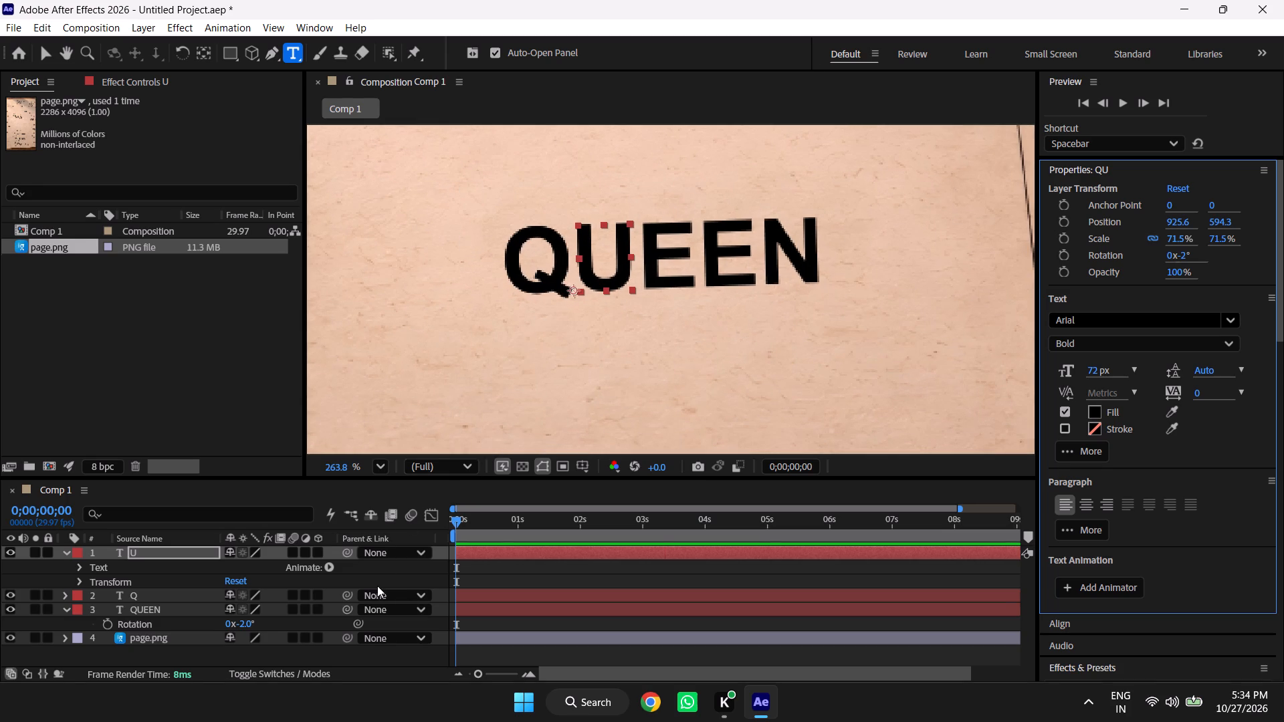
left_click(7, 610)
left_click(7, 610)
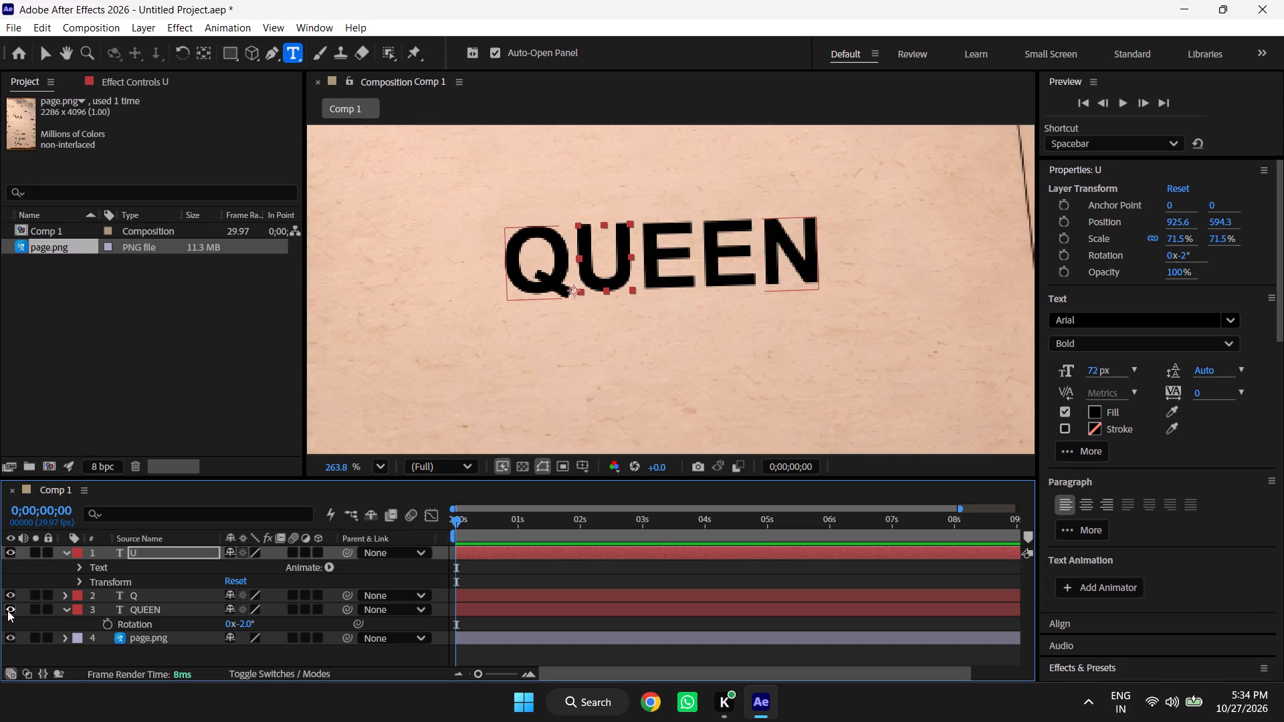
left_click(9, 554)
left_click(9, 554)
left_click(9, 554)
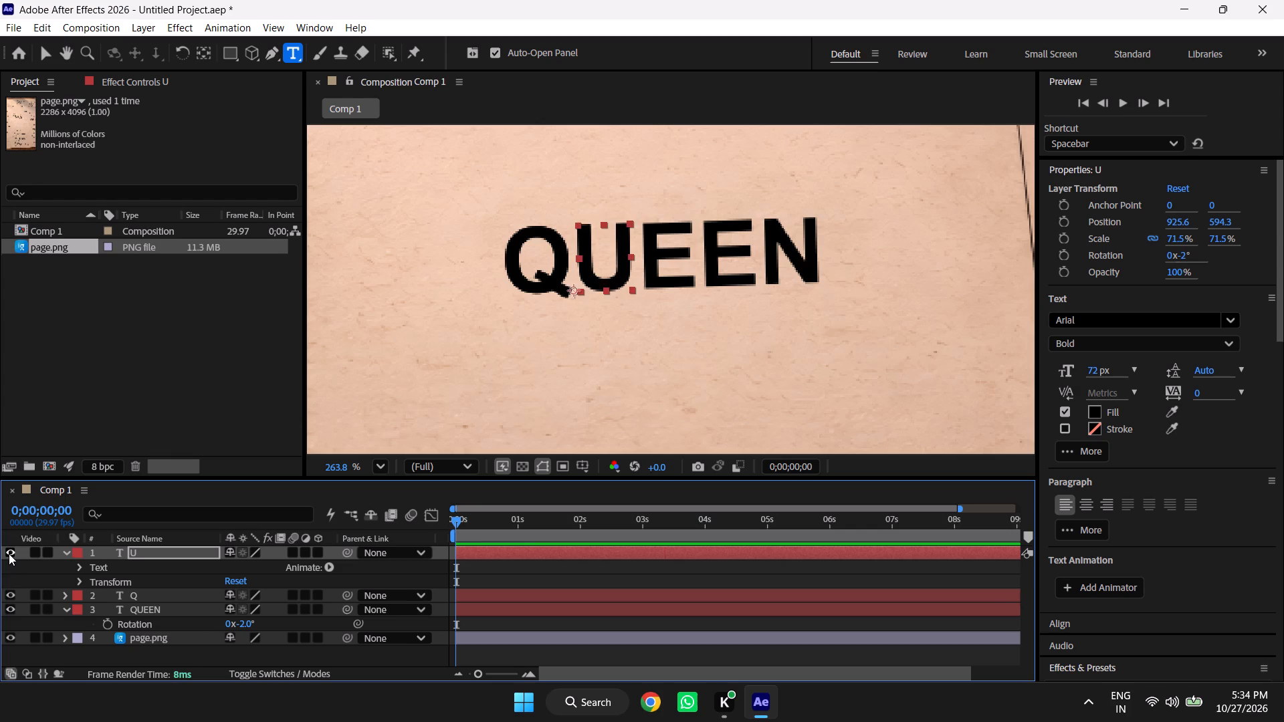
left_click(136, 642)
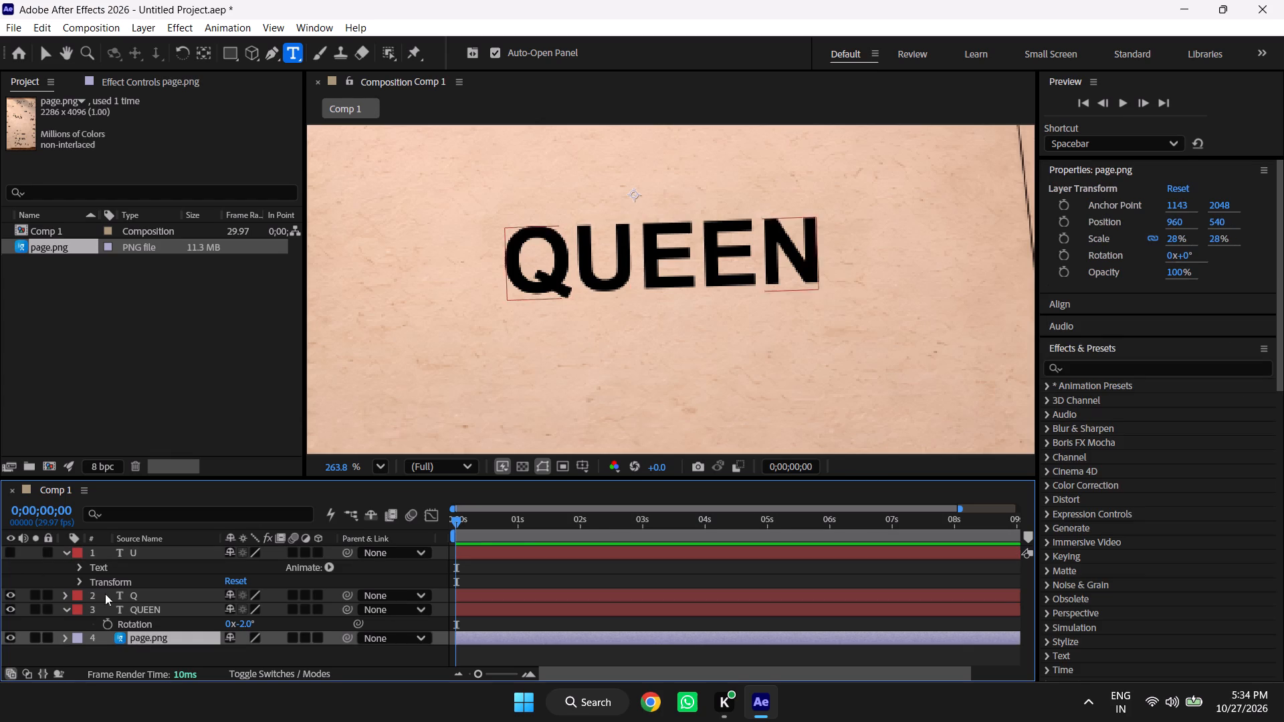
Check the U's alignment over QUEEN by toggling the U layer's visibility, leaving it hidden.
left_click(6, 555)
left_click(6, 555)
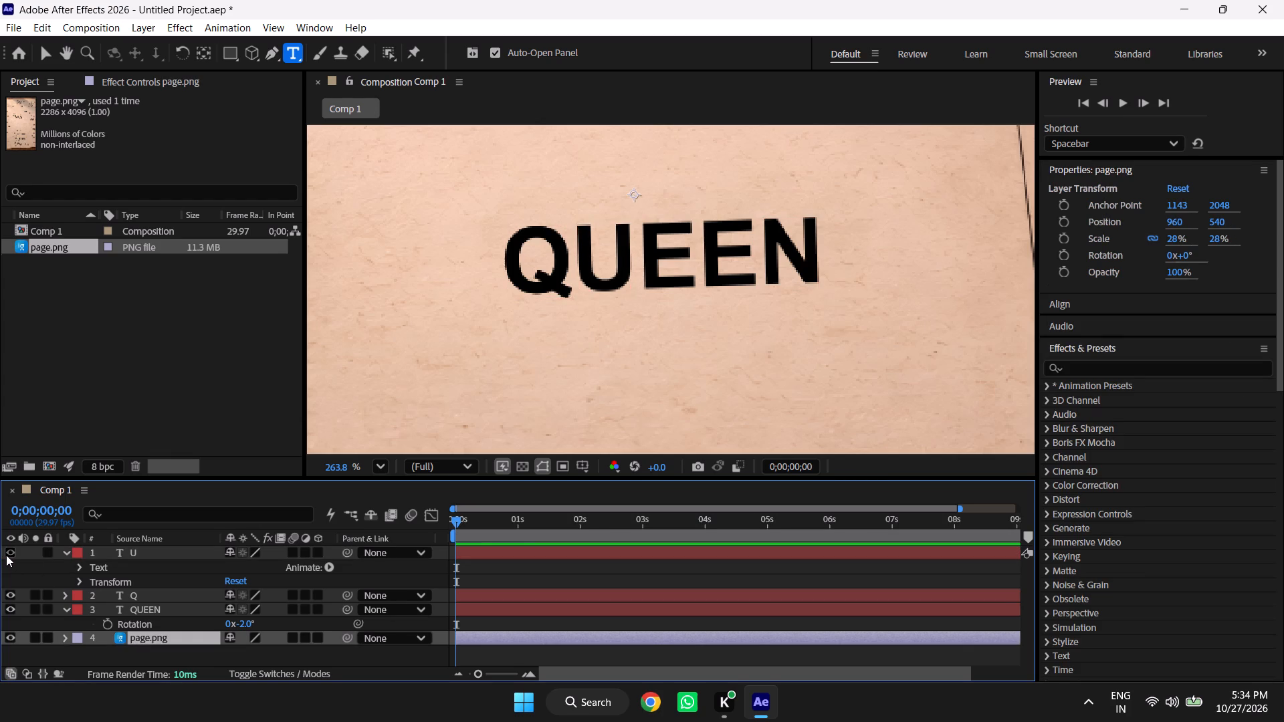
left_click(6, 555)
left_click(6, 555)
Collapse the layer properties and parent the QUEEN, Q and U text layers to page.png.
scroll(796, 344, "down", 4)
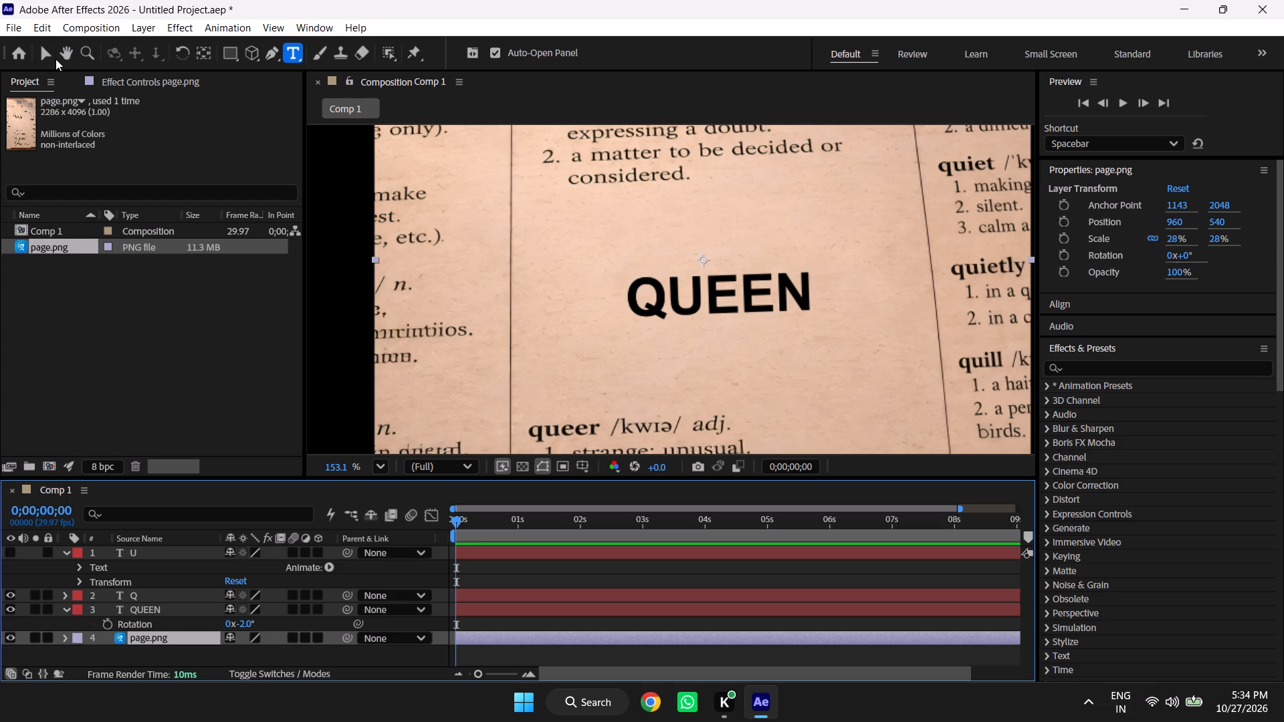
left_click(56, 59)
left_click(45, 53)
left_click(377, 467)
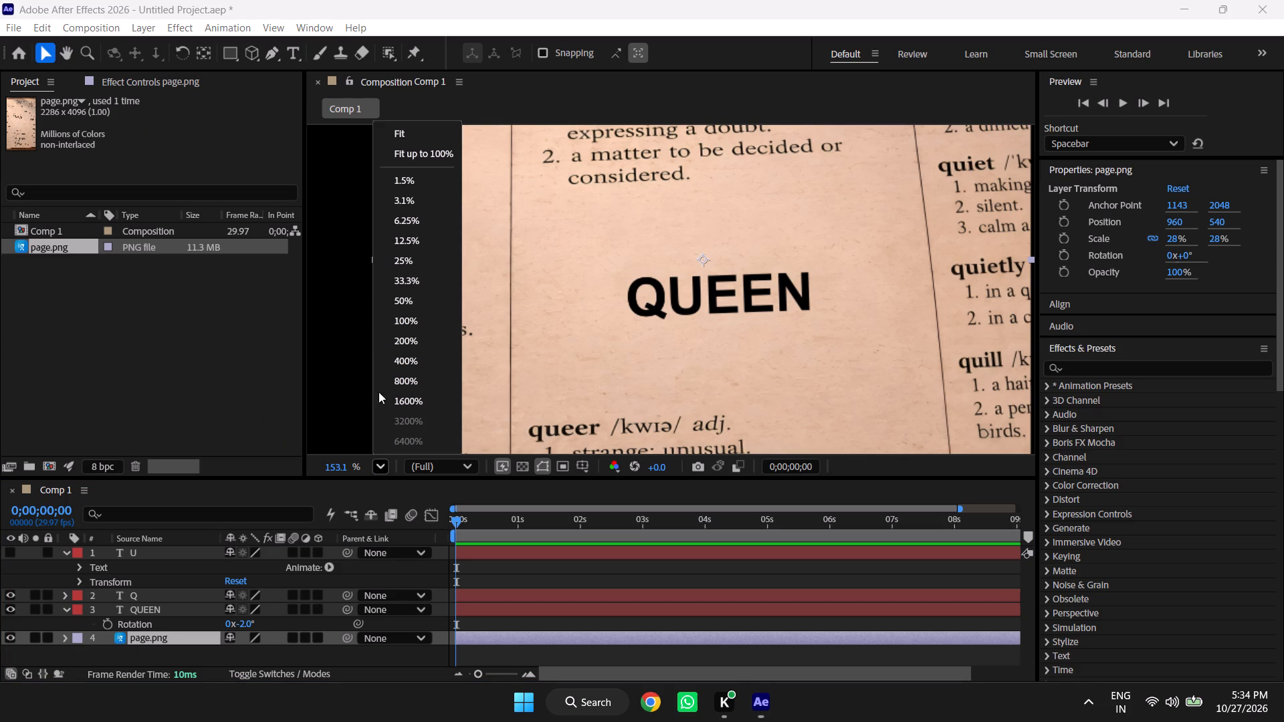
left_click(413, 134)
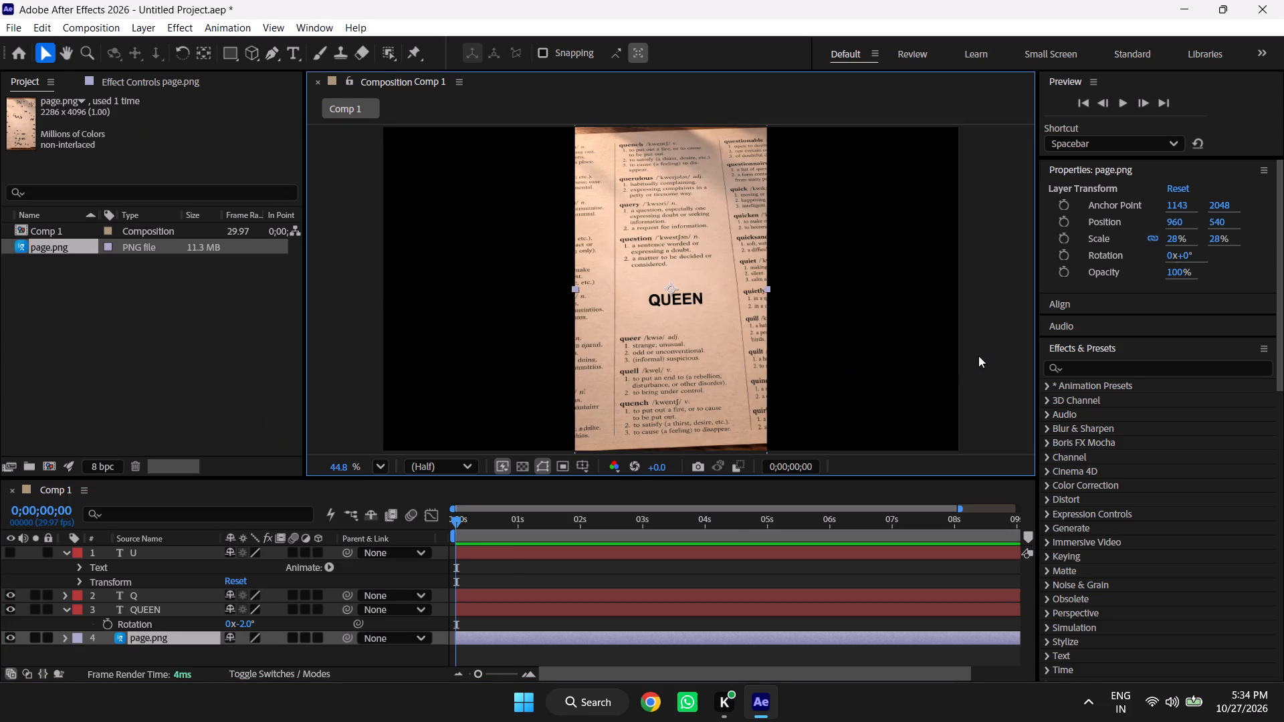
left_click(978, 356)
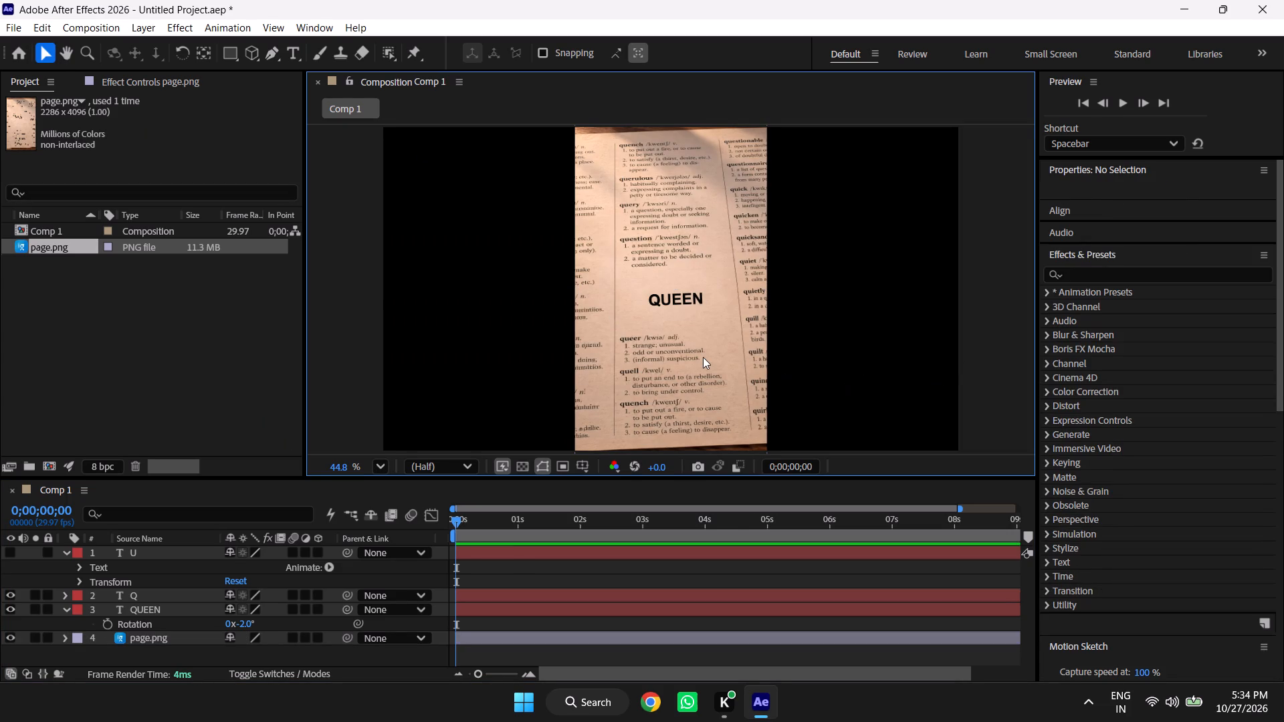
left_click(703, 357)
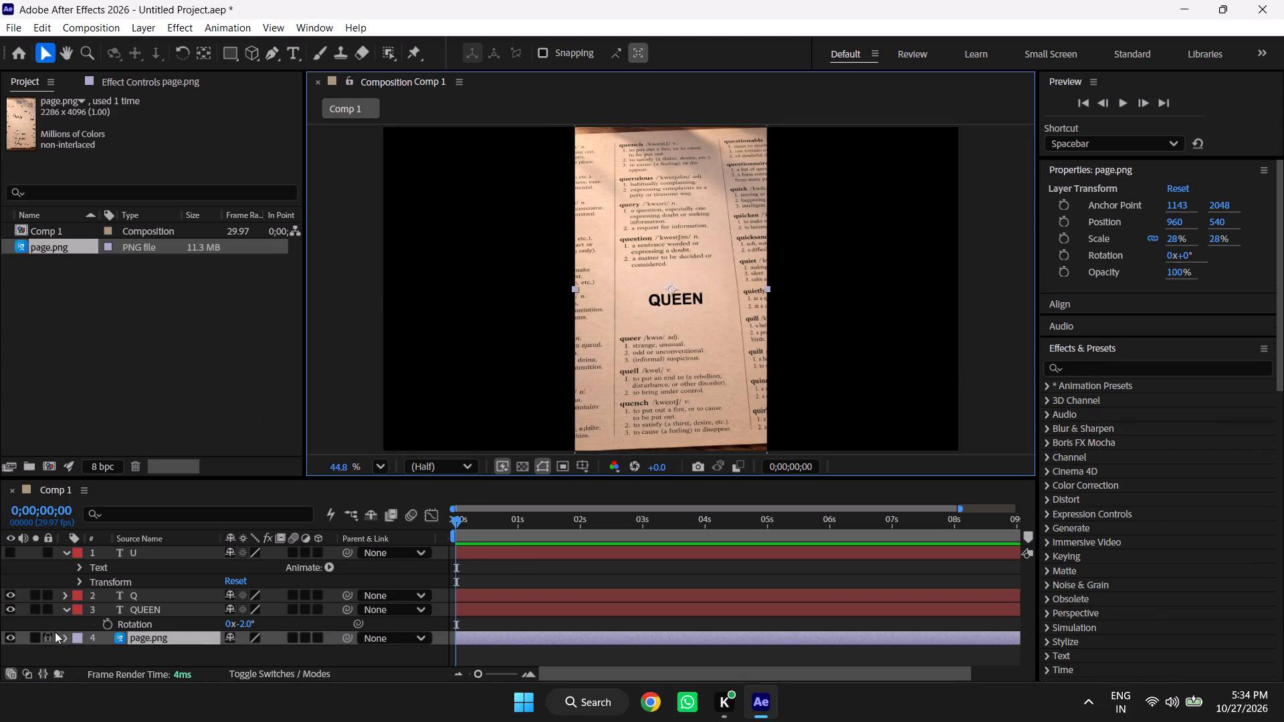
left_click(62, 606)
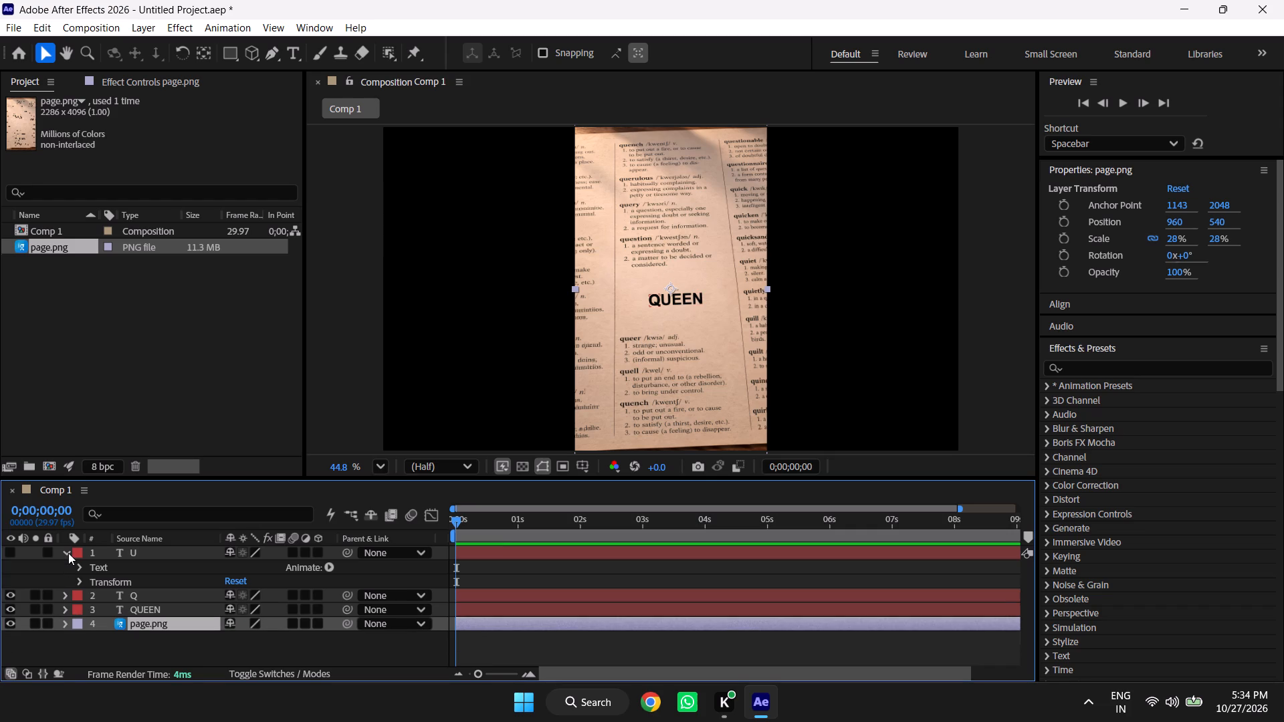
left_click(68, 553)
left_click(64, 566)
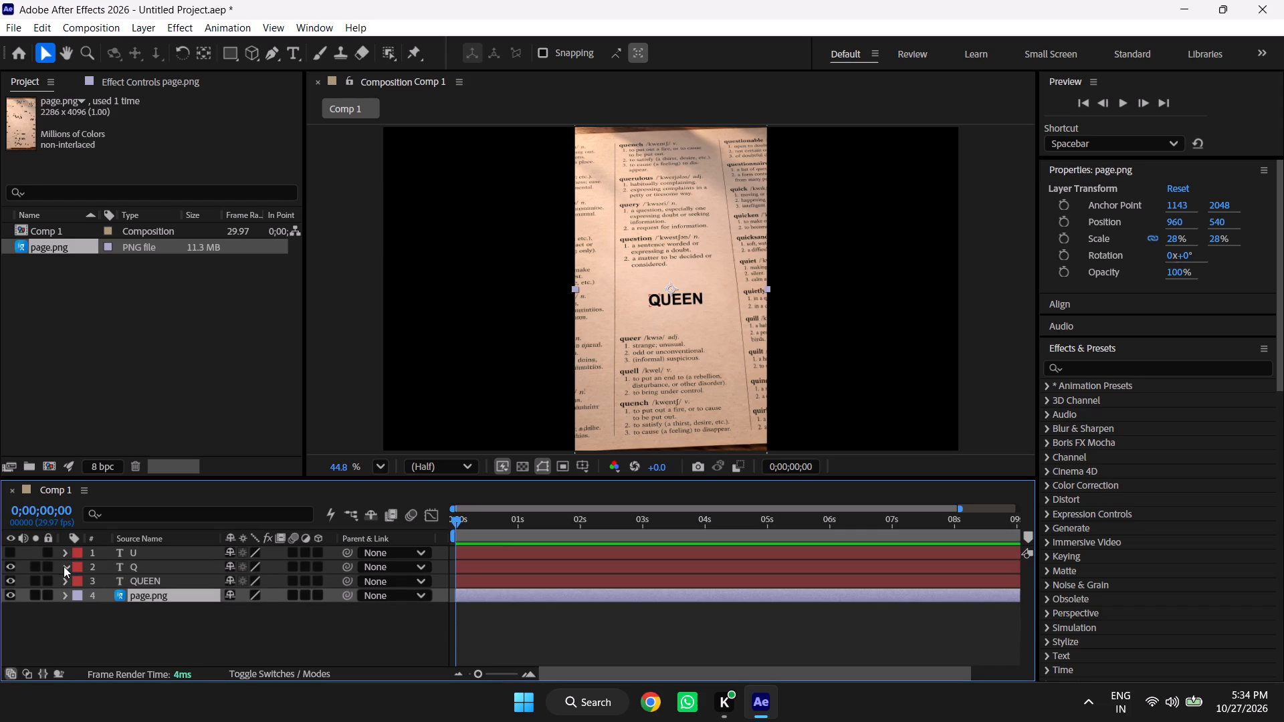
left_click(64, 566)
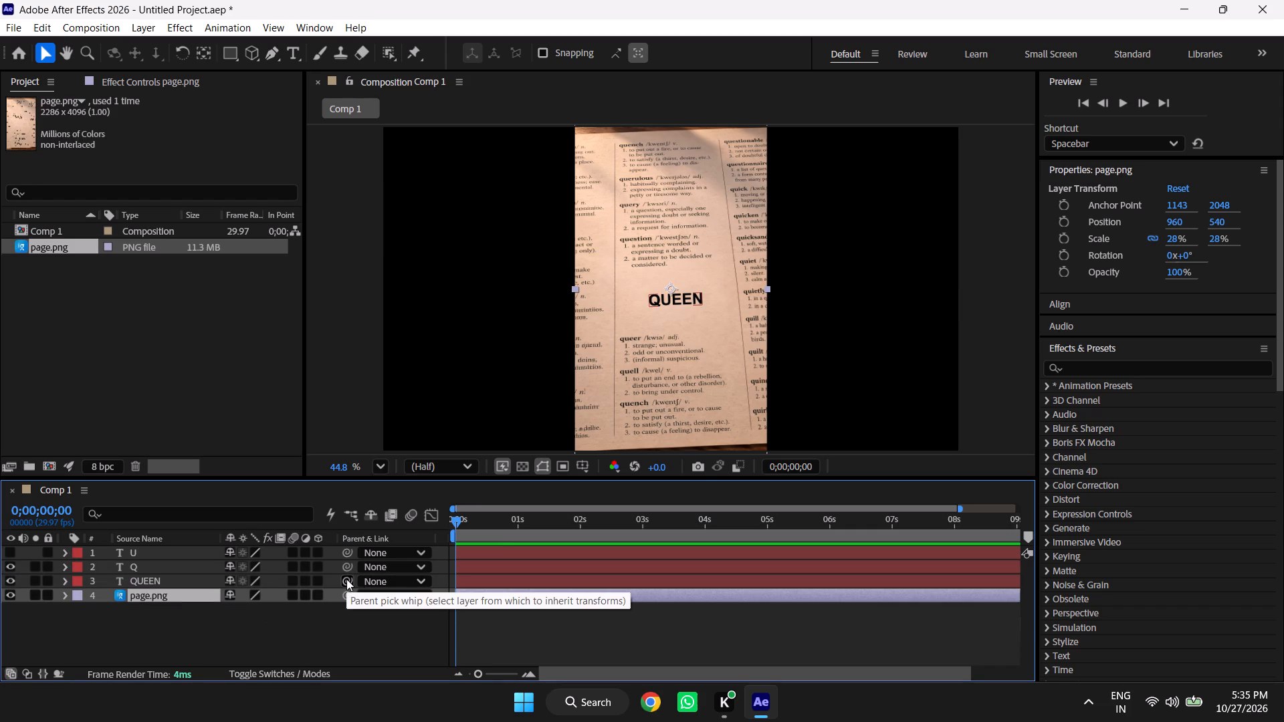
left_click_drag(346, 579, 243, 597)
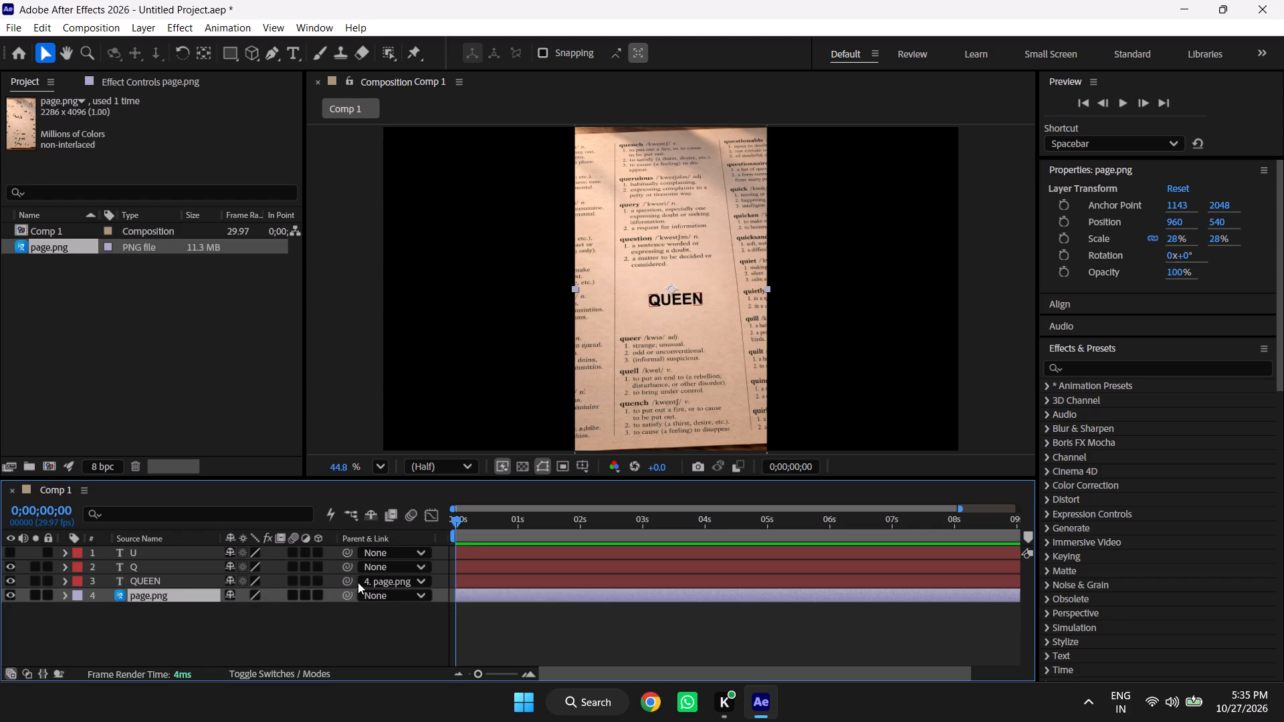
left_click_drag(349, 567, 264, 597)
left_click_drag(344, 552, 243, 592)
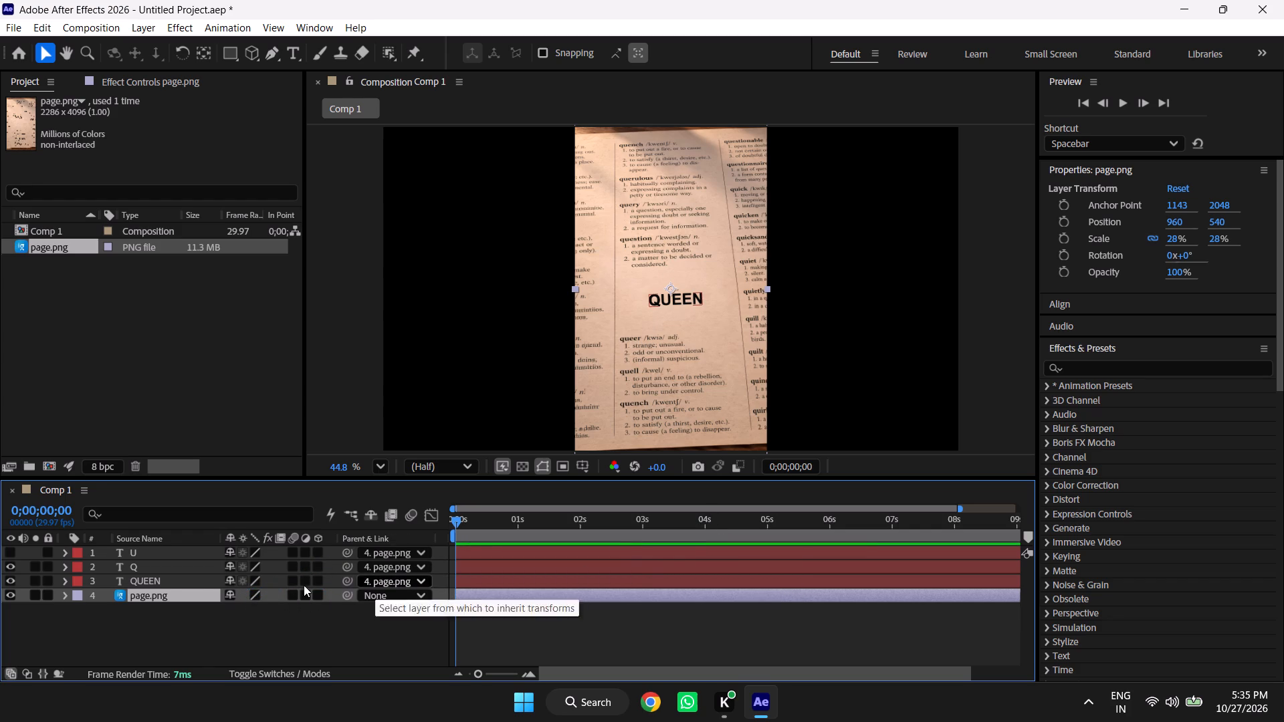
Make page.png and the QUEEN, Q and U text layers 3D layers.
left_click(171, 598)
left_click(316, 596)
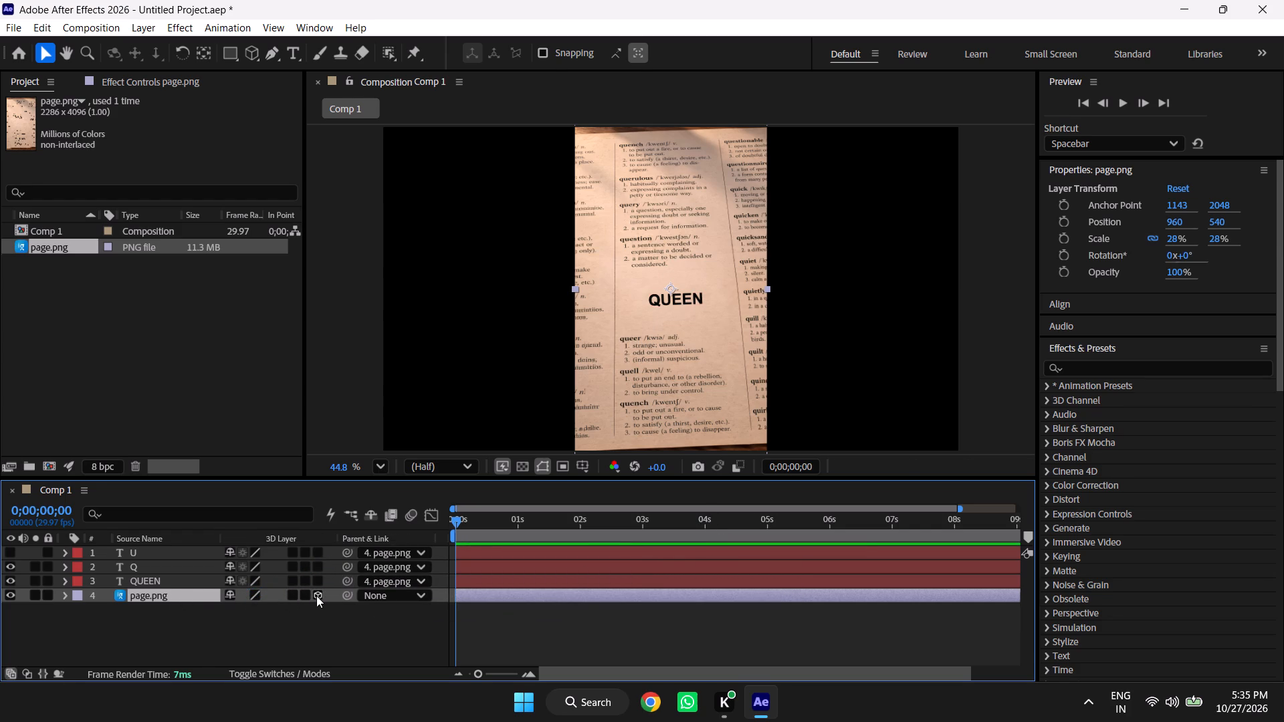
left_click(316, 584)
left_click(316, 570)
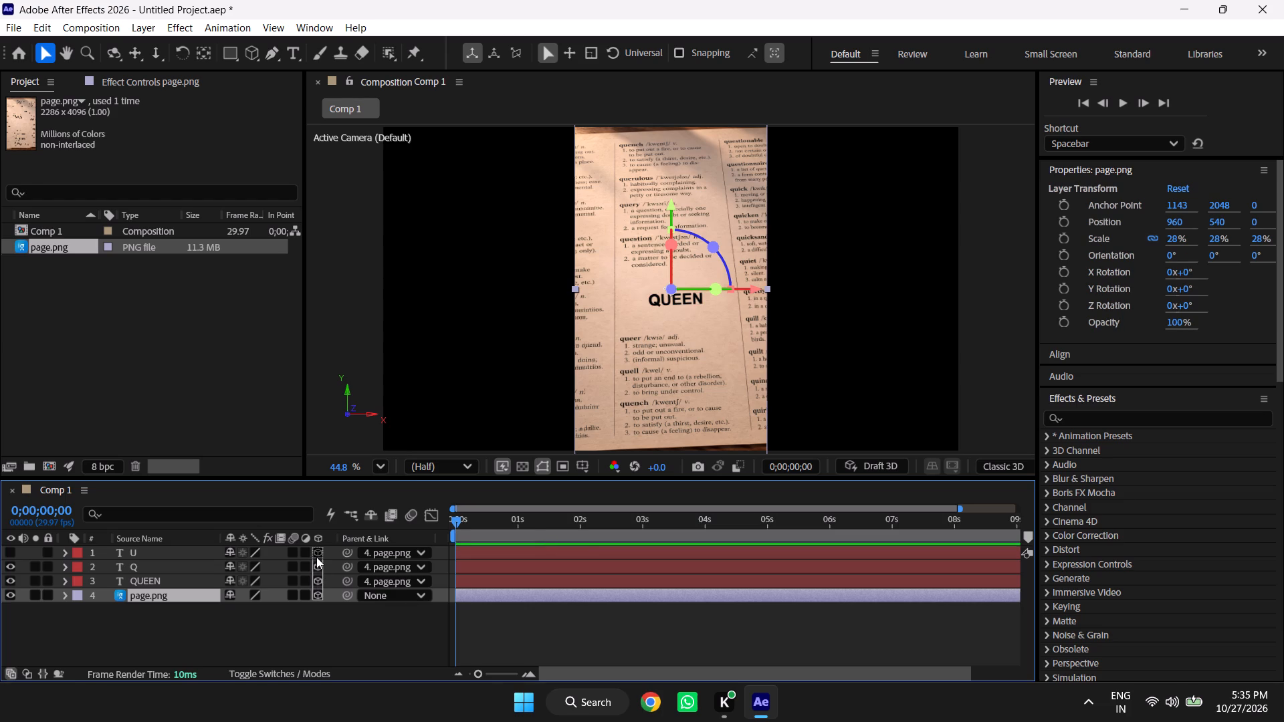
left_click(316, 557)
left_click(670, 244)
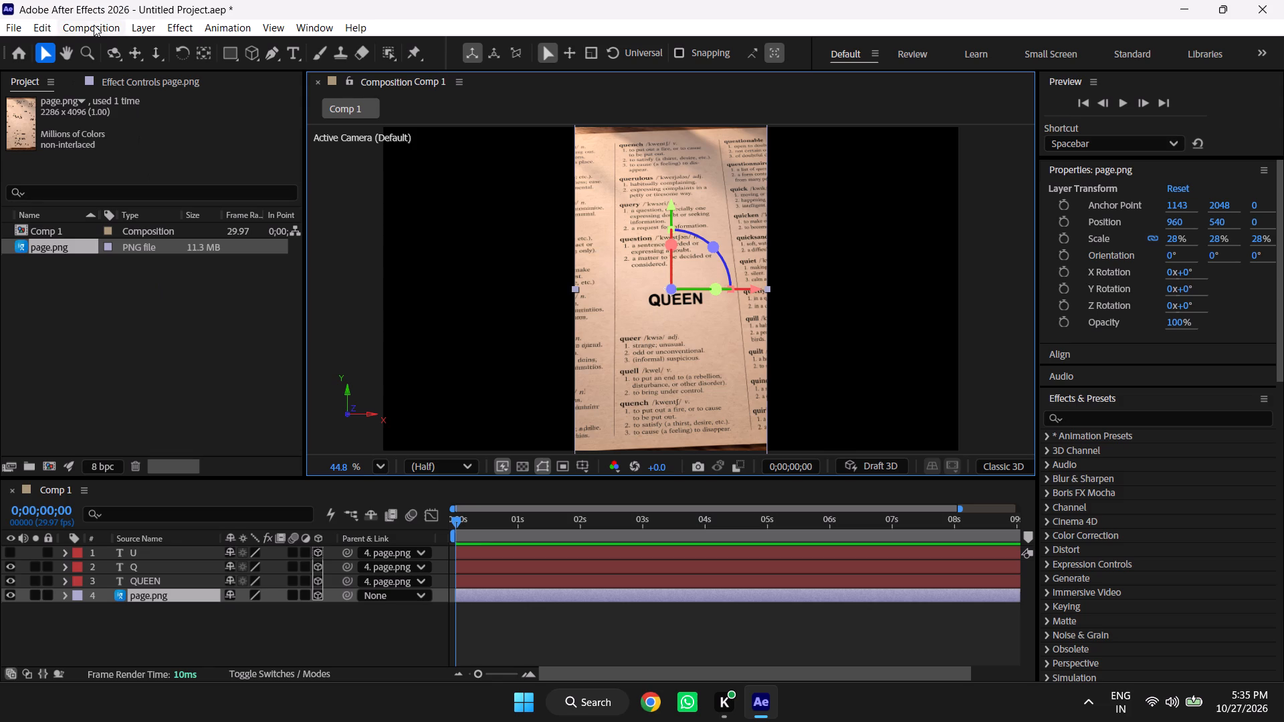
Open the settings for a new camera layer.
left_click(142, 26)
left_click(167, 45)
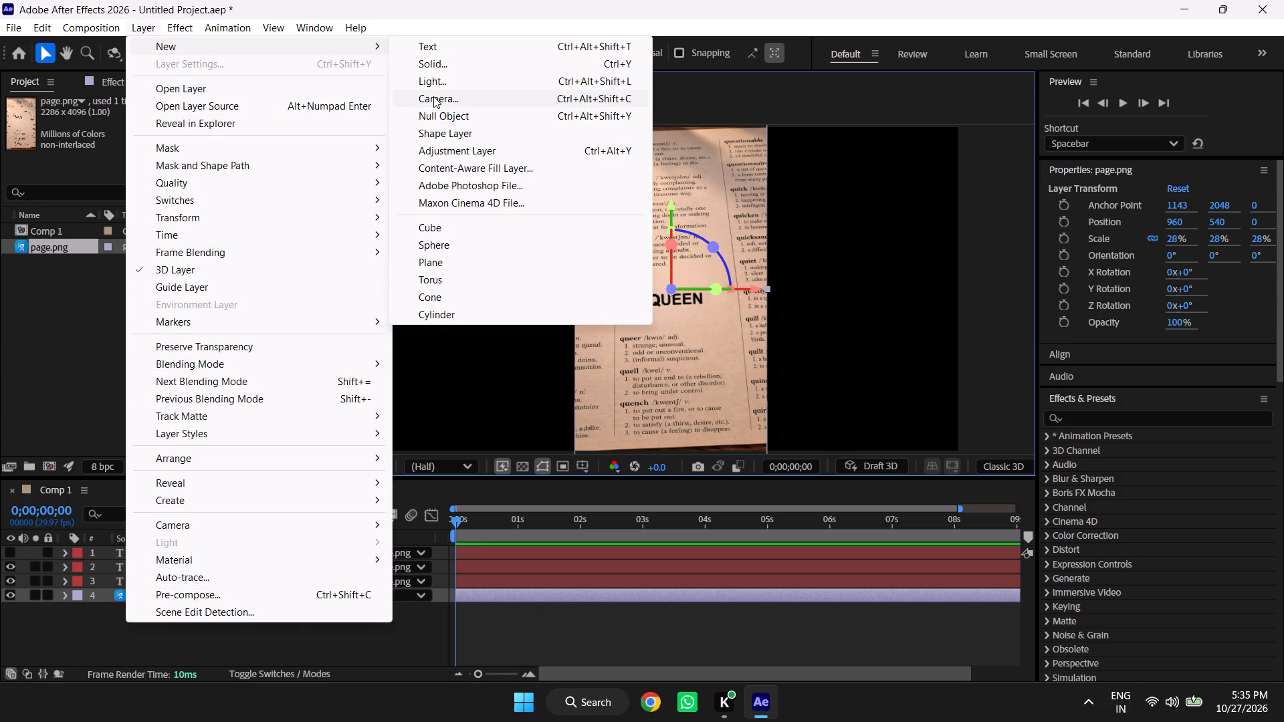
left_click(433, 96)
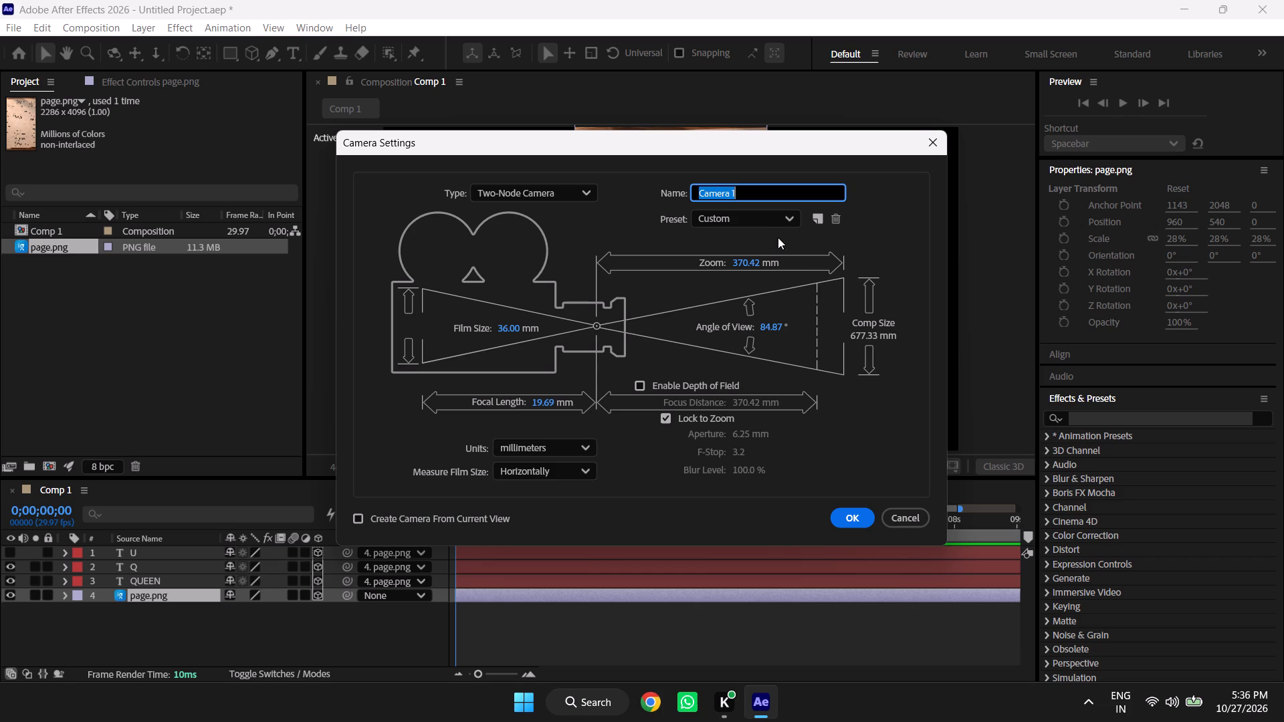
Switch to Chrome, search for "why camera needed for 3d view after effects", review the results, and close the browser.
left_click(640, 712)
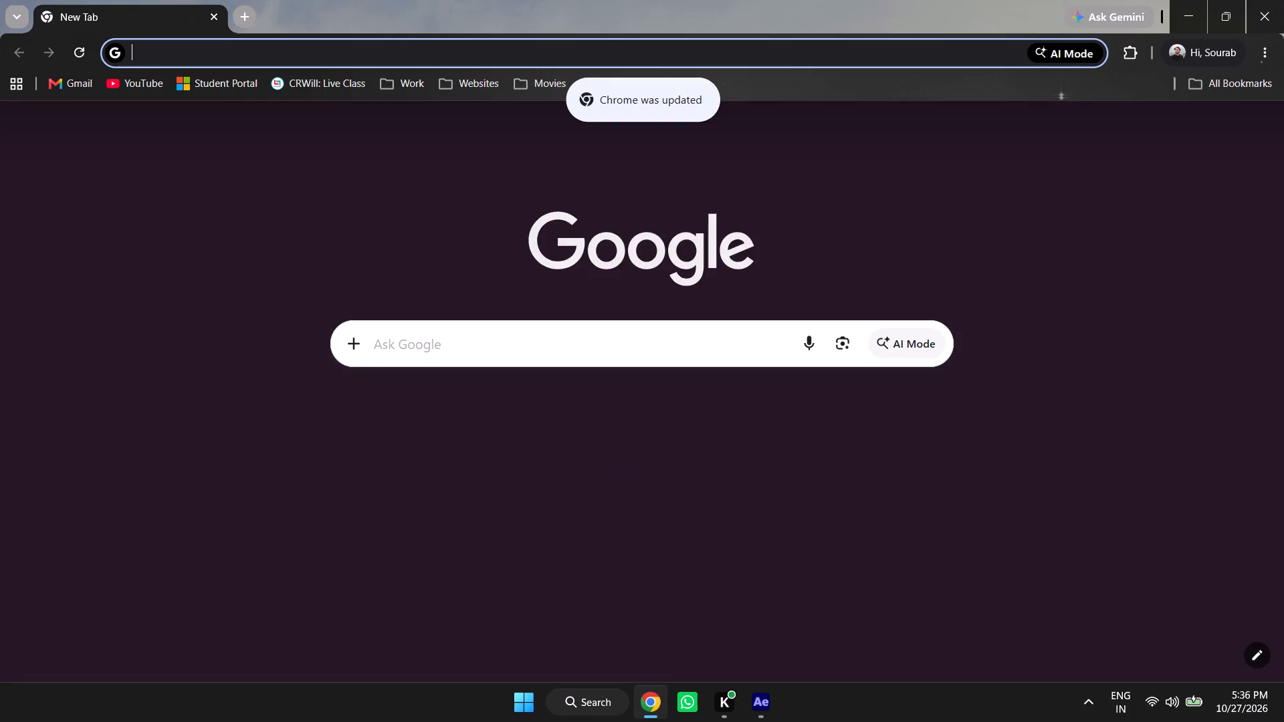
left_click(334, 54)
type("why camera neede")
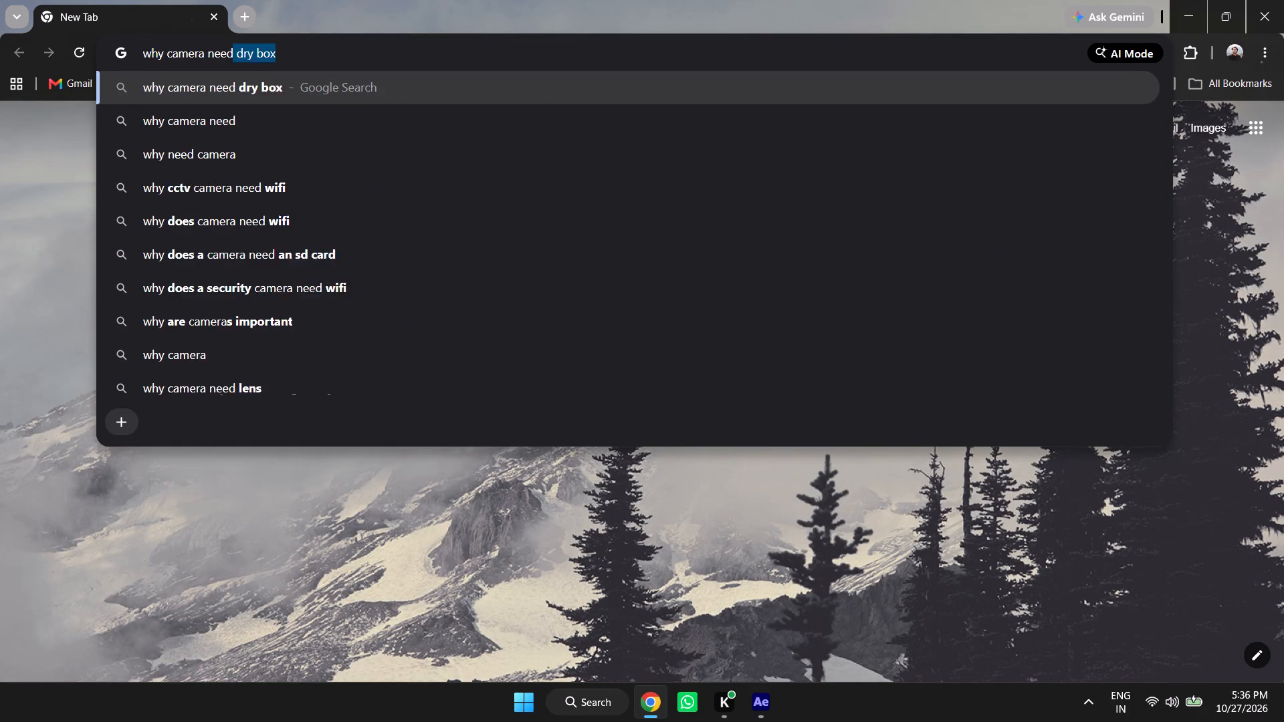
type("d")
key("space")
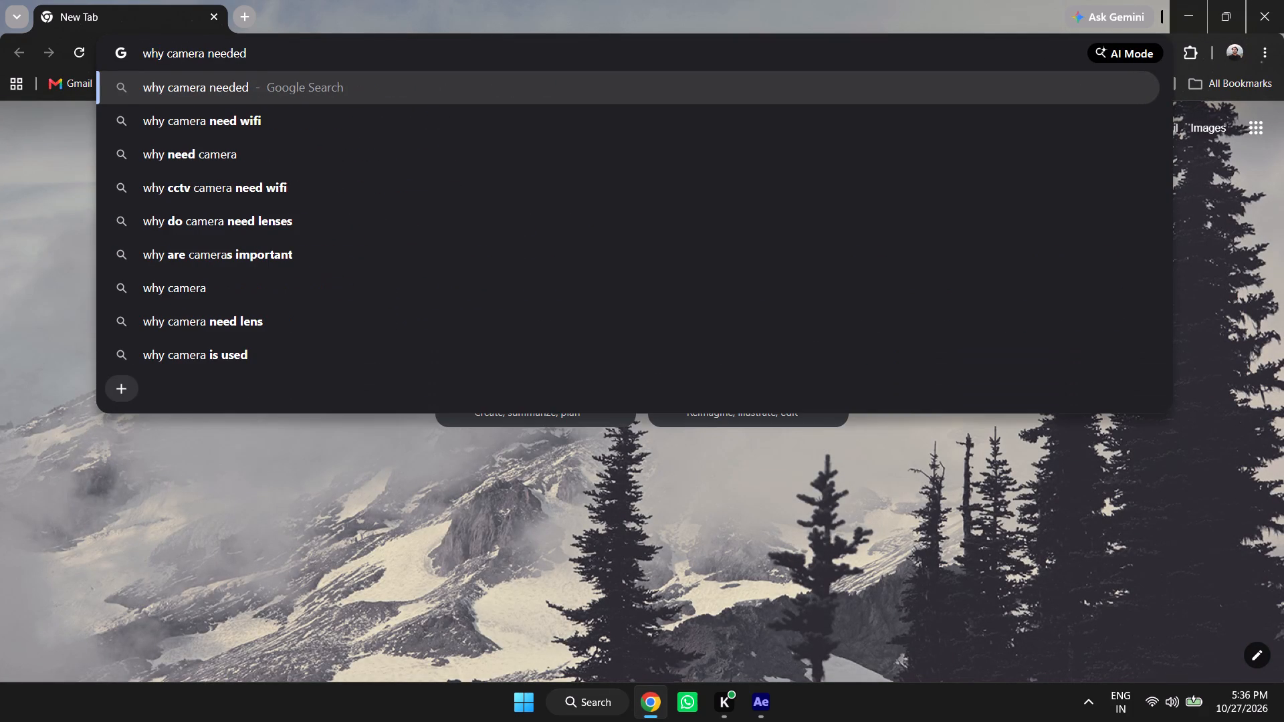
type("for 3d")
key("space")
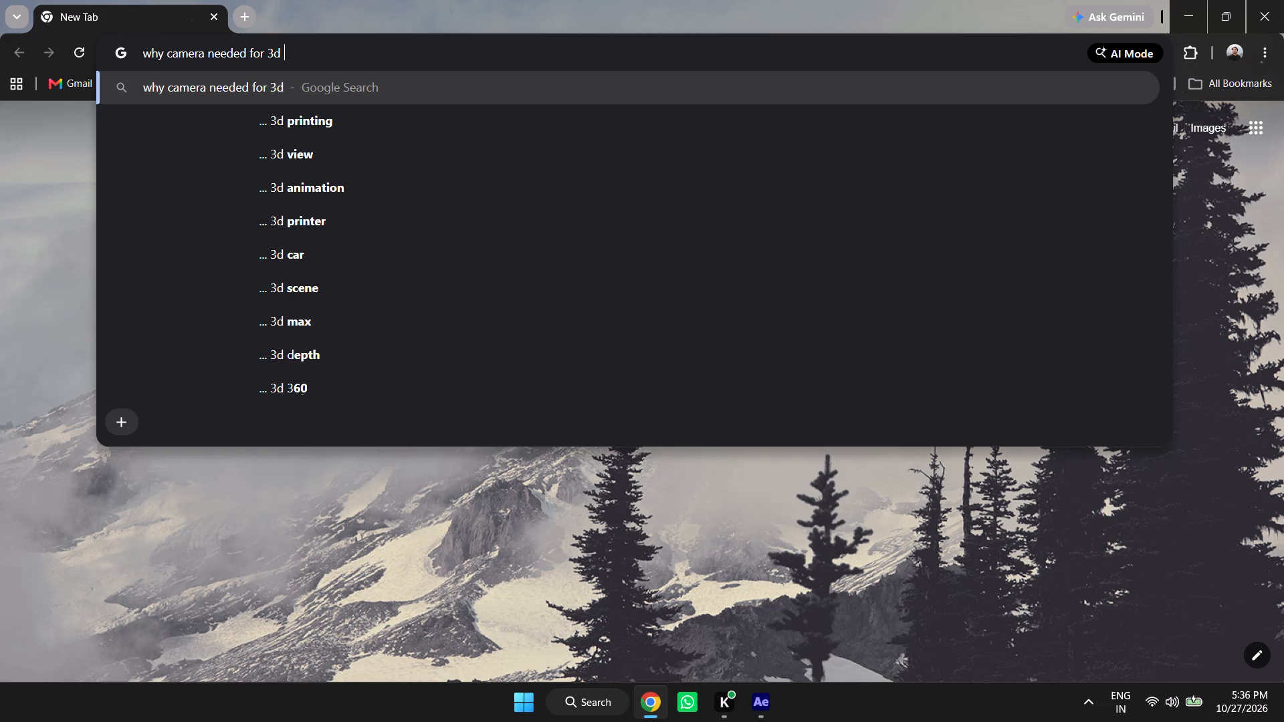
key("Down")
key("Down")
key("space")
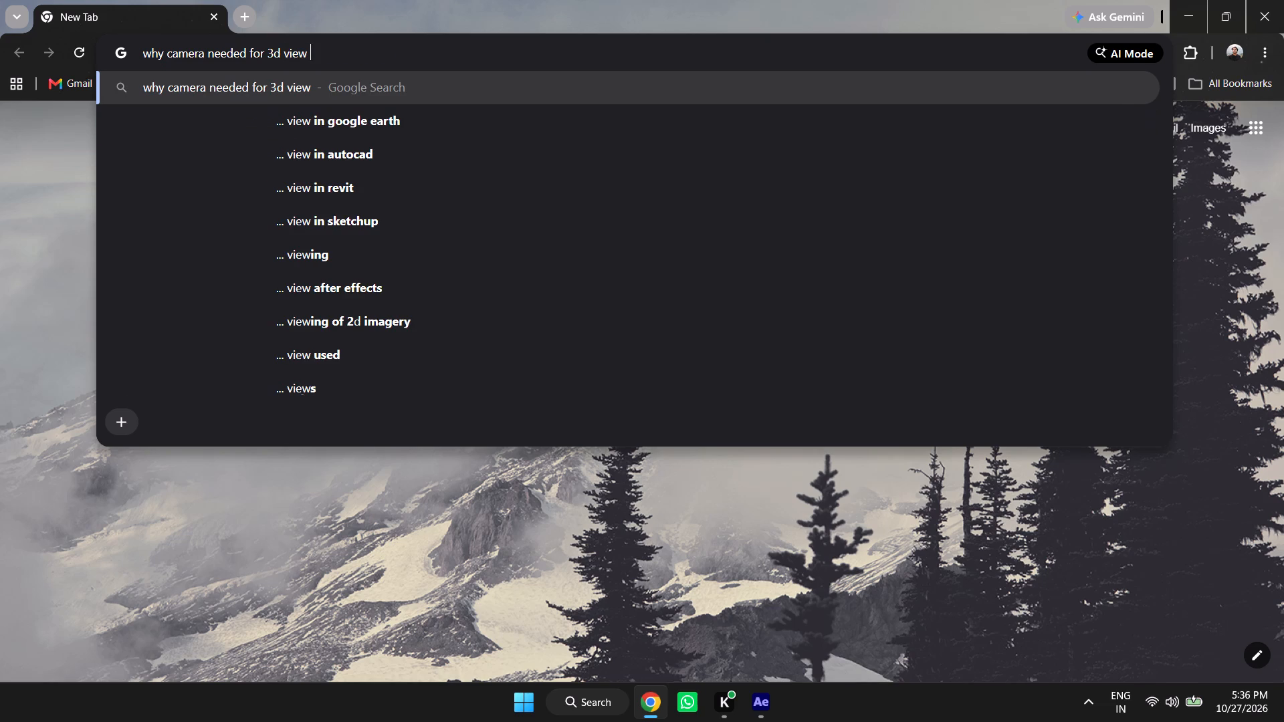
key("Down")
key("Down")
key("Down")
key("Down")
key("Down")
key("Down")
key("Return")
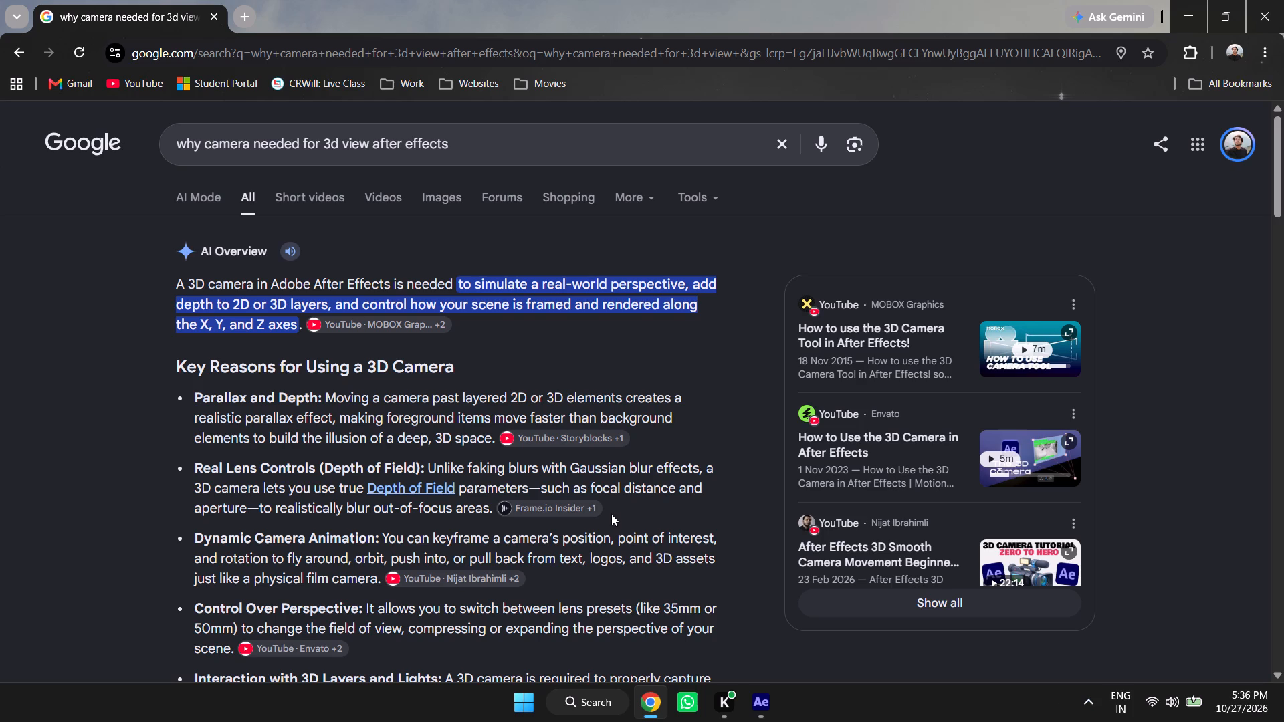
left_click(1283, 0)
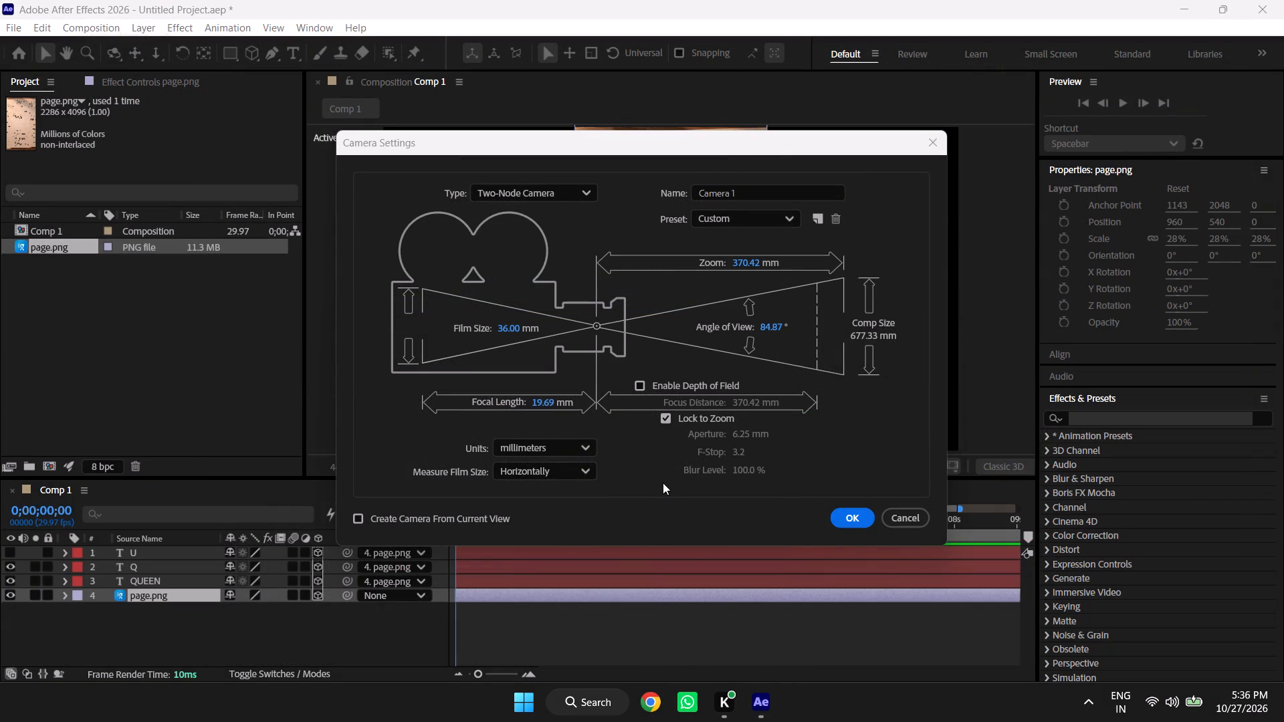
Create Camera 1 as a two-node camera with the 35mm preset.
left_click(752, 213)
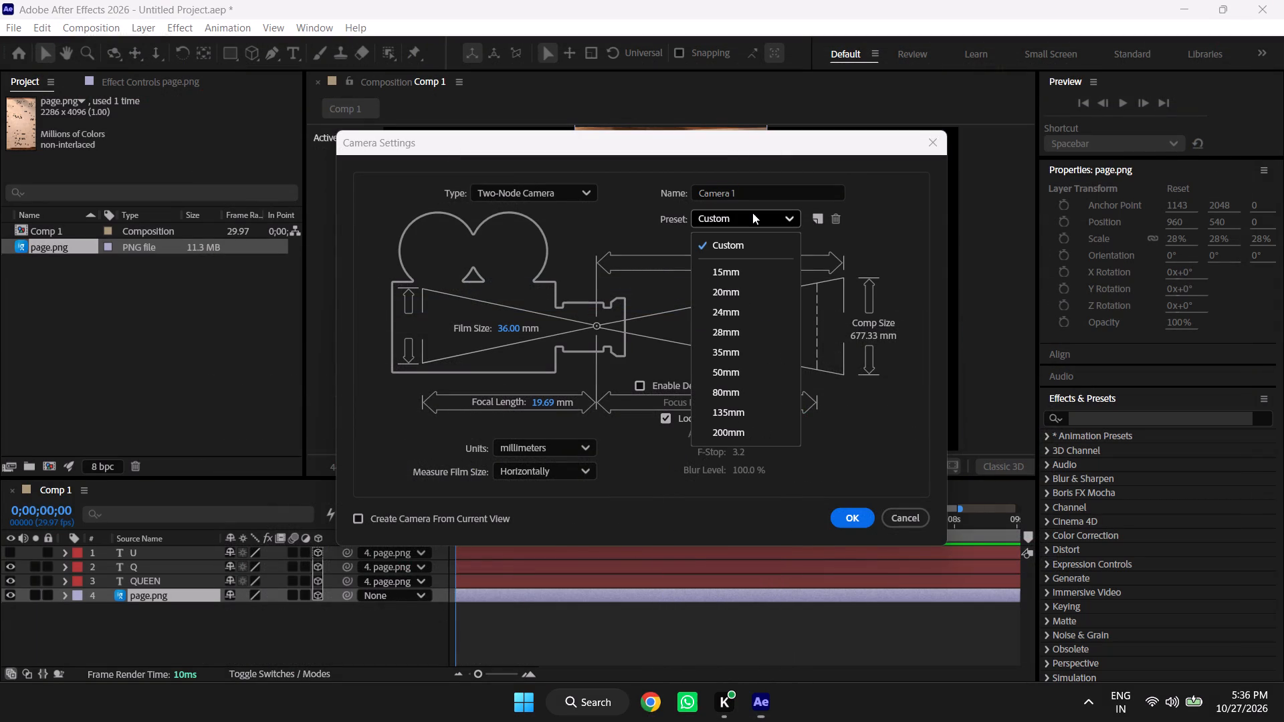
left_click(727, 350)
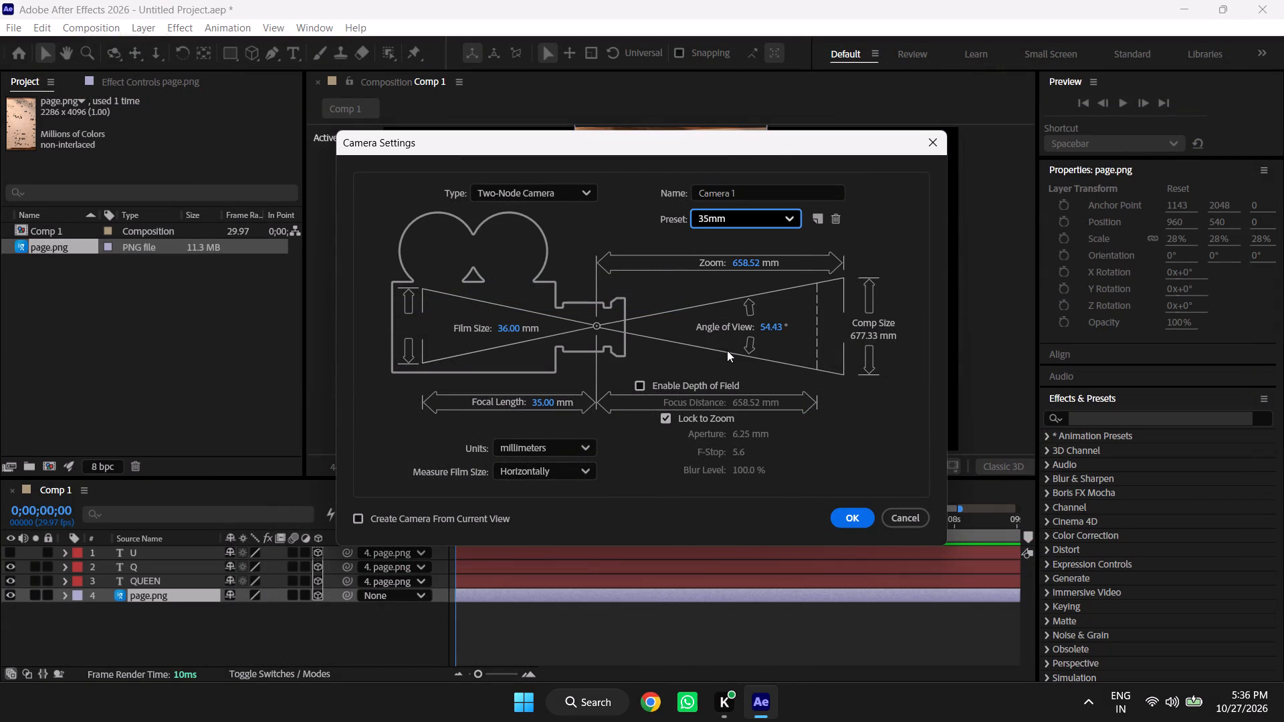
left_click(573, 197)
left_click(558, 215)
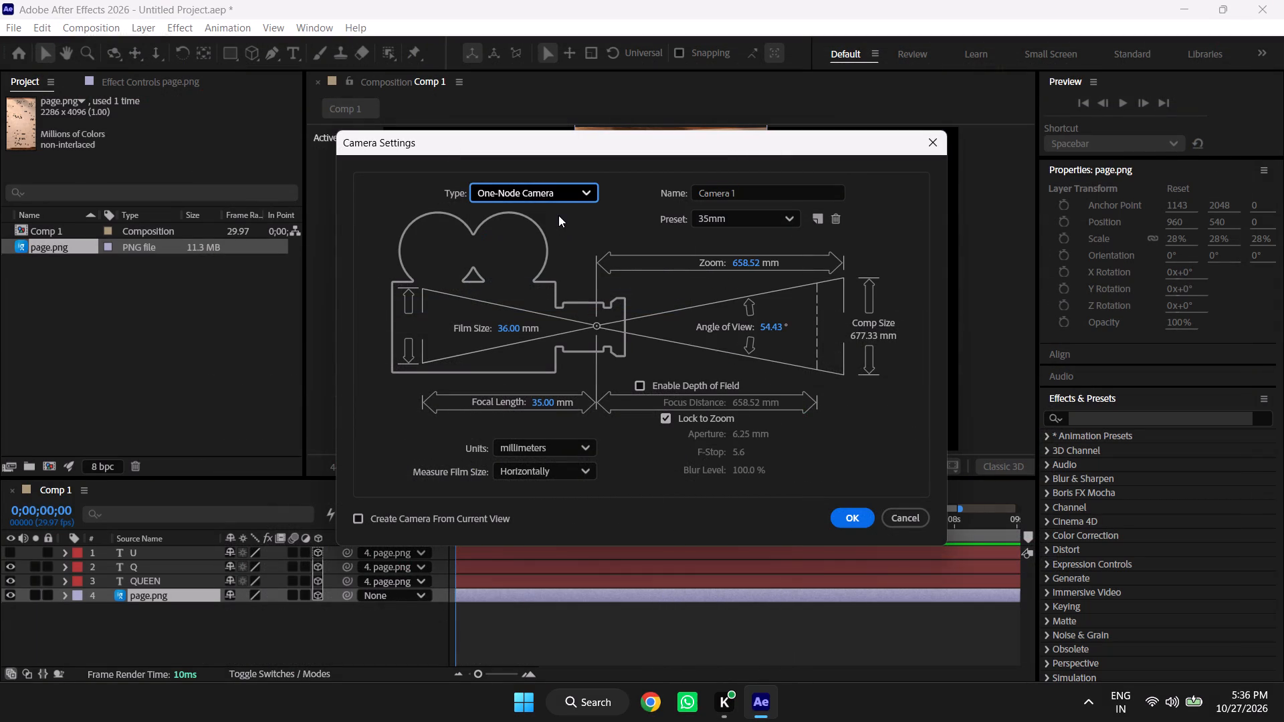
left_click(561, 191)
left_click(547, 232)
left_click(867, 517)
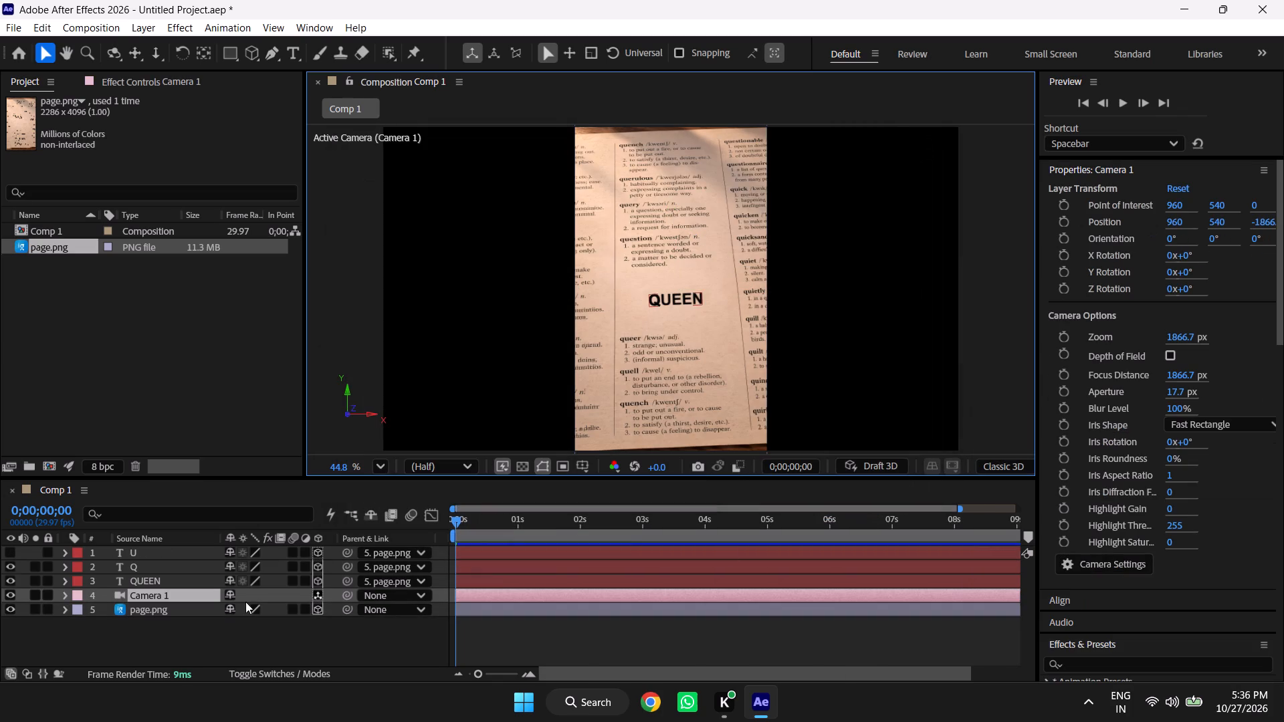
Move the Camera 1 layer to the top of the layer stack, above U.
left_click_drag(171, 599, 173, 536)
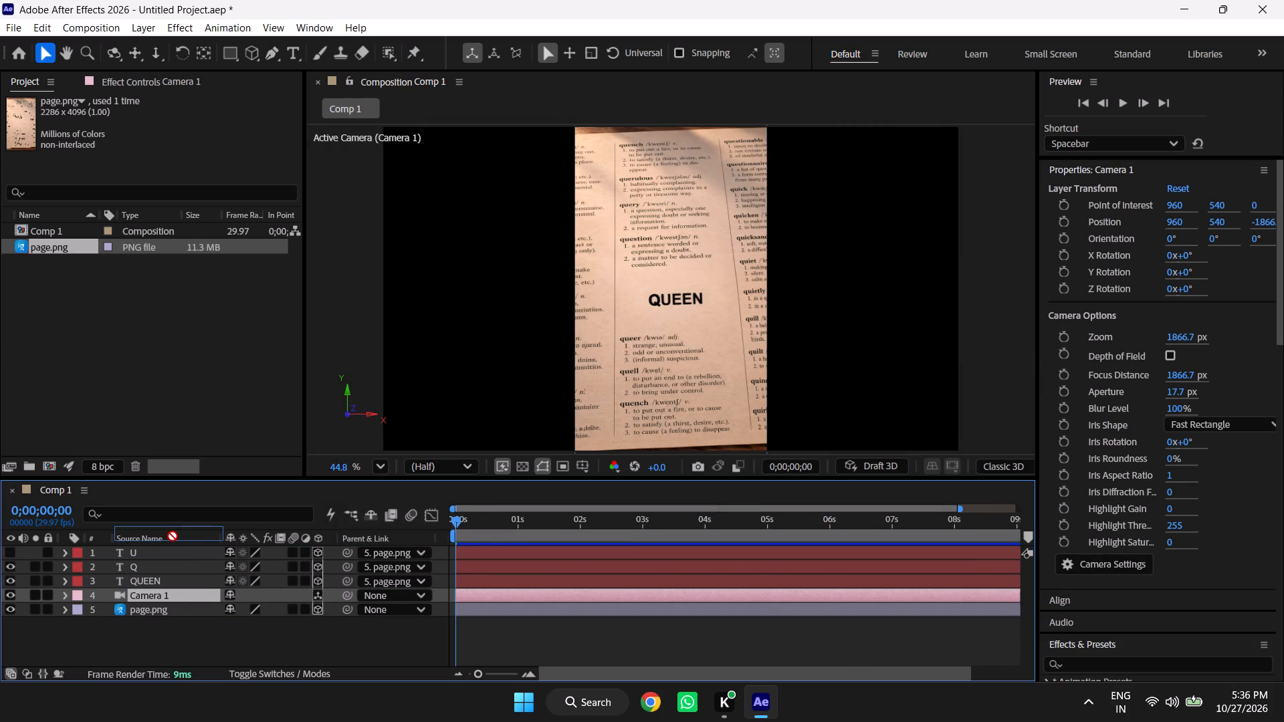
left_click_drag(173, 536, 173, 548)
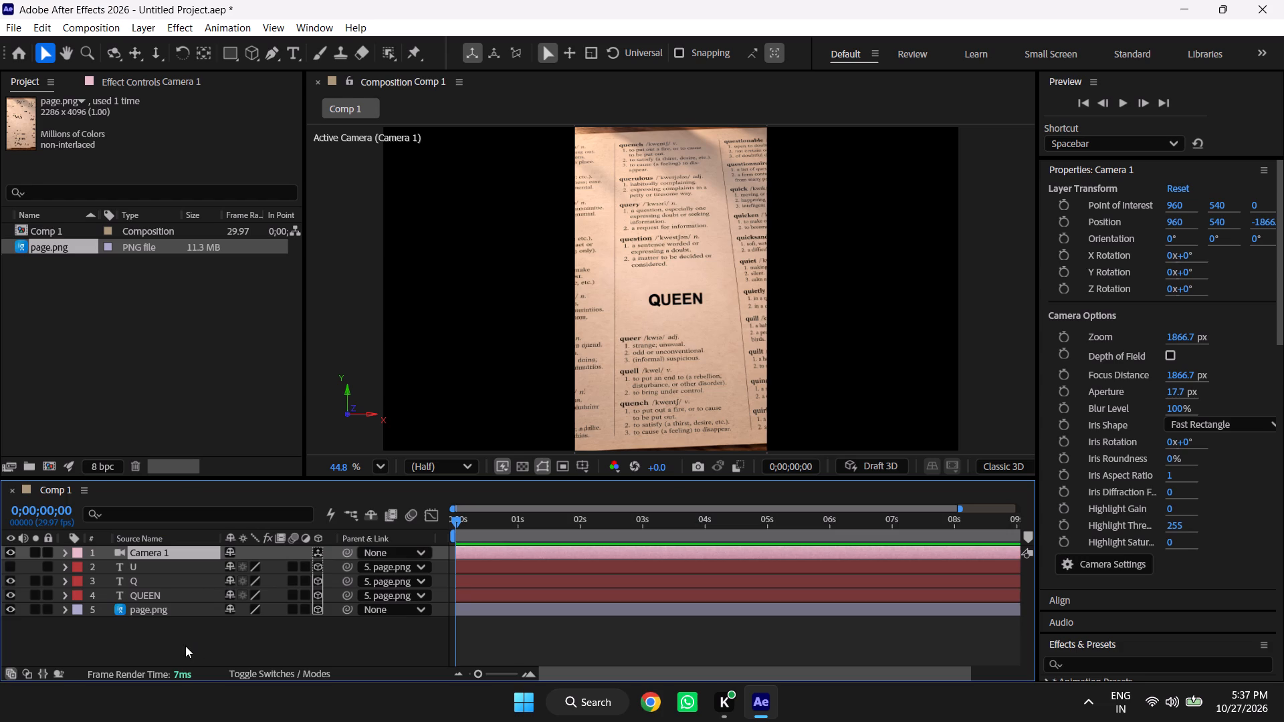
left_click(185, 646)
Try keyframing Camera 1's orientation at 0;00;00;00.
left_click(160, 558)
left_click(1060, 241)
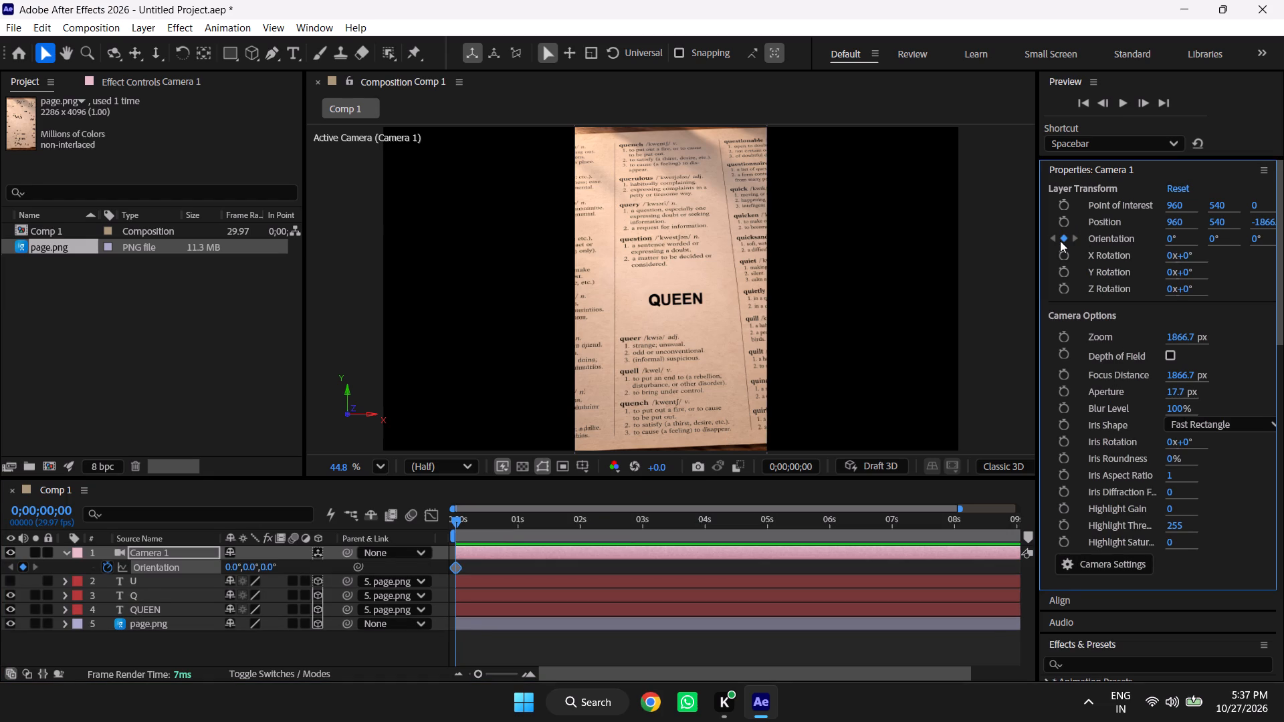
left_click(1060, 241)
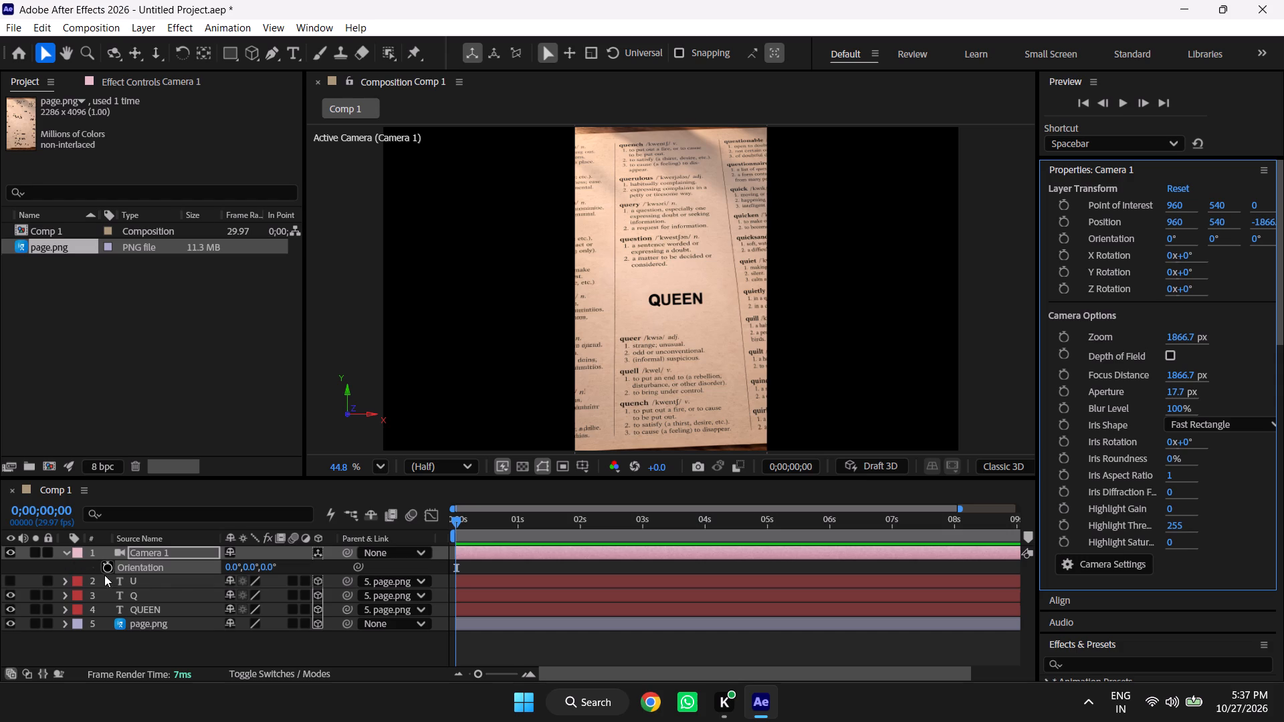
Tilt the page.png layer back about its X axis to an orientation of about 314.4°.
left_click(145, 622)
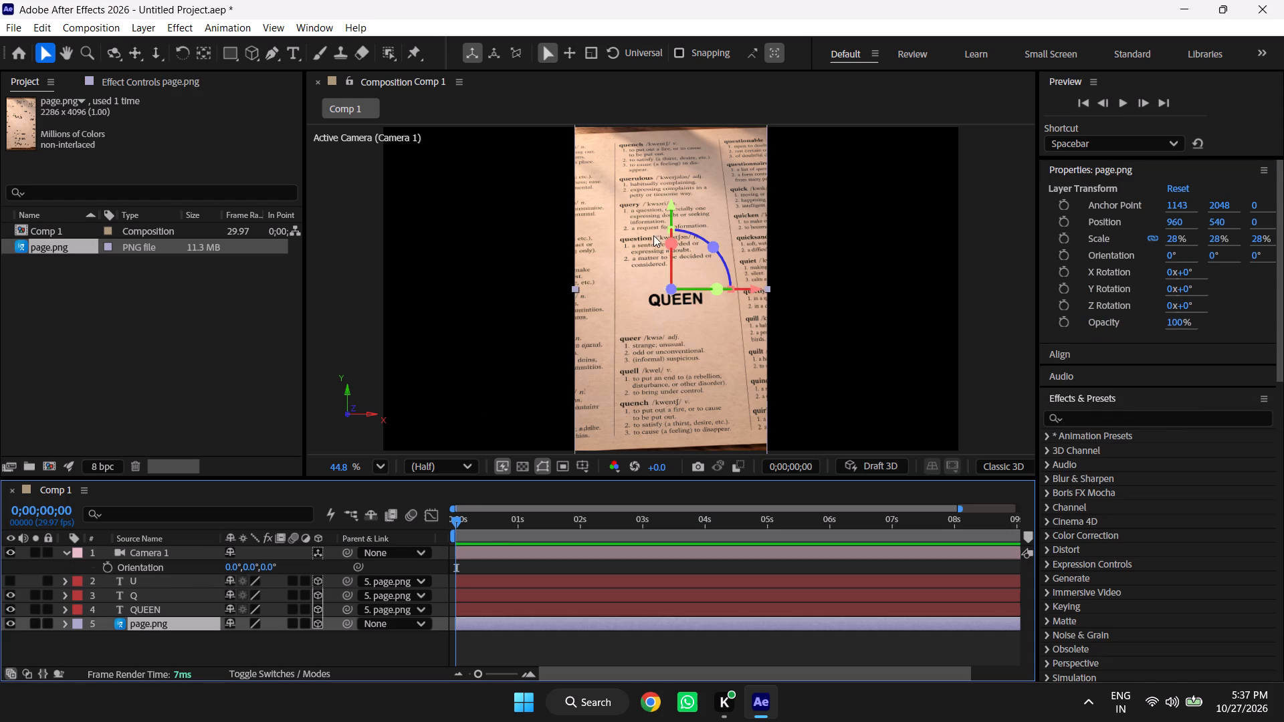
left_click_drag(673, 243, 670, 231)
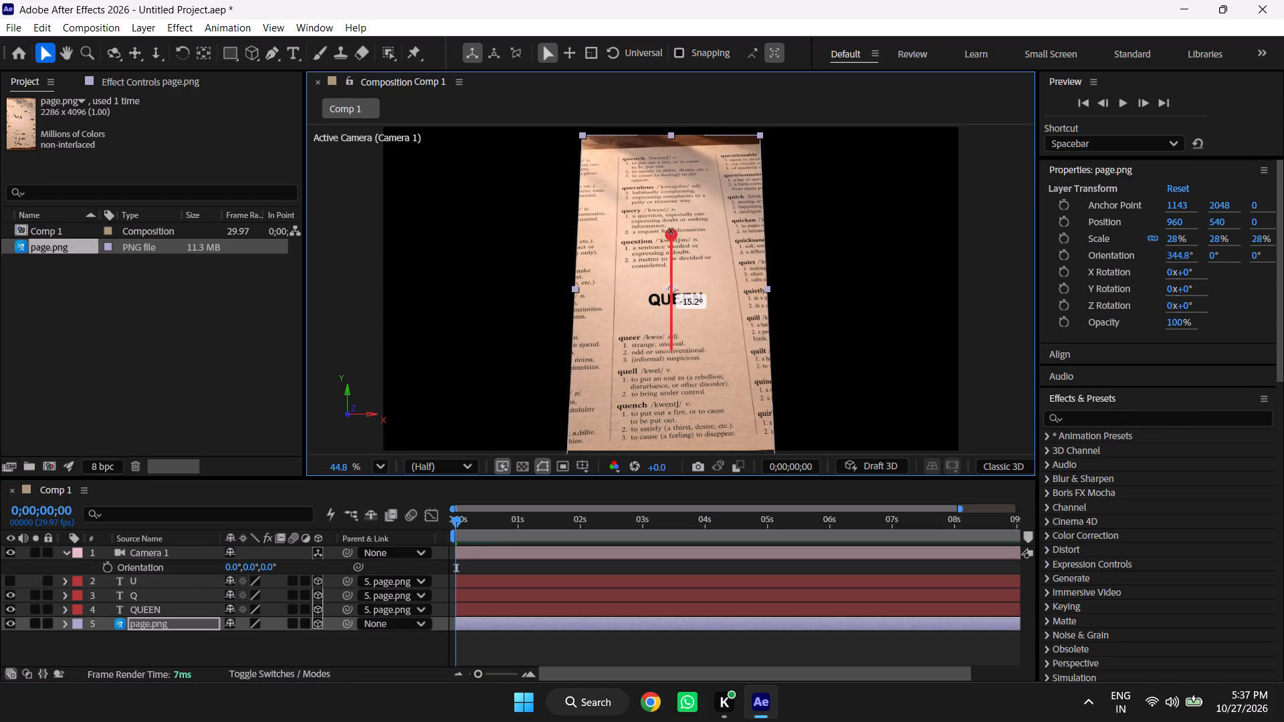
left_click_drag(670, 231, 670, 213)
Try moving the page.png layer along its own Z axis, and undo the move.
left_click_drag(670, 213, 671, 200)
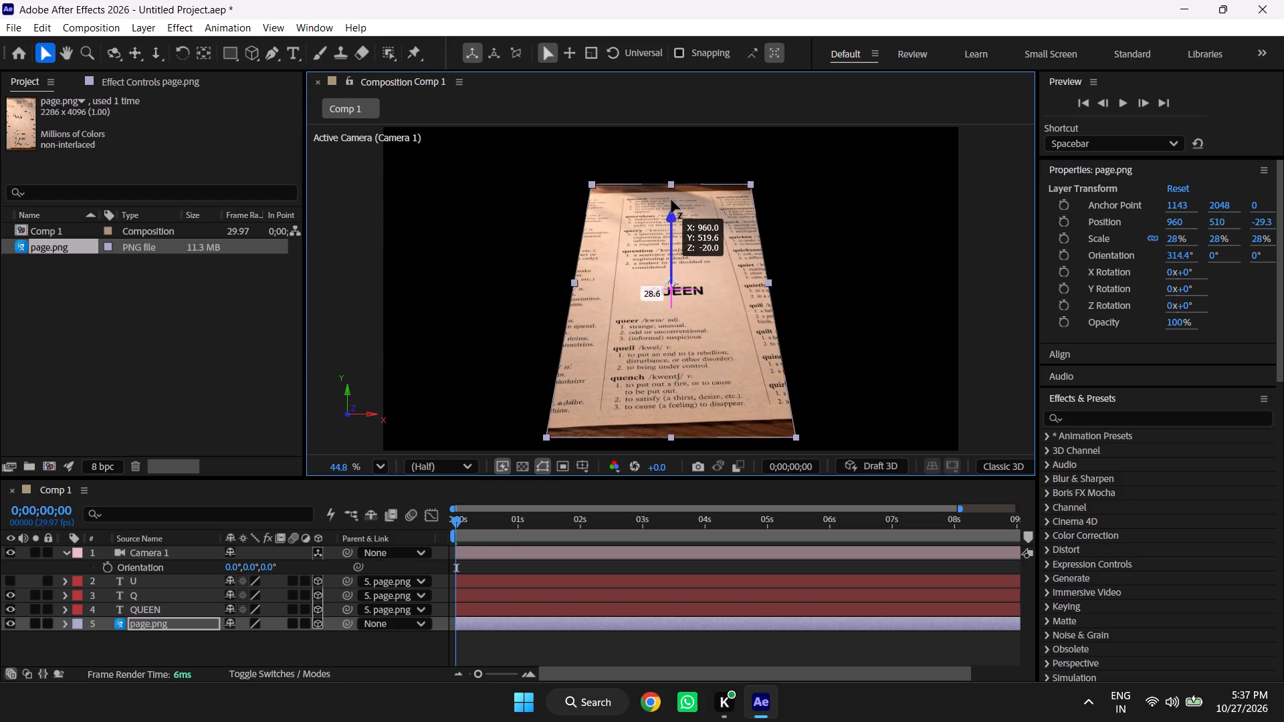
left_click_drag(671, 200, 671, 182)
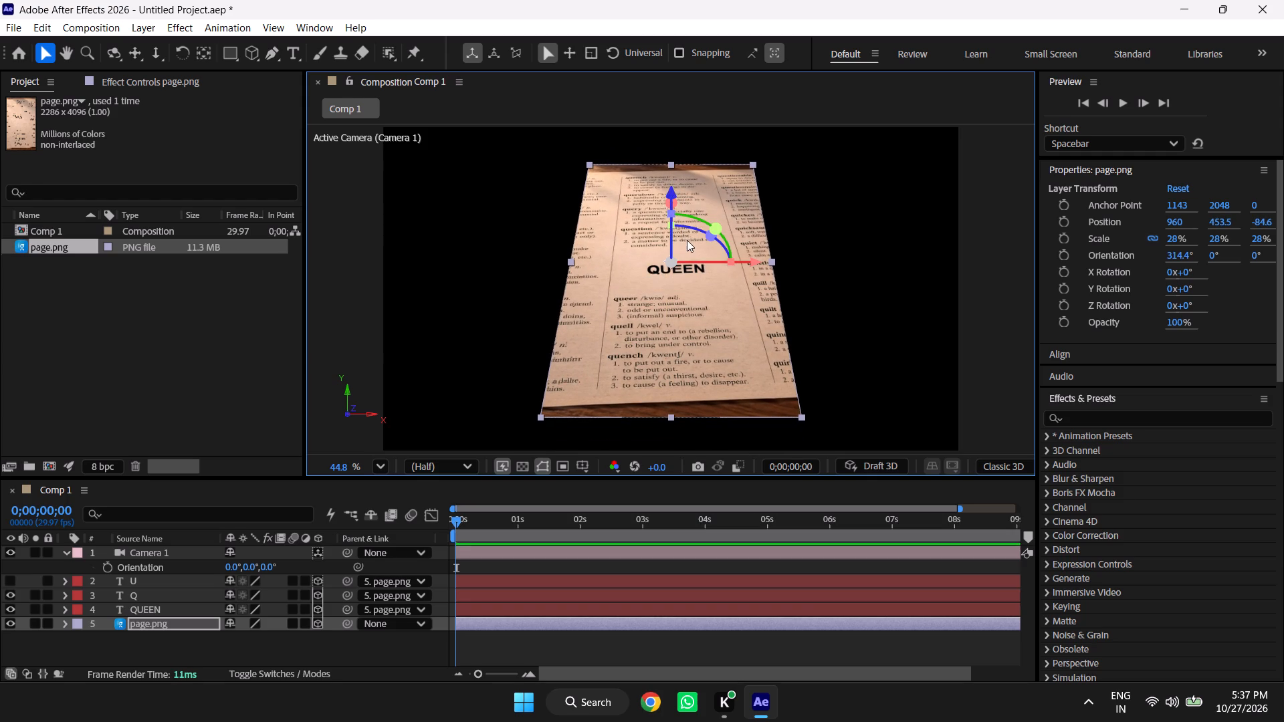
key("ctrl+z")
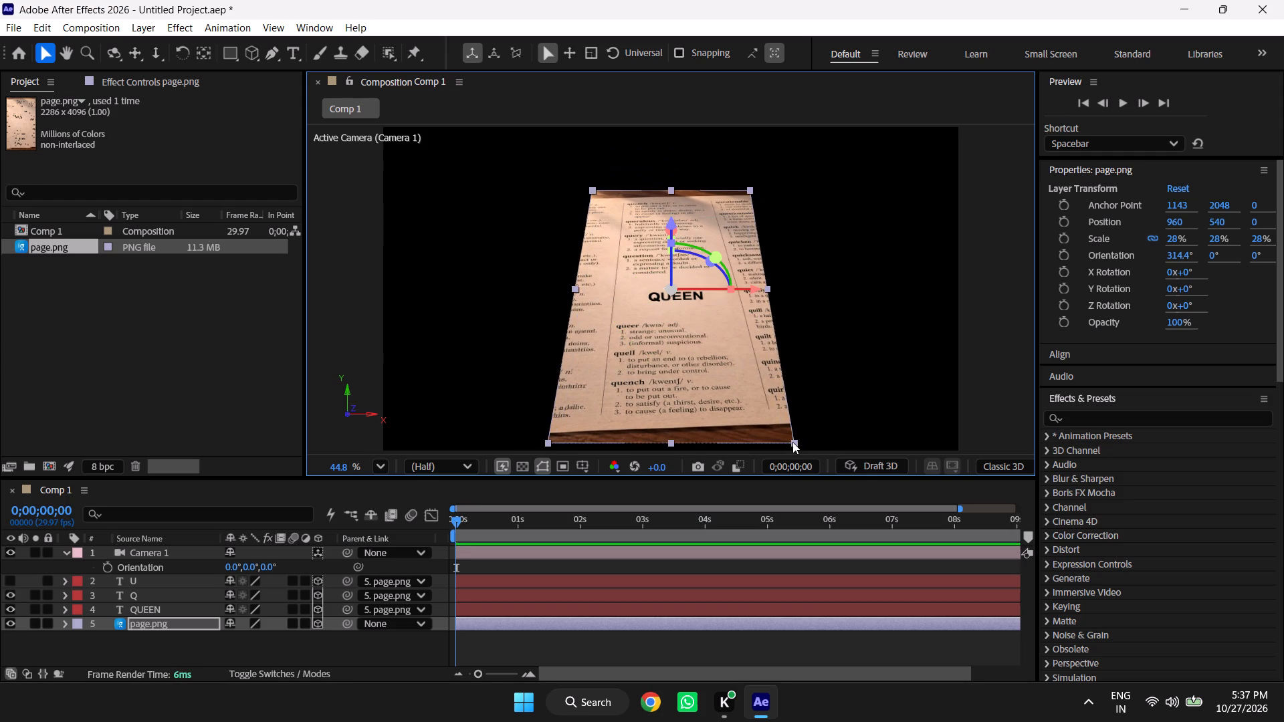
Enlarge the page.png layer to about 56% scale and reposition it at about X 1015, Y 81.3.
left_click_drag(792, 442, 825, 489)
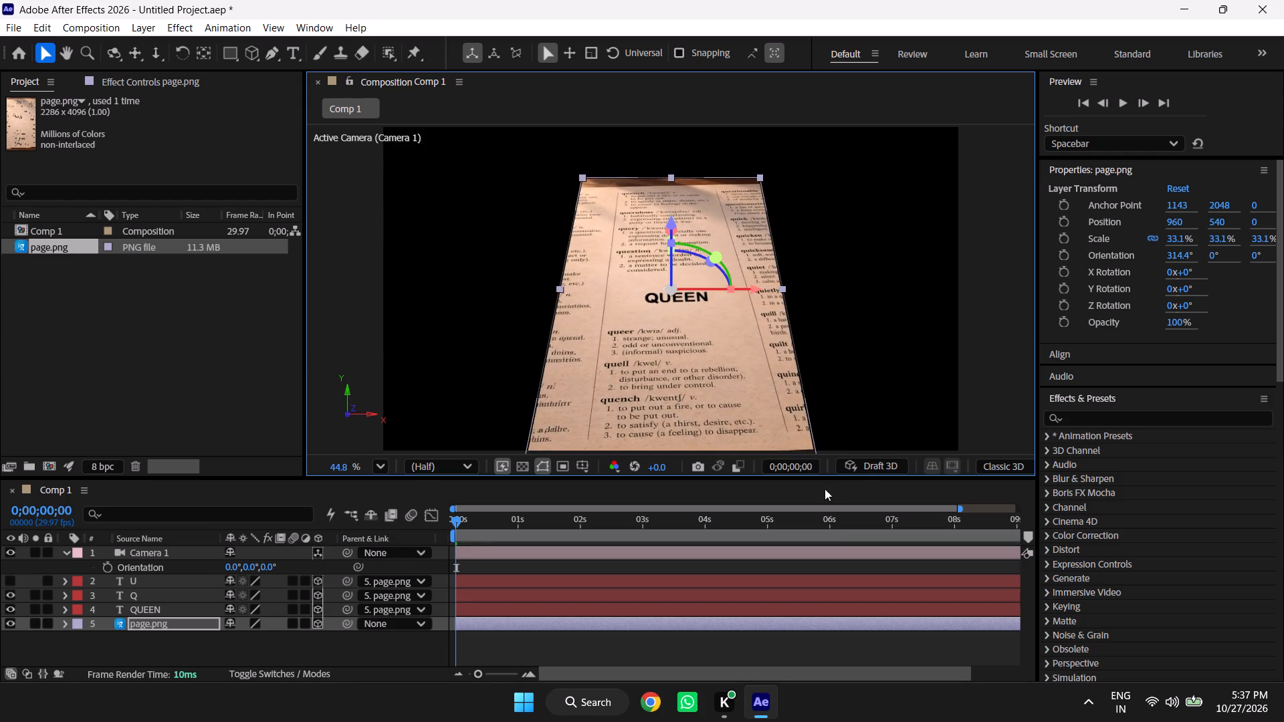
left_click_drag(825, 489, 897, 709)
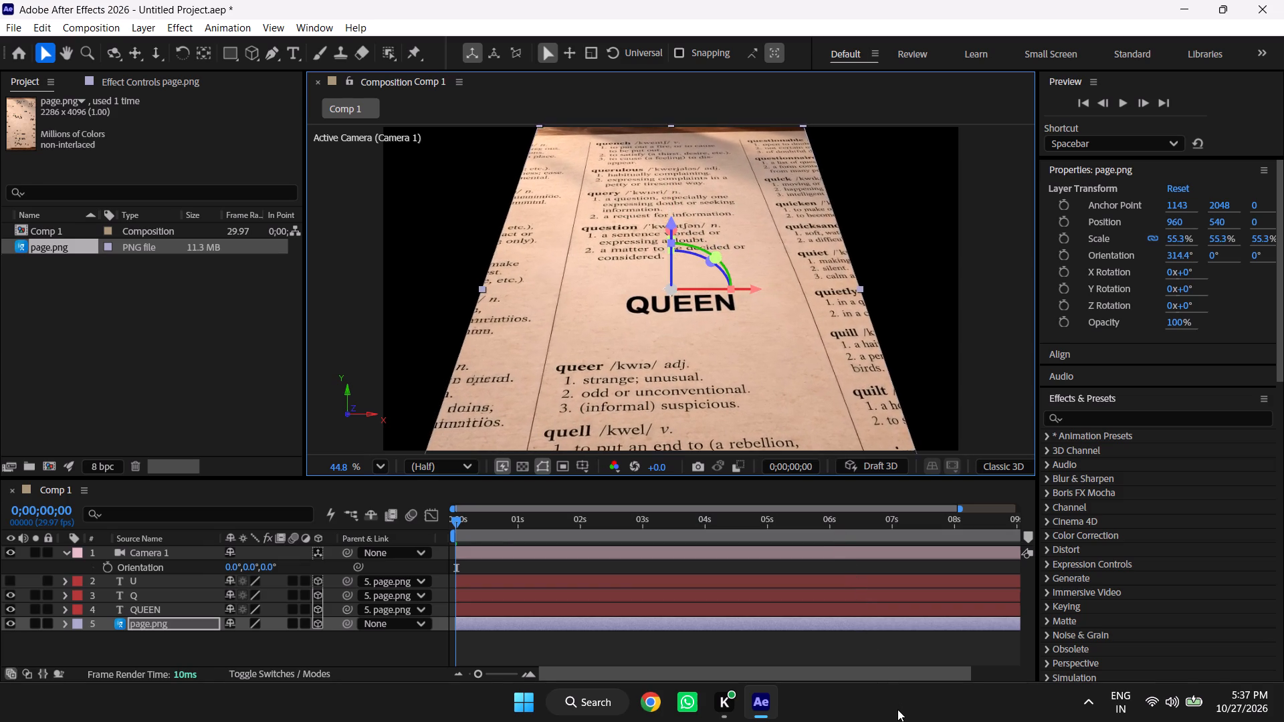
left_click_drag(897, 709, 897, 717)
left_click_drag(705, 386, 708, 313)
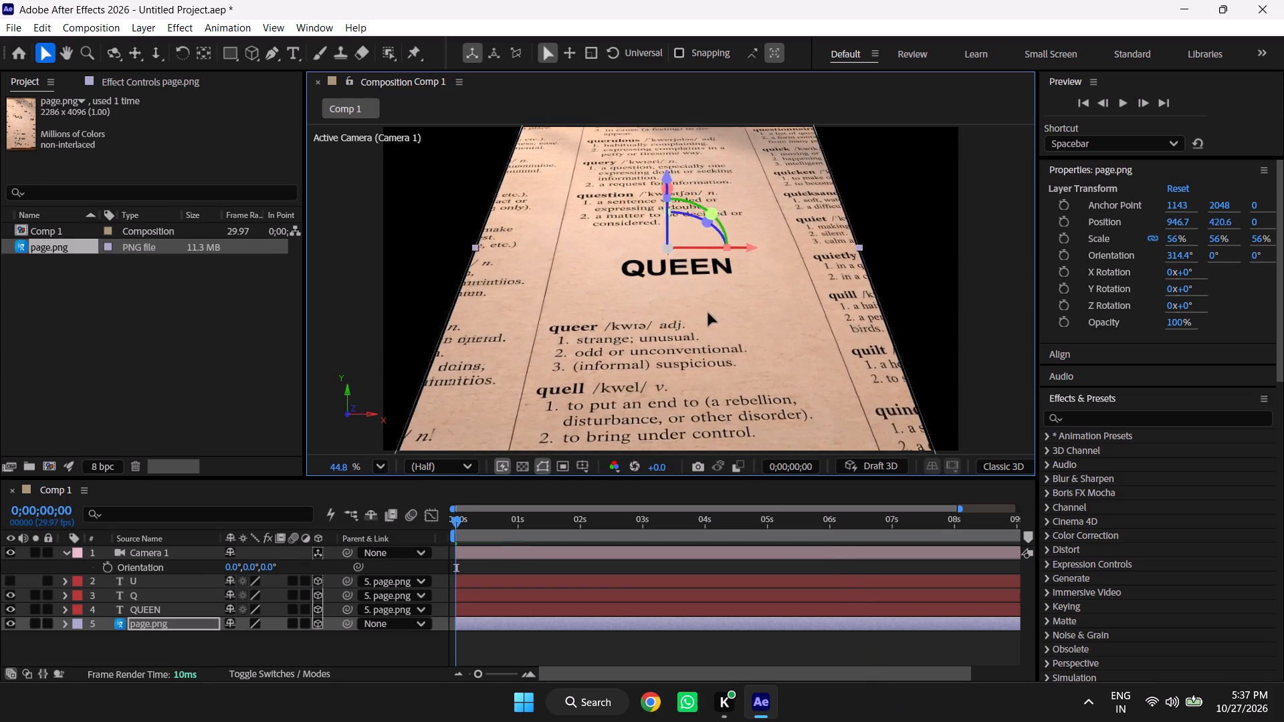
left_click_drag(708, 313, 724, 224)
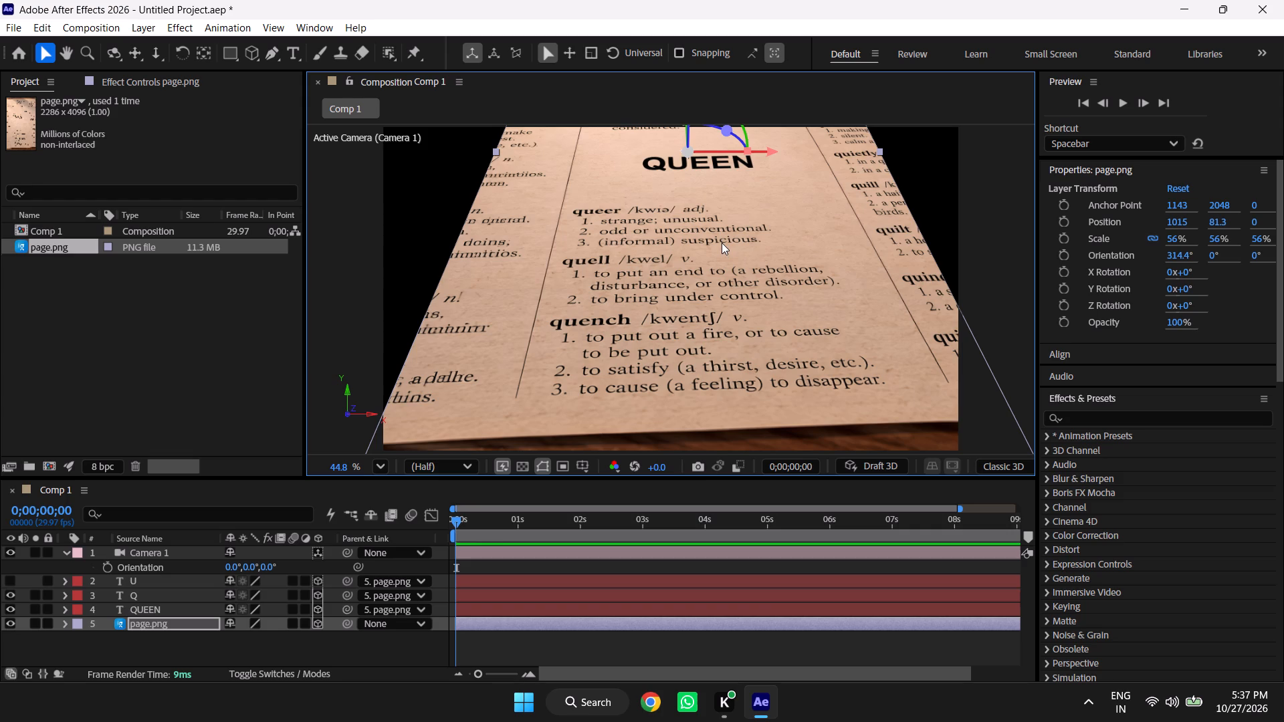
Review Camera 1's settings and close them without changes.
left_click(150, 559)
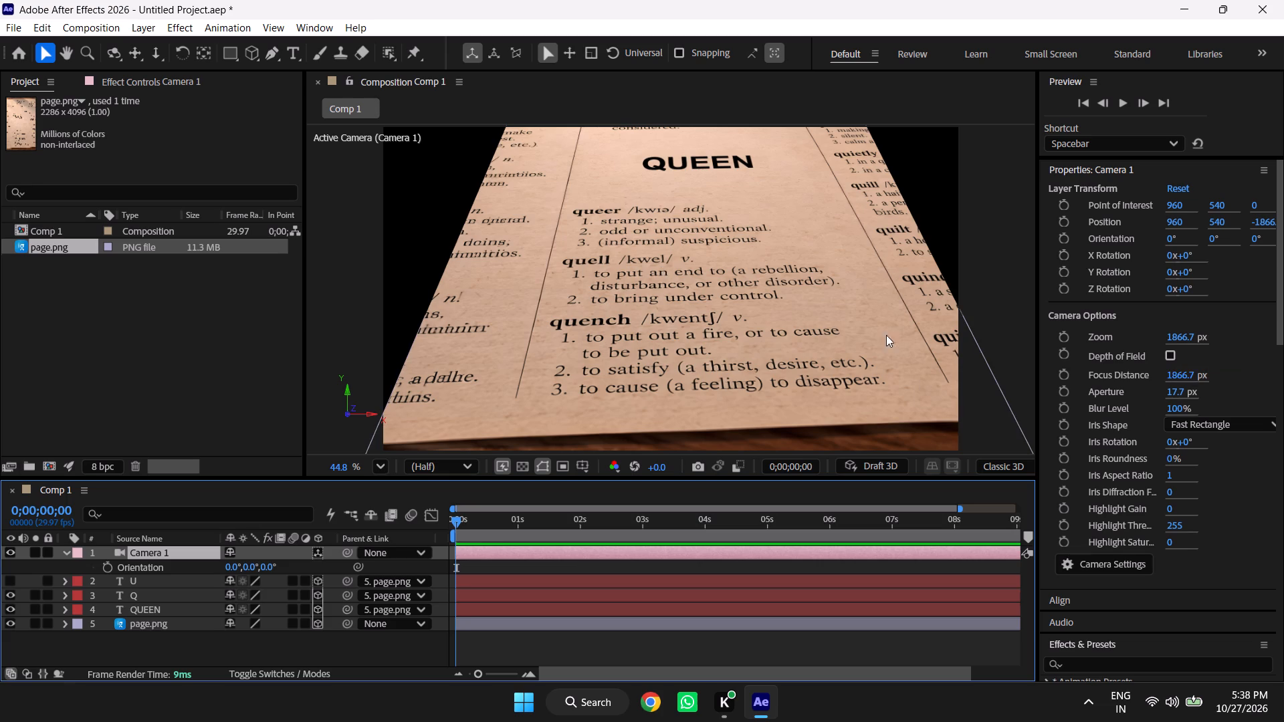
left_click(1091, 568)
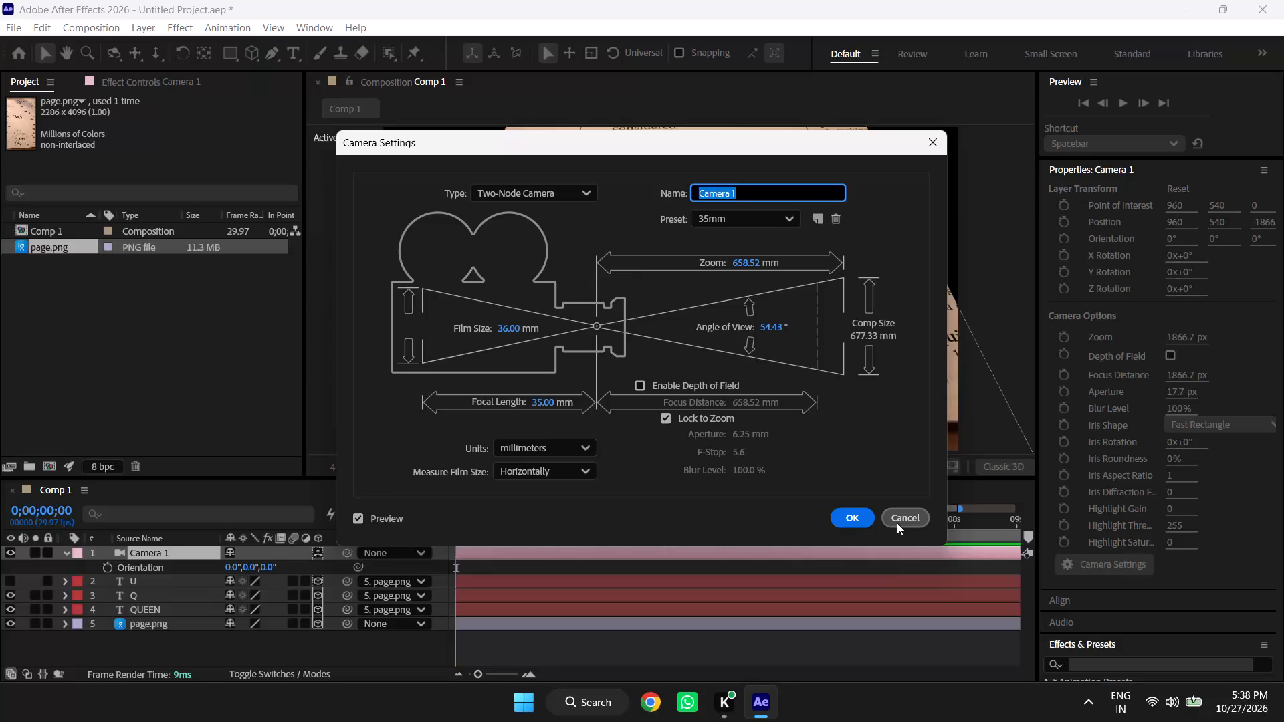
left_click(897, 523)
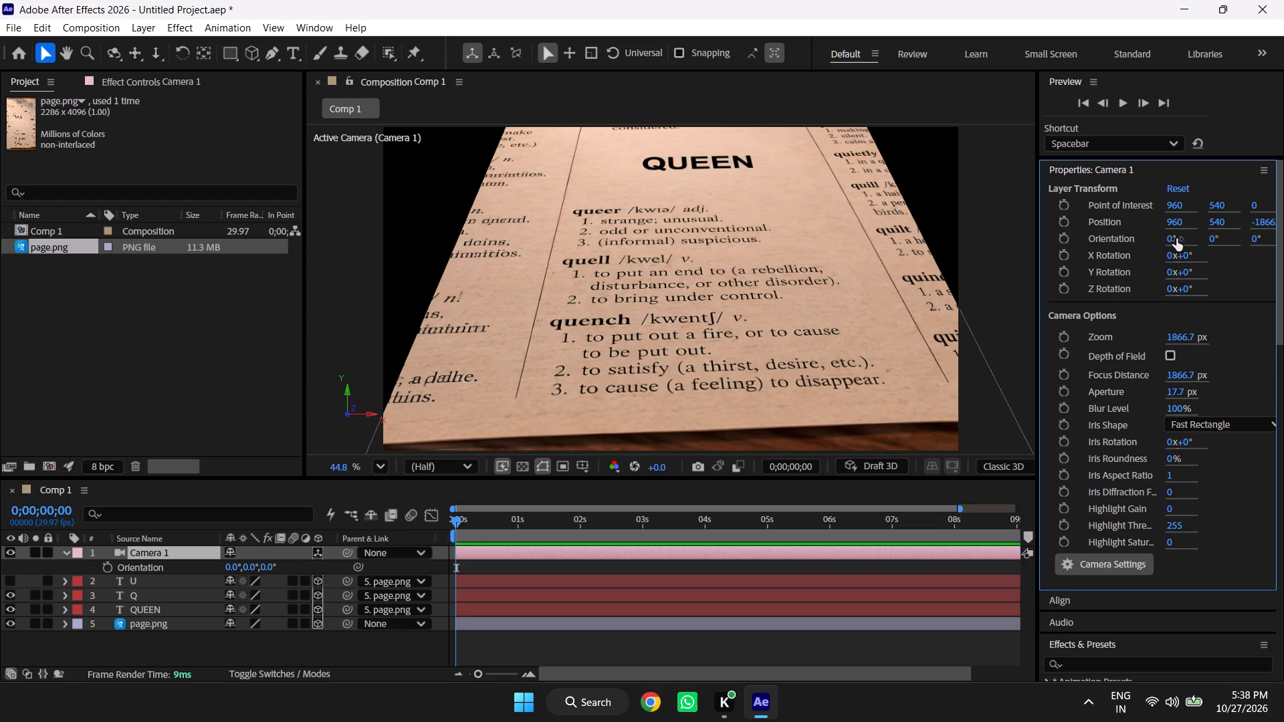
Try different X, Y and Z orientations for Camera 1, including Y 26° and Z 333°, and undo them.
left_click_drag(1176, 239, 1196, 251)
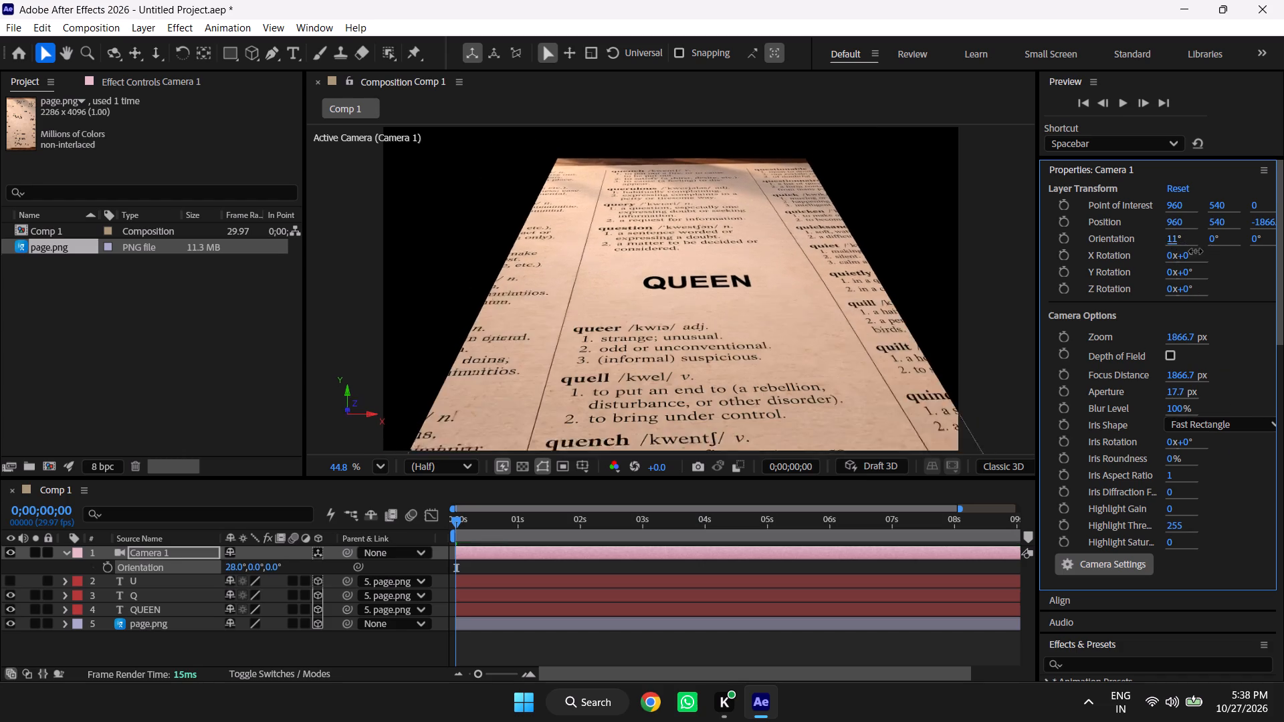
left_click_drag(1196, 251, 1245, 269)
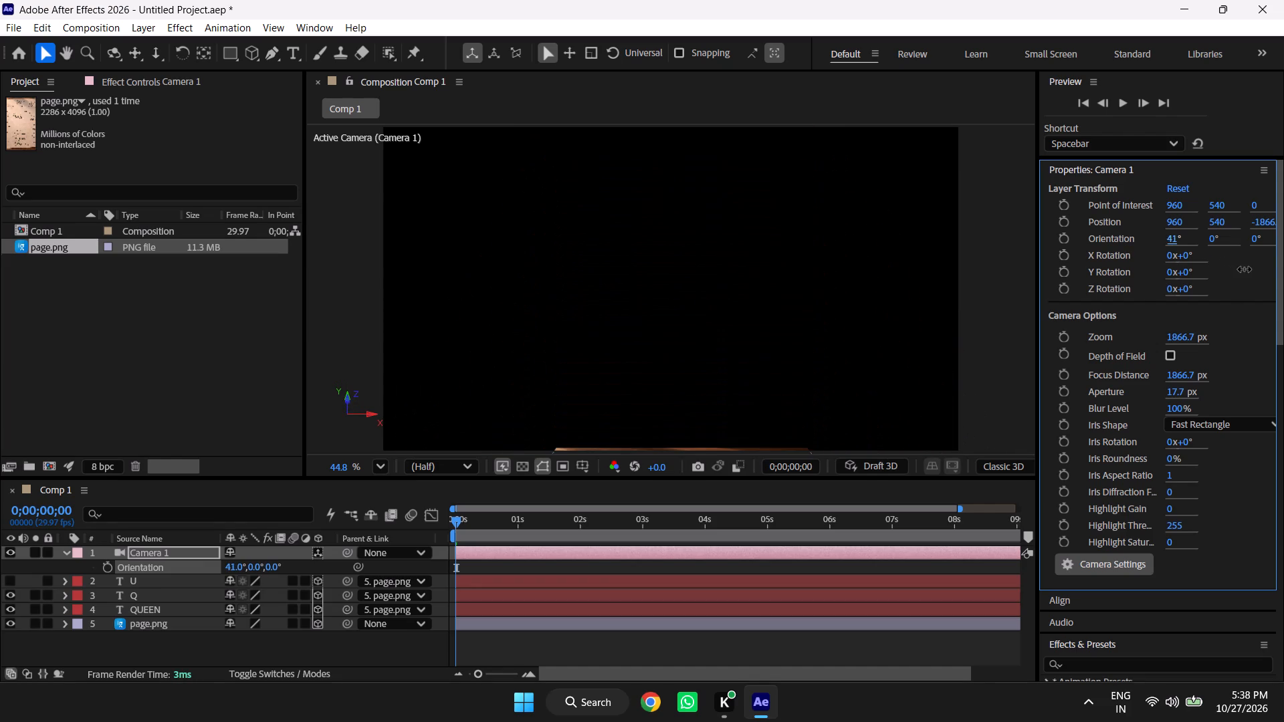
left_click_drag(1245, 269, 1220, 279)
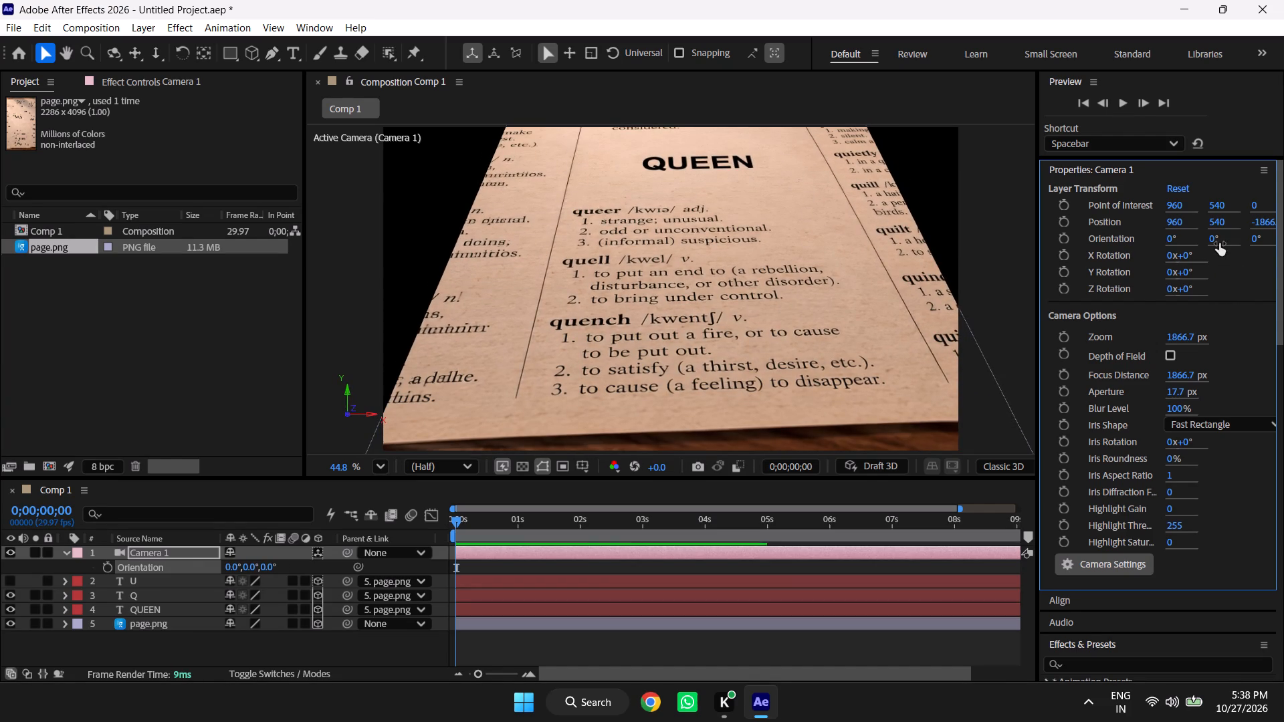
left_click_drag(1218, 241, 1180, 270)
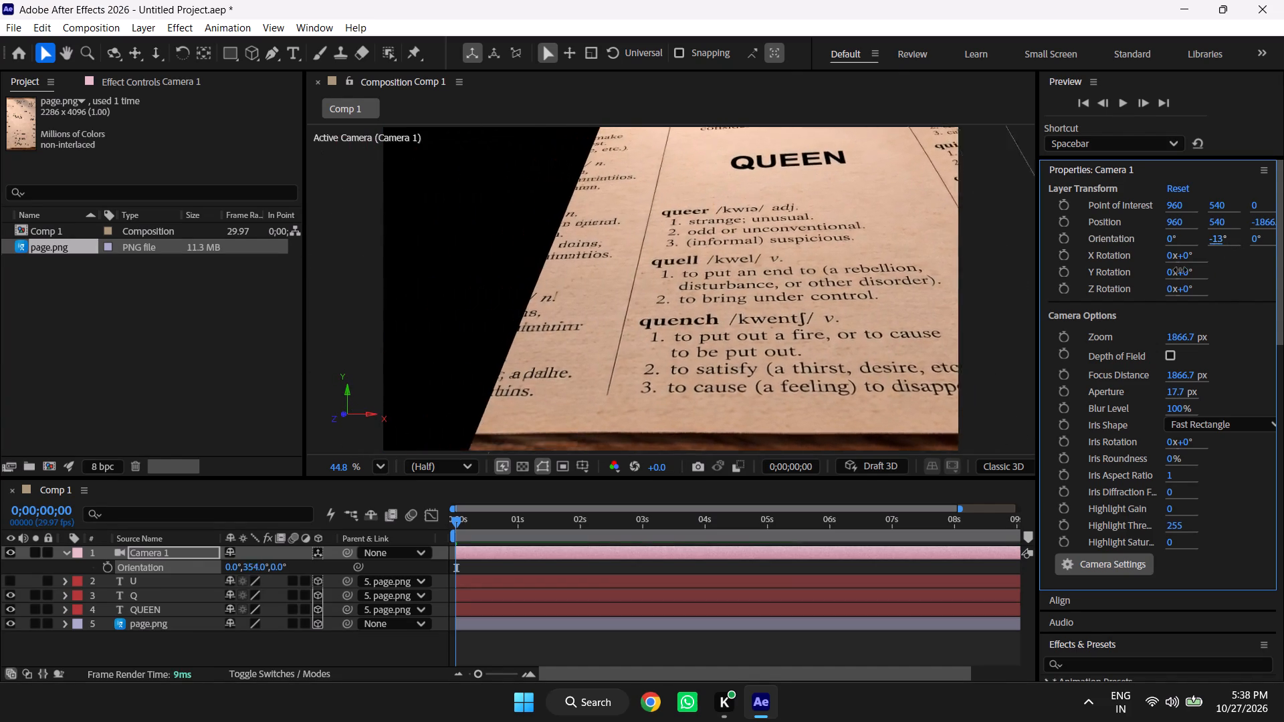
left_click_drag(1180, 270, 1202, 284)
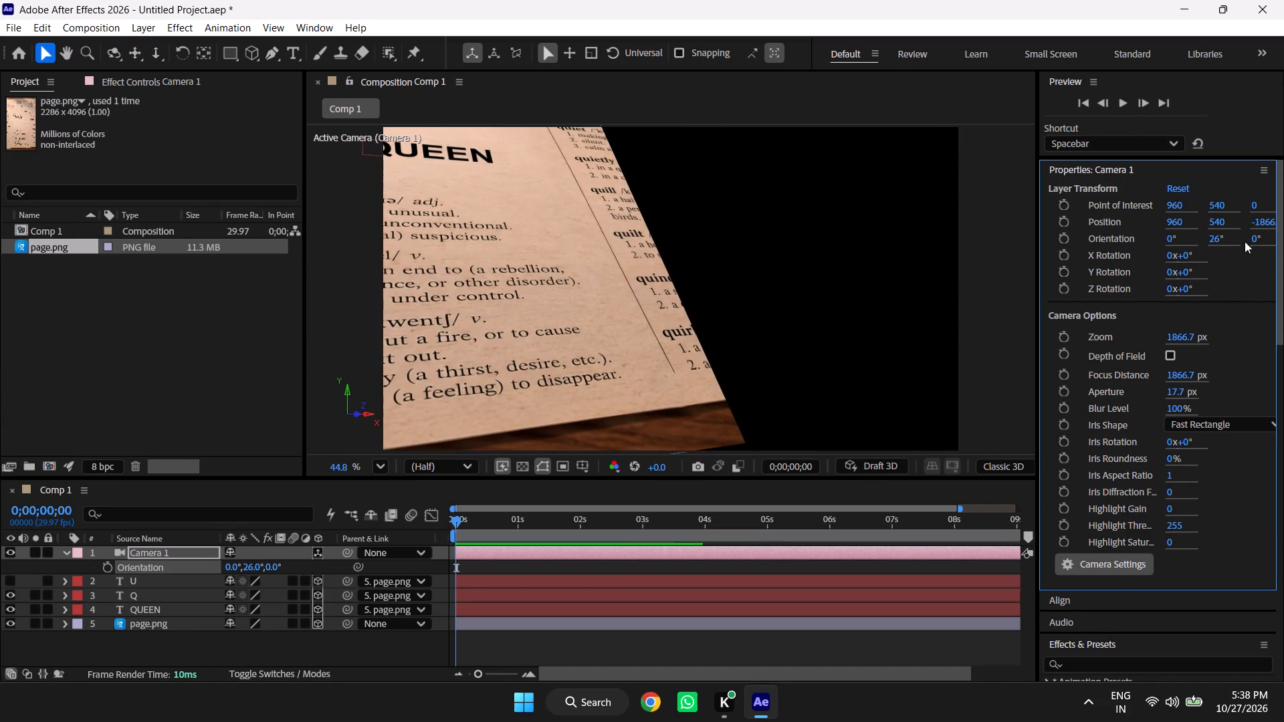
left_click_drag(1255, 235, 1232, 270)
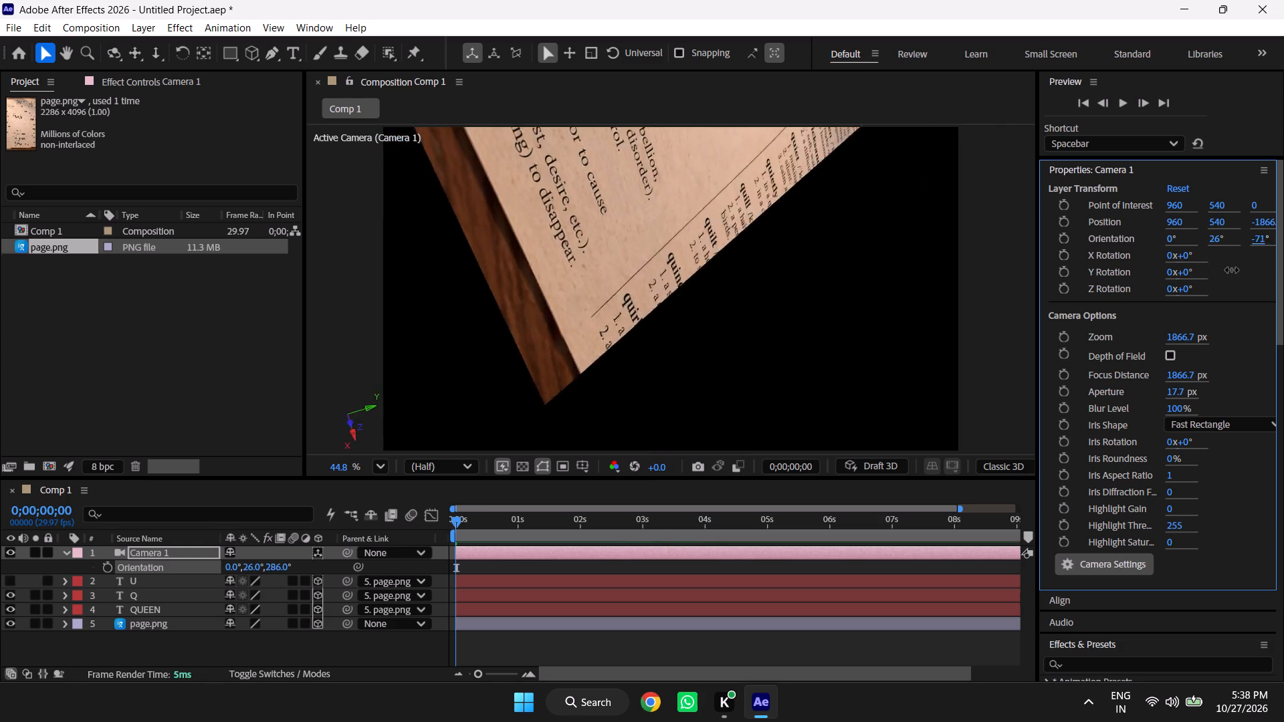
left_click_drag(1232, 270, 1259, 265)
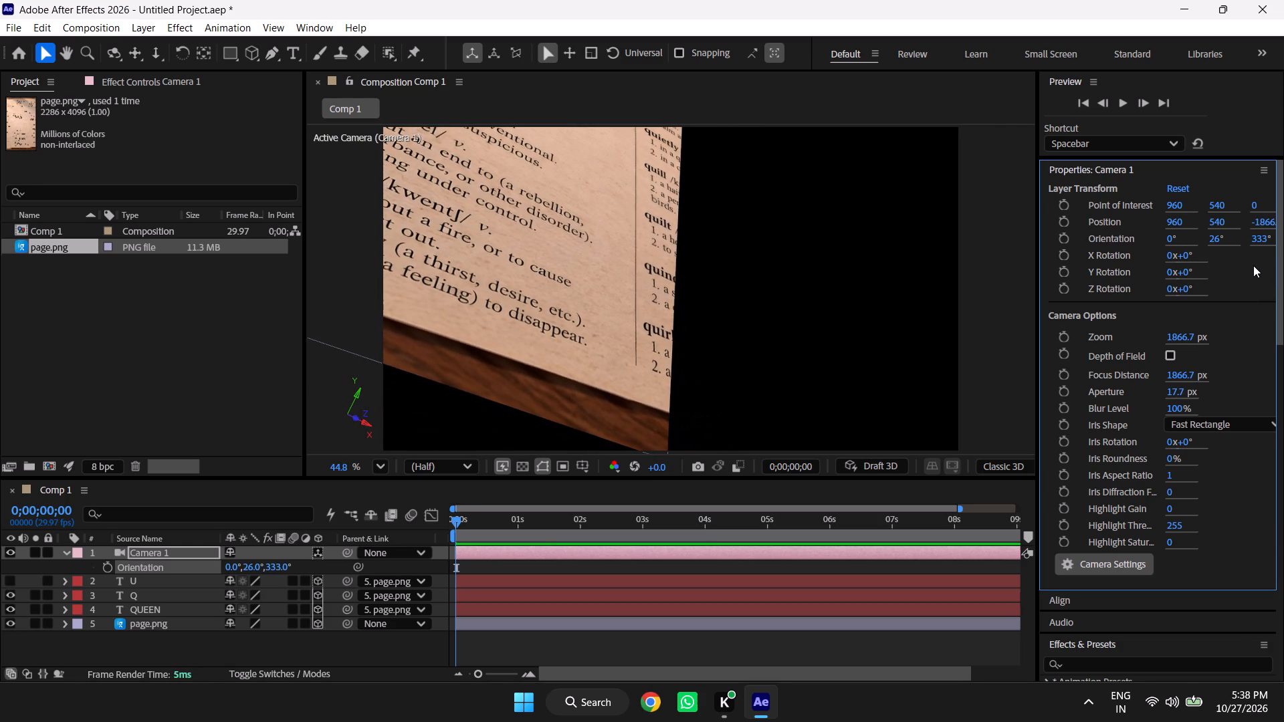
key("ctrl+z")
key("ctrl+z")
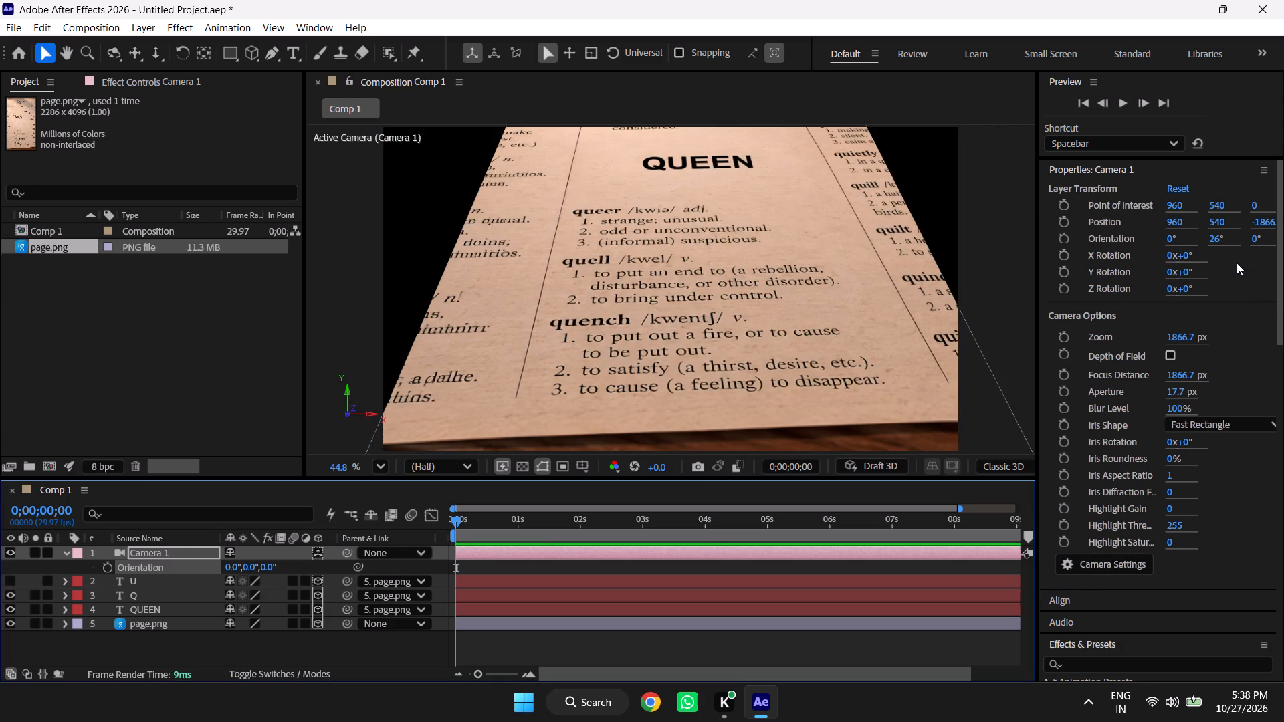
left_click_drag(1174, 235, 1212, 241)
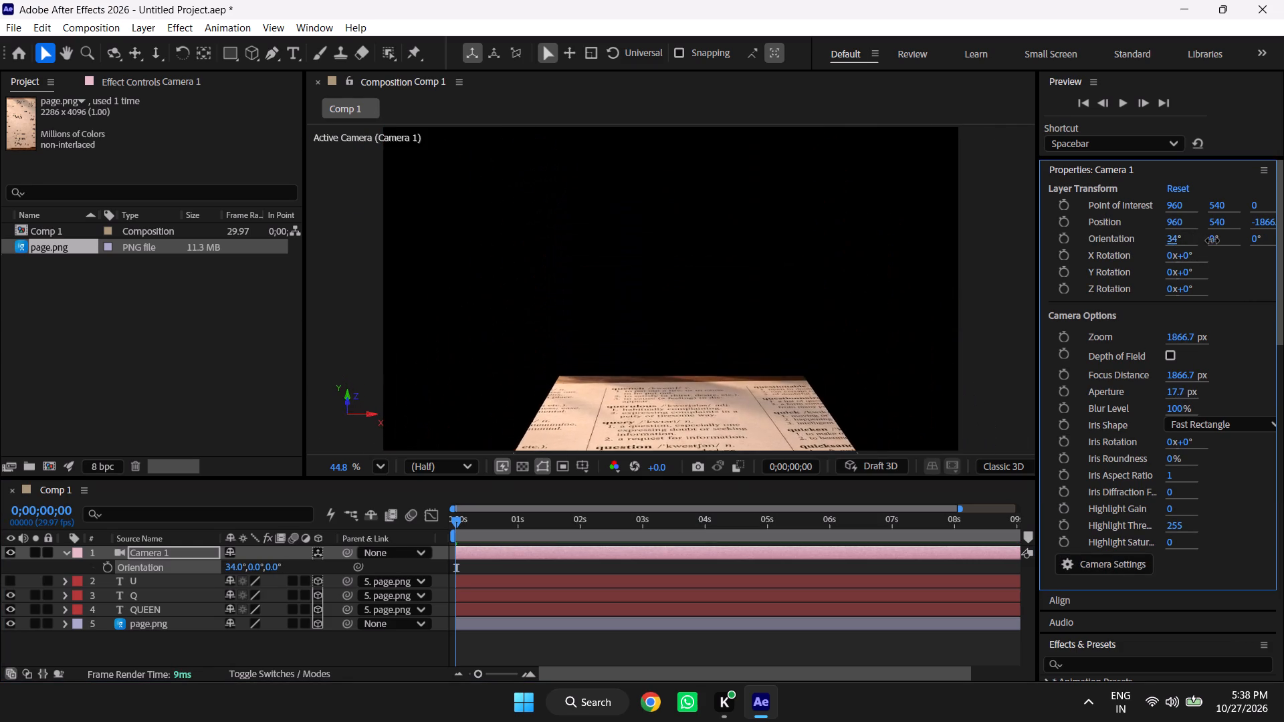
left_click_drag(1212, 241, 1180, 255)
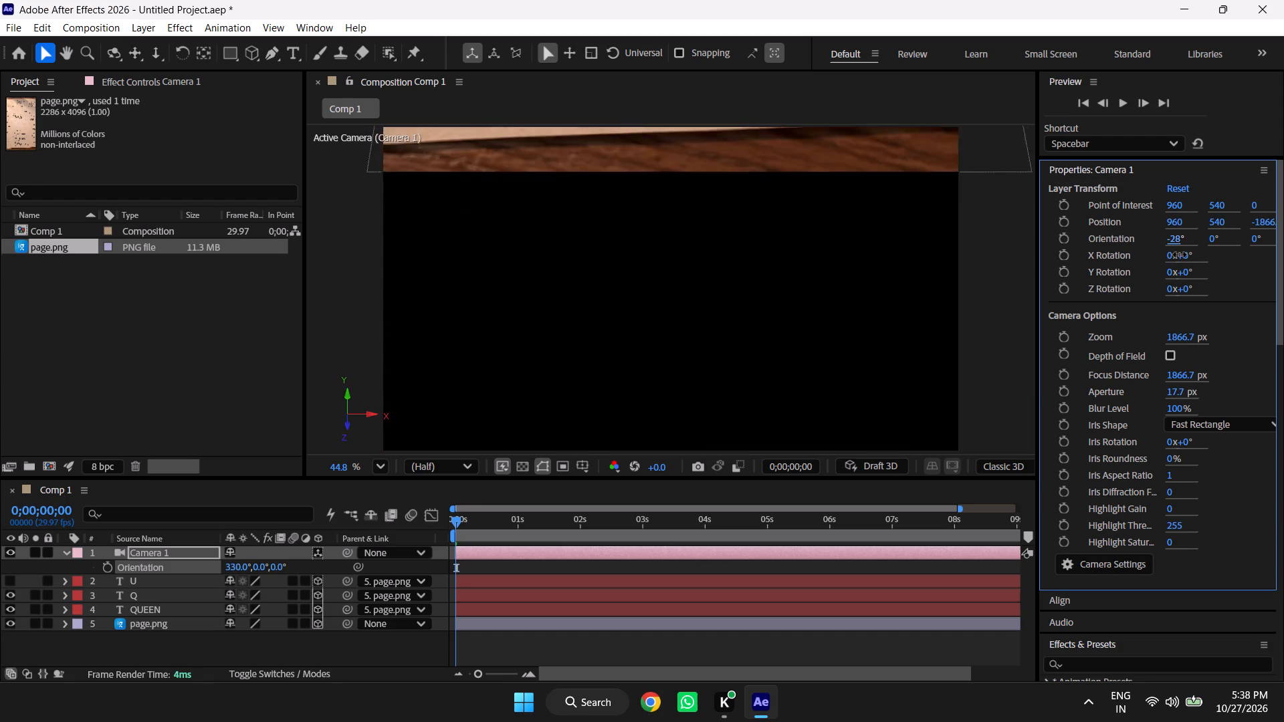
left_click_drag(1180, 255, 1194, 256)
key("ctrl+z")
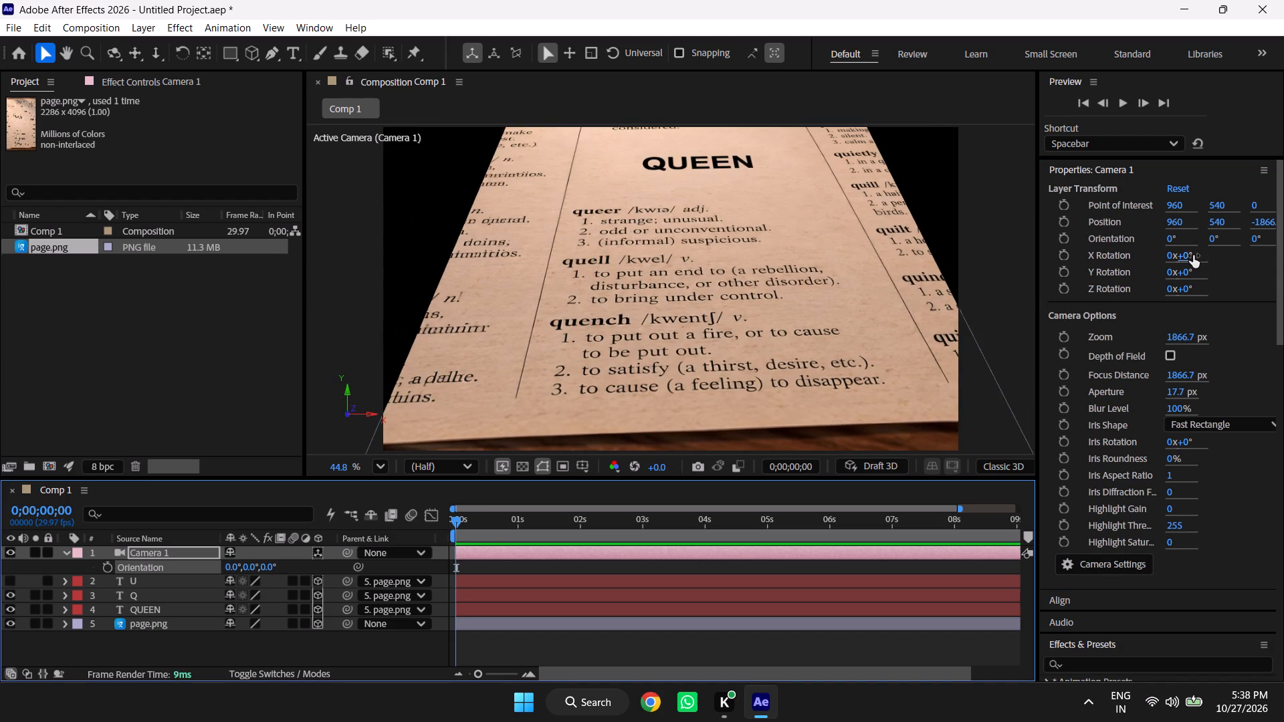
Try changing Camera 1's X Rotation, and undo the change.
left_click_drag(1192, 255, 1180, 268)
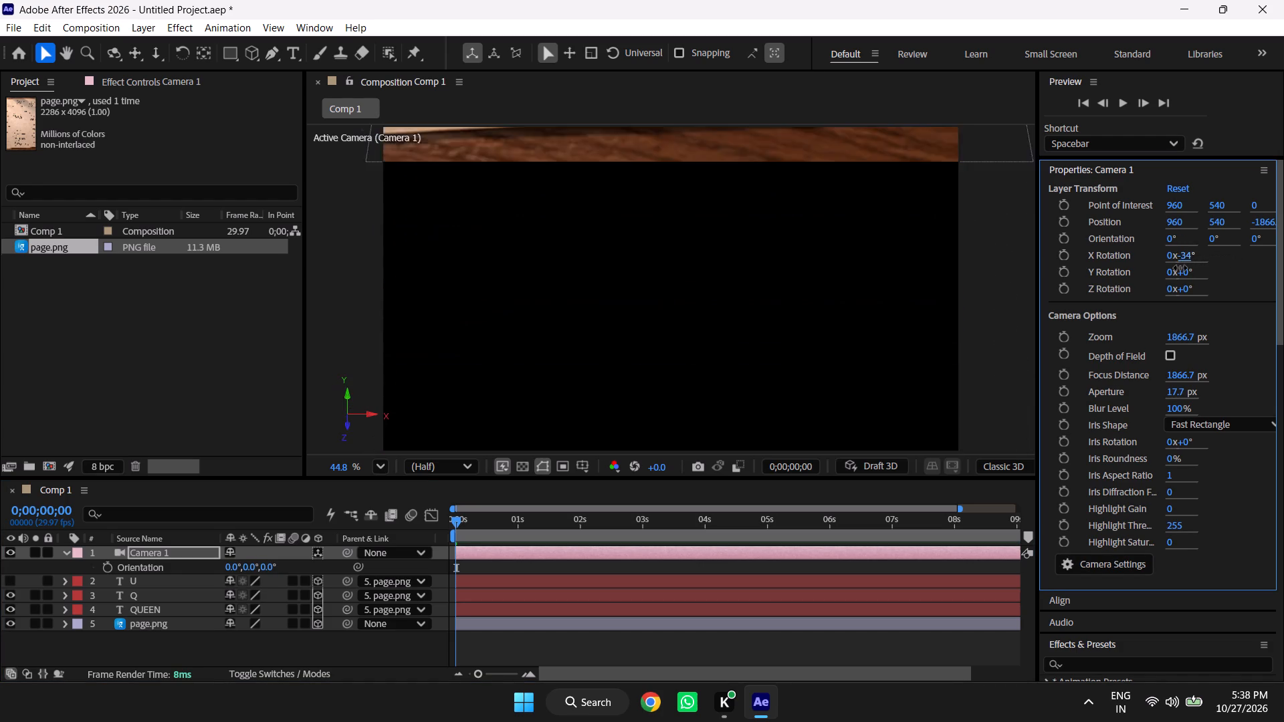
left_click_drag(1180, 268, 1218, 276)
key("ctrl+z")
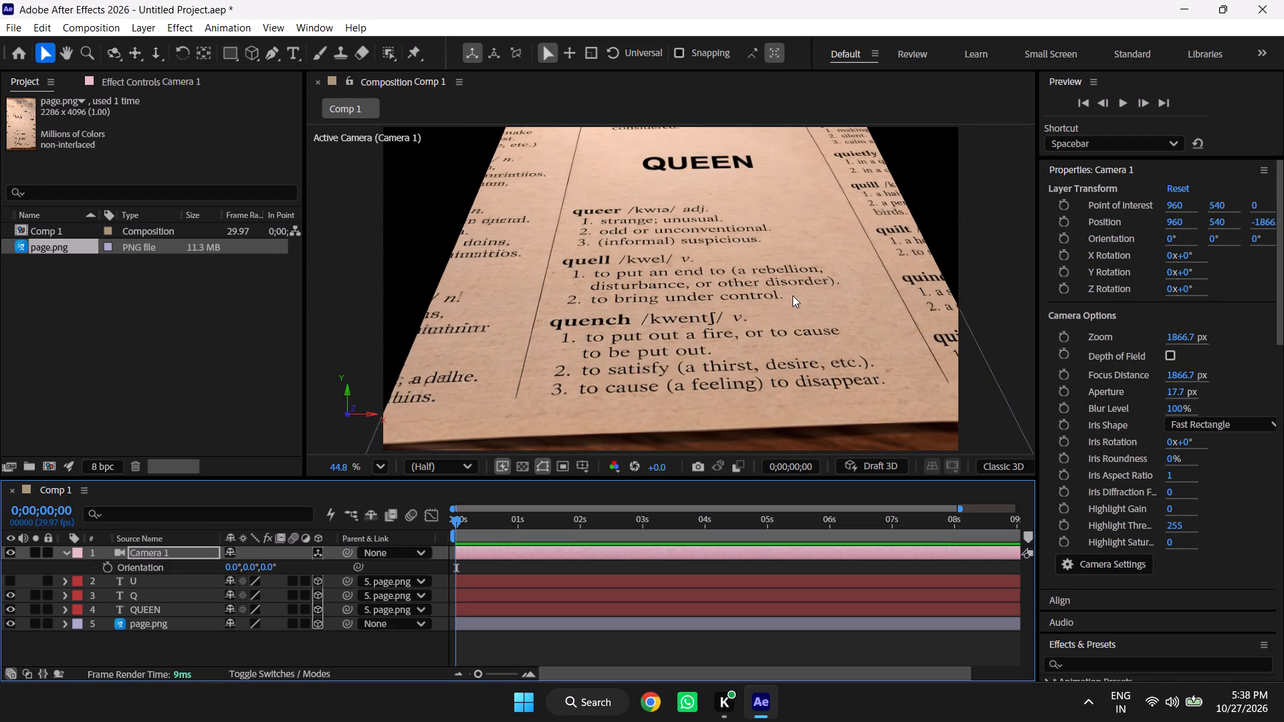
Reposition the page.png layer in the composition at about X 1010.1, Y 49.
left_click_drag(756, 308, 763, 529)
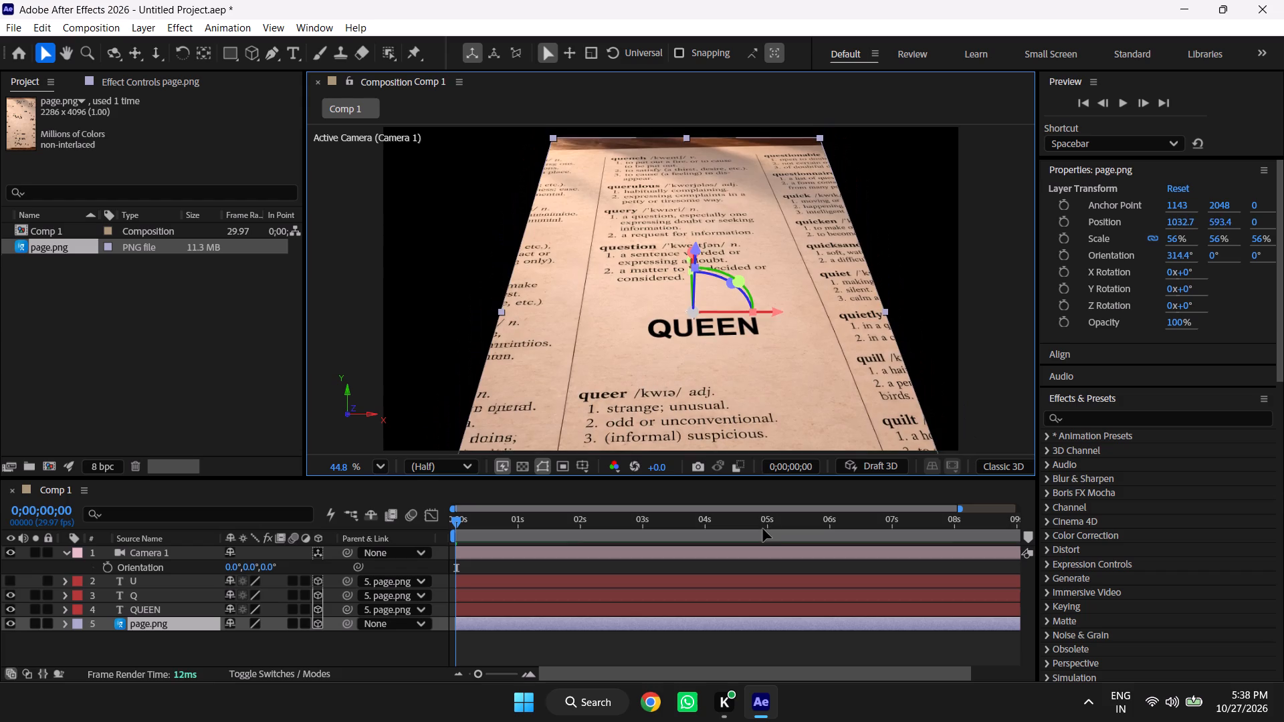
left_click_drag(763, 529, 754, 294)
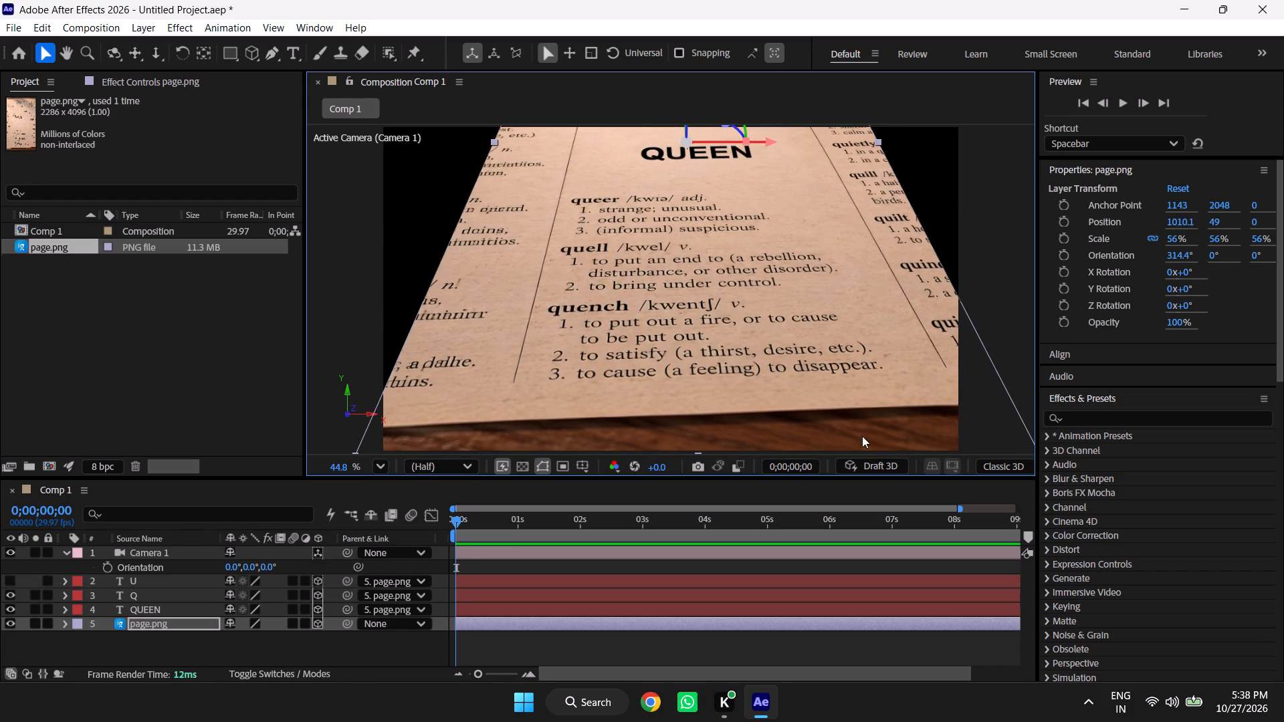
Turn on Draft 3D for fast 3D previews of the composition.
left_click(869, 472)
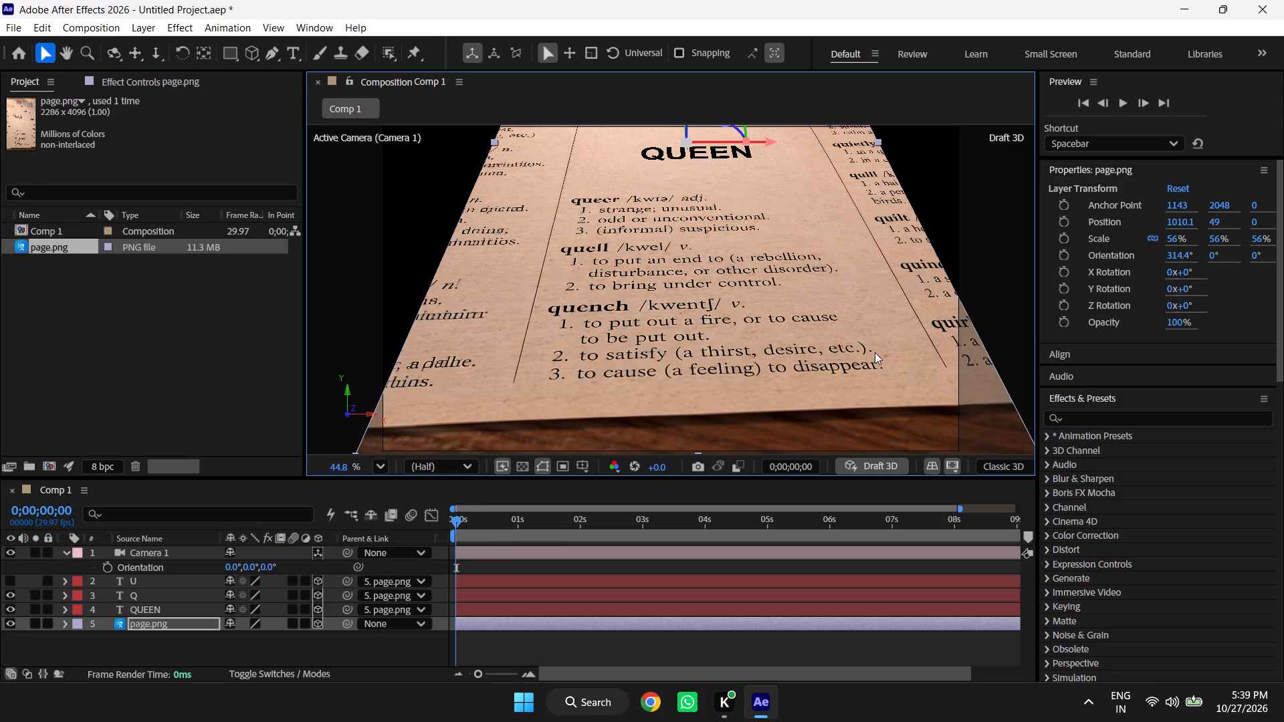
left_click(873, 467)
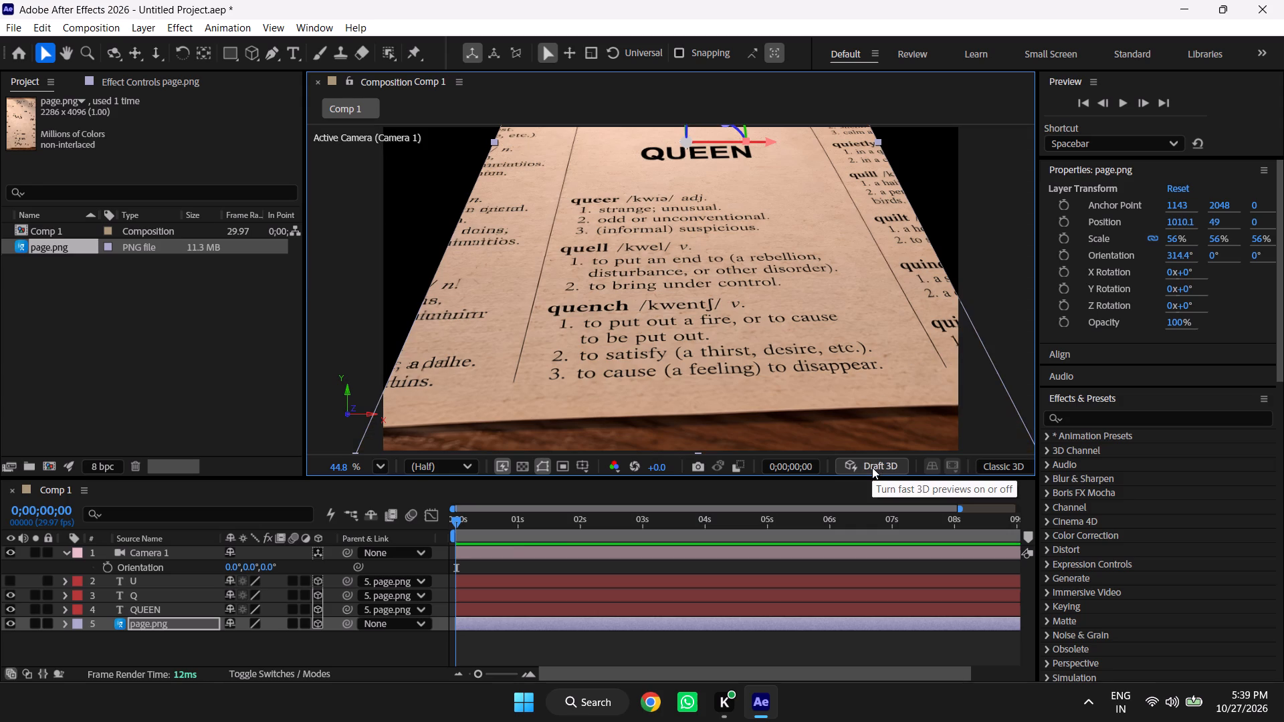
left_click(872, 467)
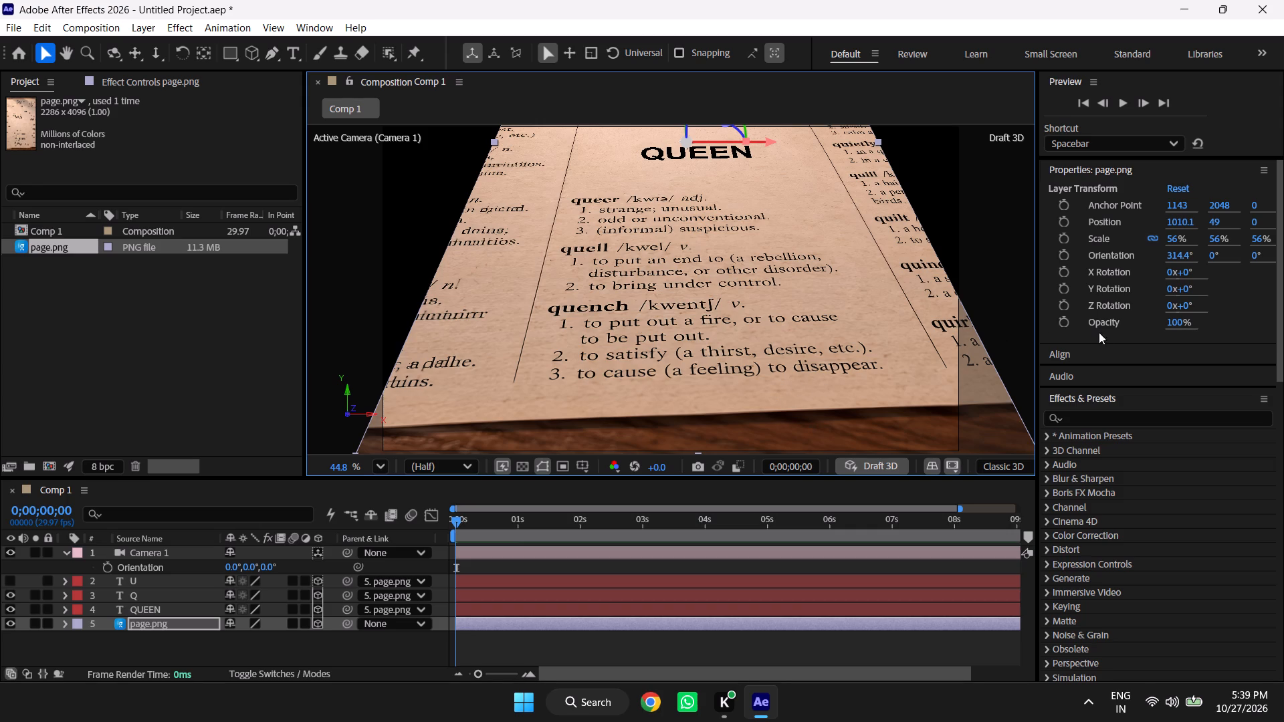
Set the page.png layer's X position to about 971.1.
left_click_drag(1179, 225, 1196, 256)
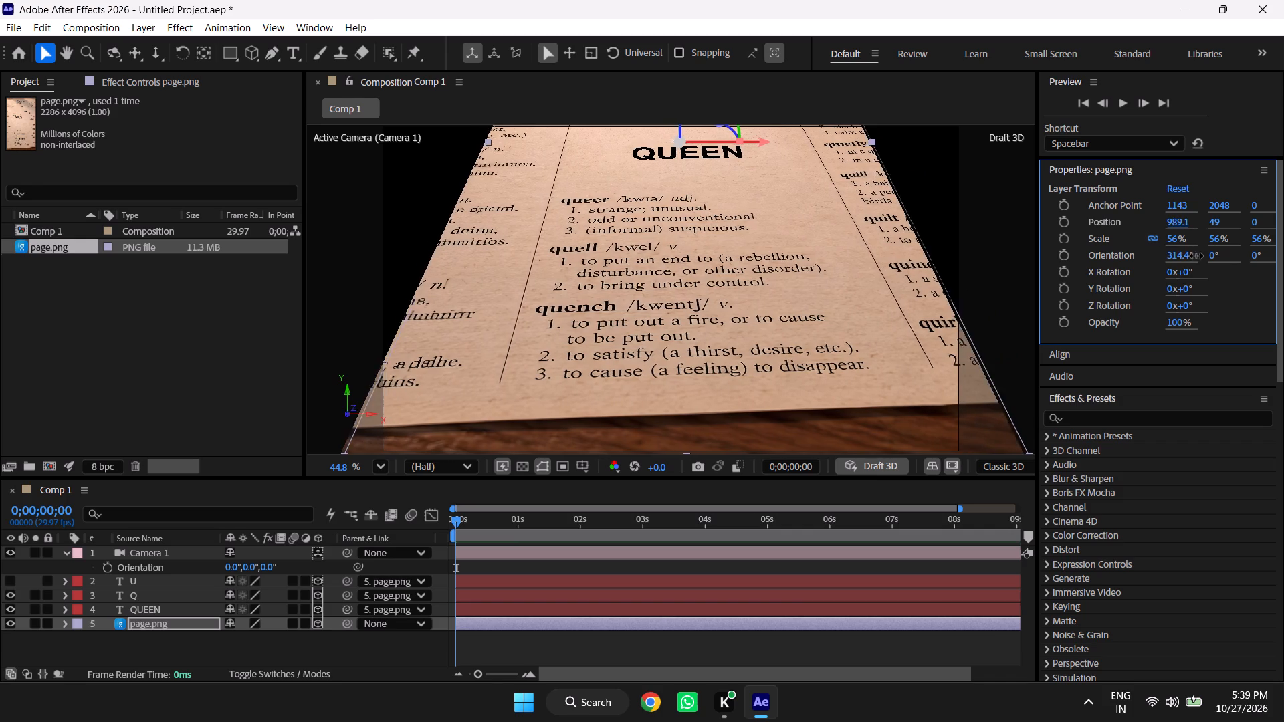
left_click_drag(1196, 256, 1188, 263)
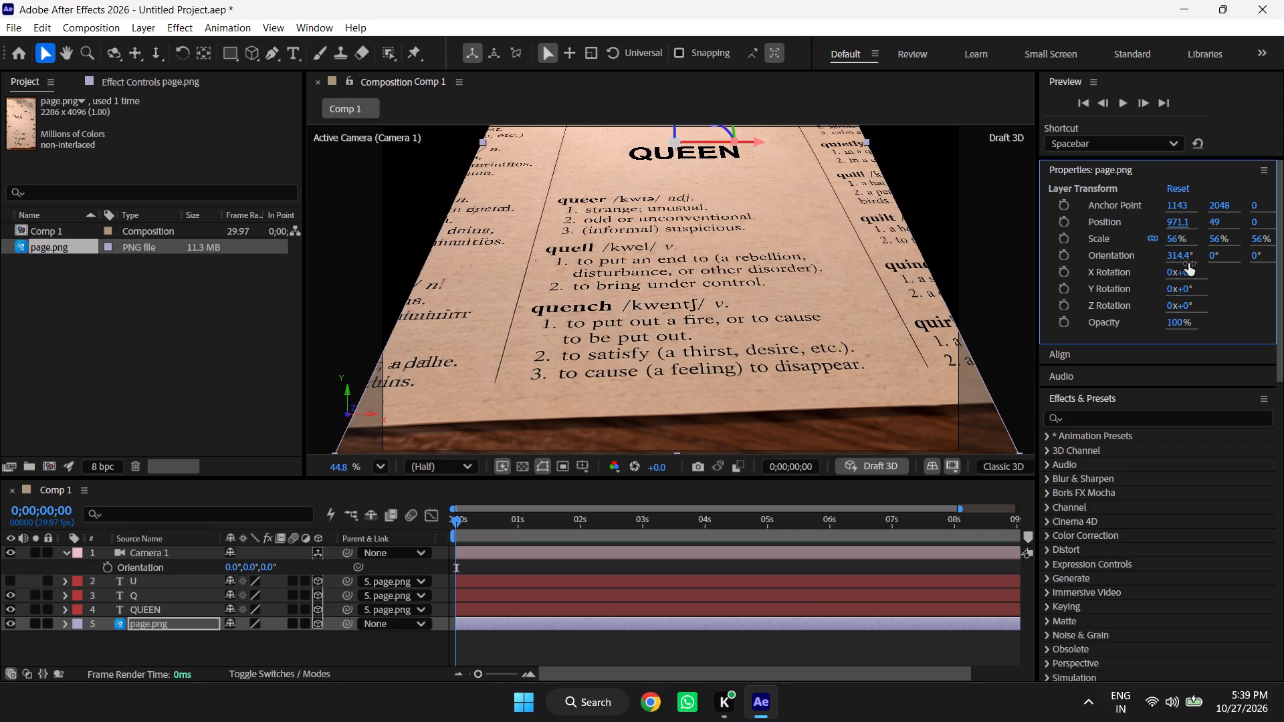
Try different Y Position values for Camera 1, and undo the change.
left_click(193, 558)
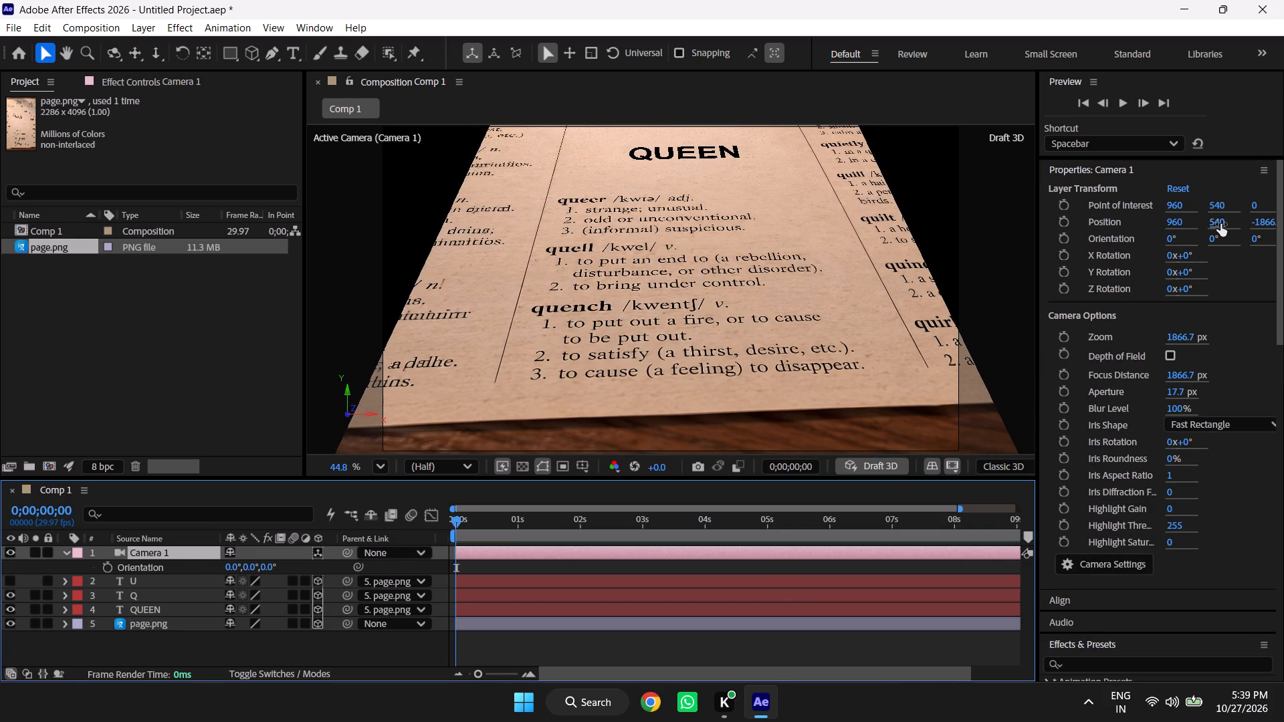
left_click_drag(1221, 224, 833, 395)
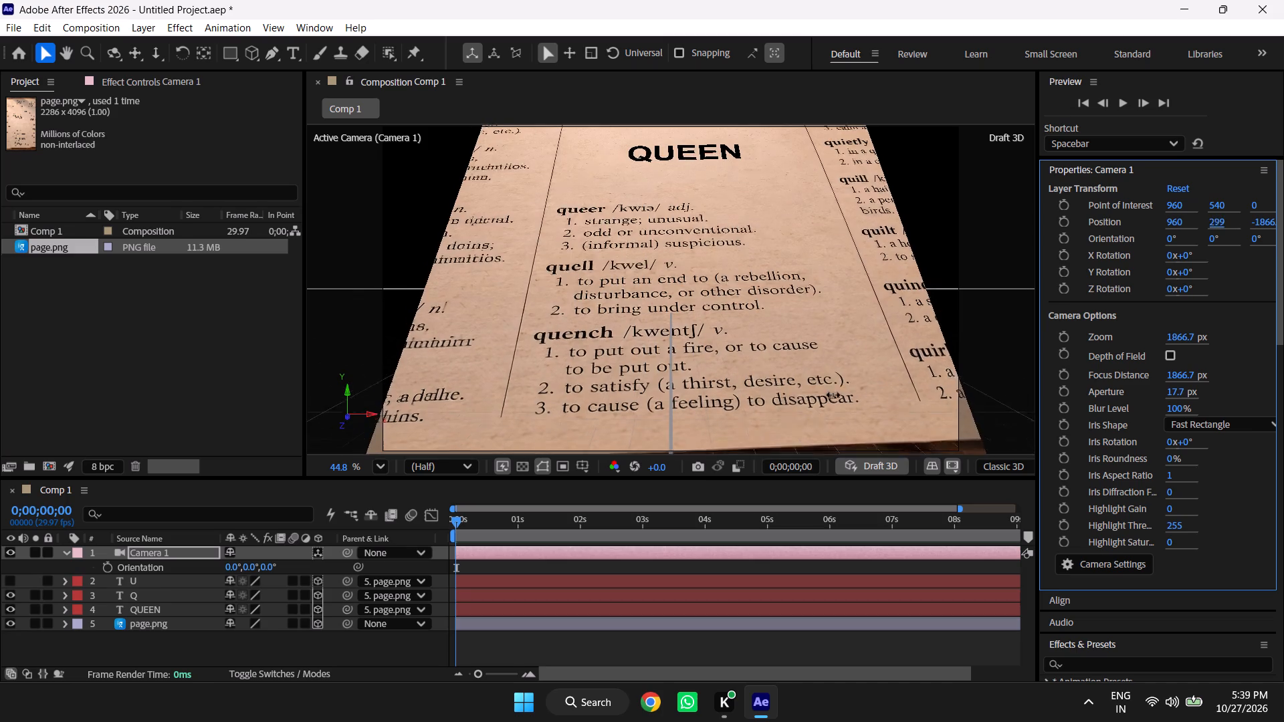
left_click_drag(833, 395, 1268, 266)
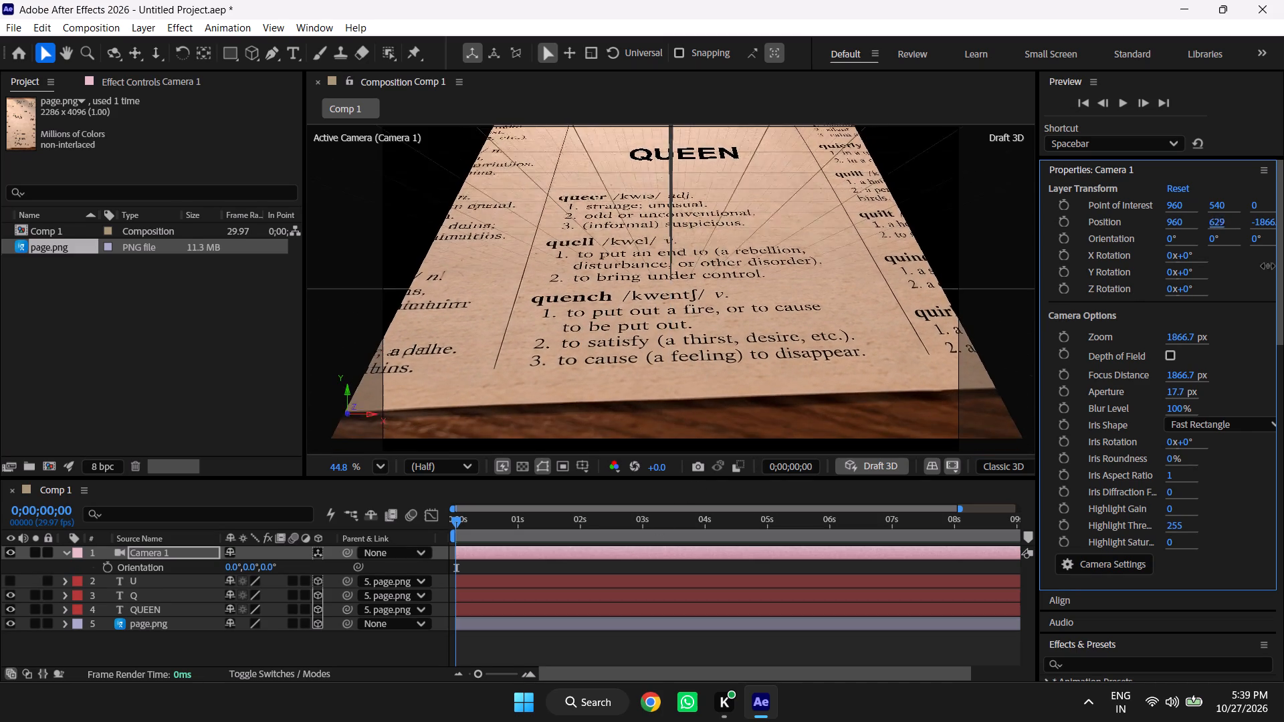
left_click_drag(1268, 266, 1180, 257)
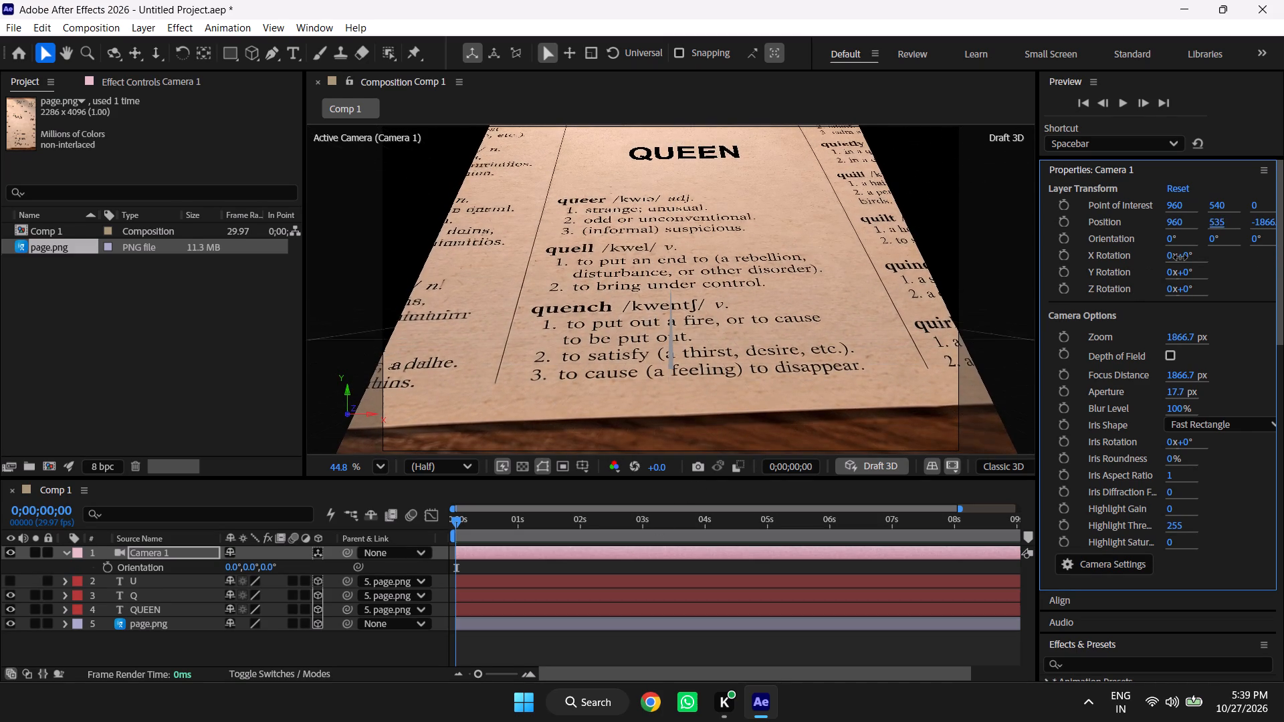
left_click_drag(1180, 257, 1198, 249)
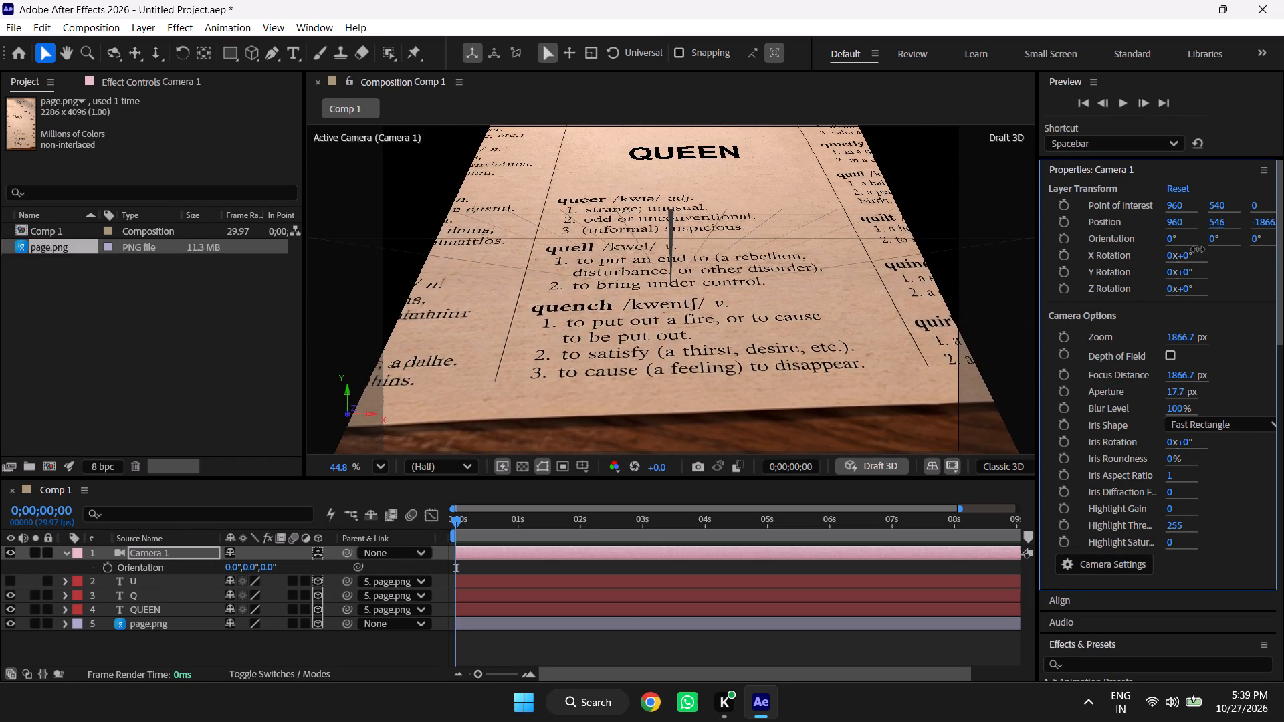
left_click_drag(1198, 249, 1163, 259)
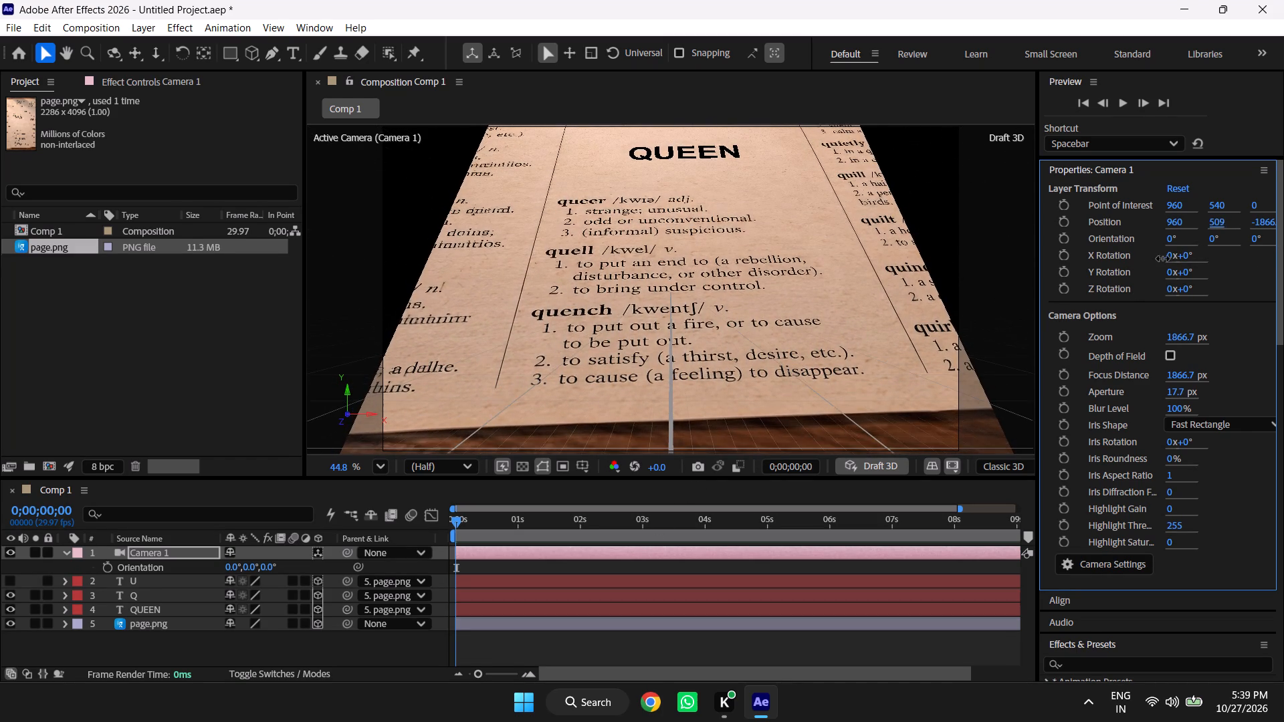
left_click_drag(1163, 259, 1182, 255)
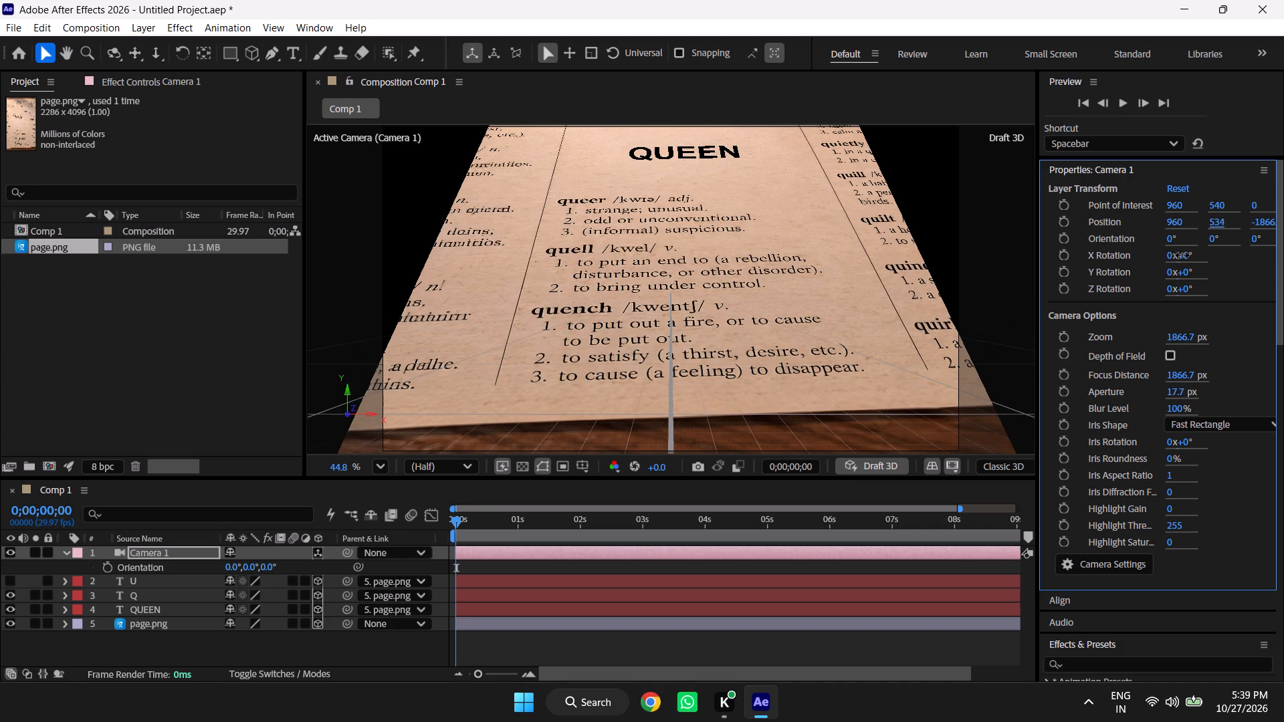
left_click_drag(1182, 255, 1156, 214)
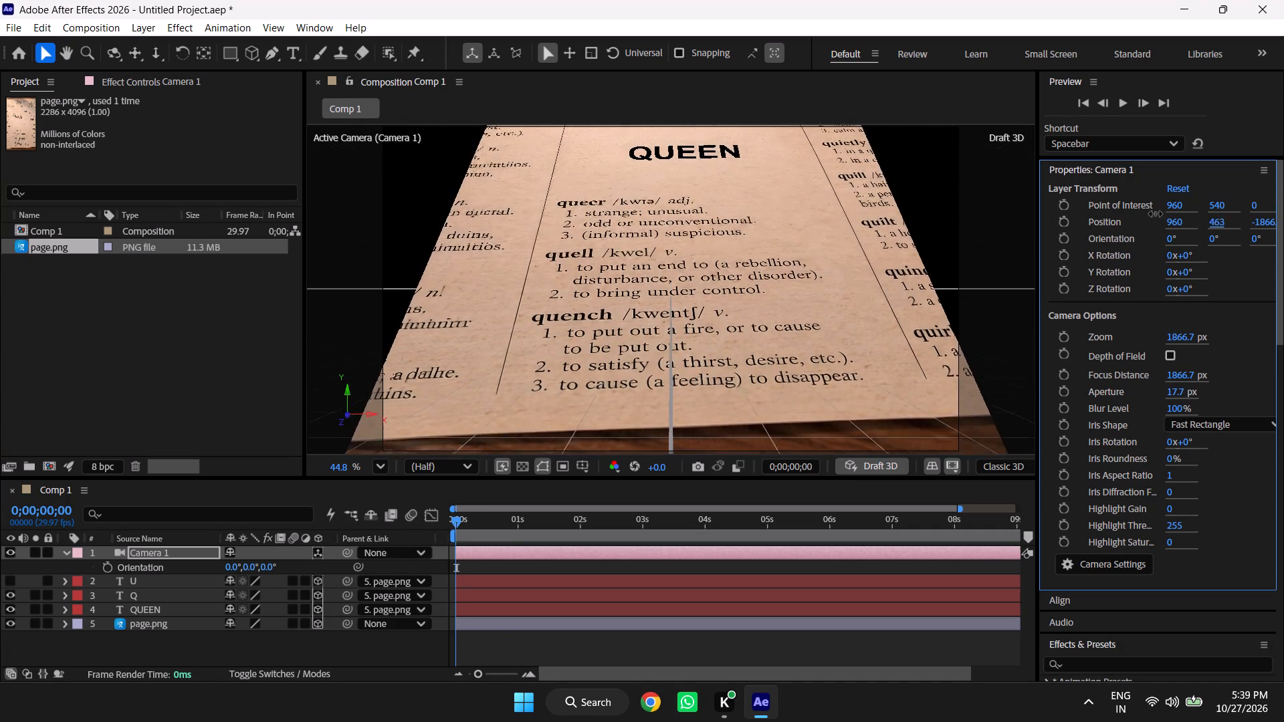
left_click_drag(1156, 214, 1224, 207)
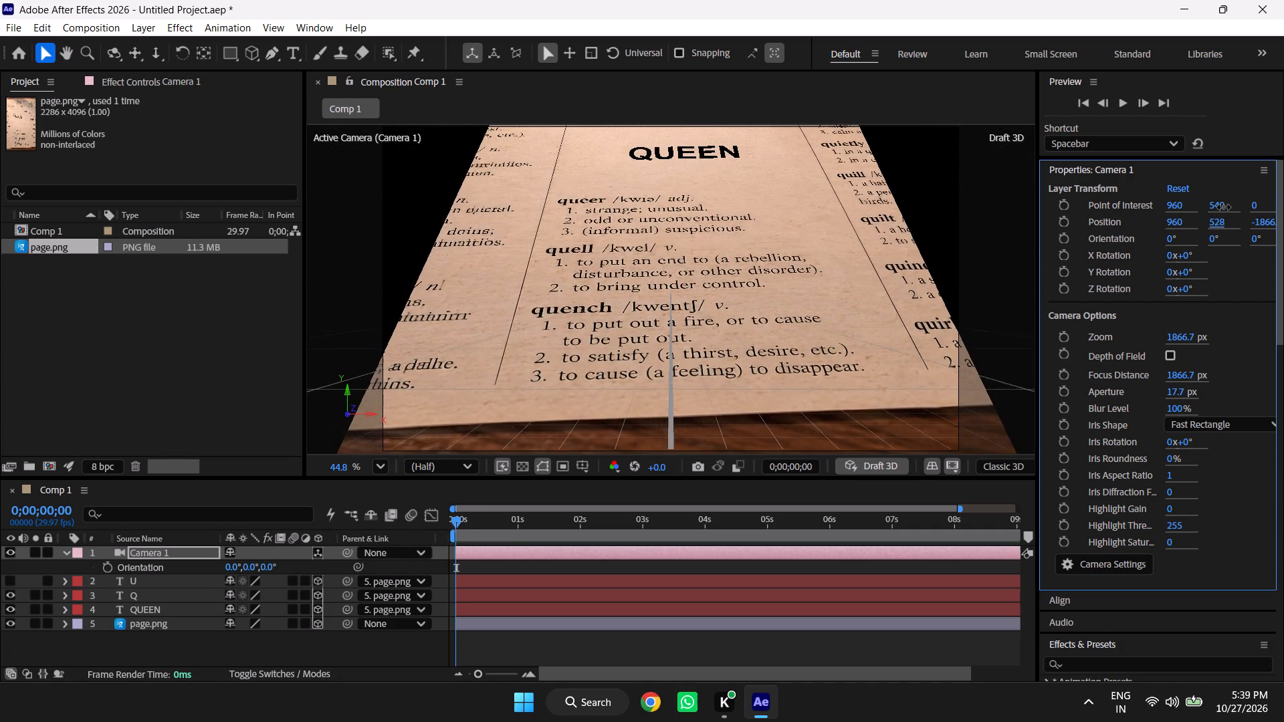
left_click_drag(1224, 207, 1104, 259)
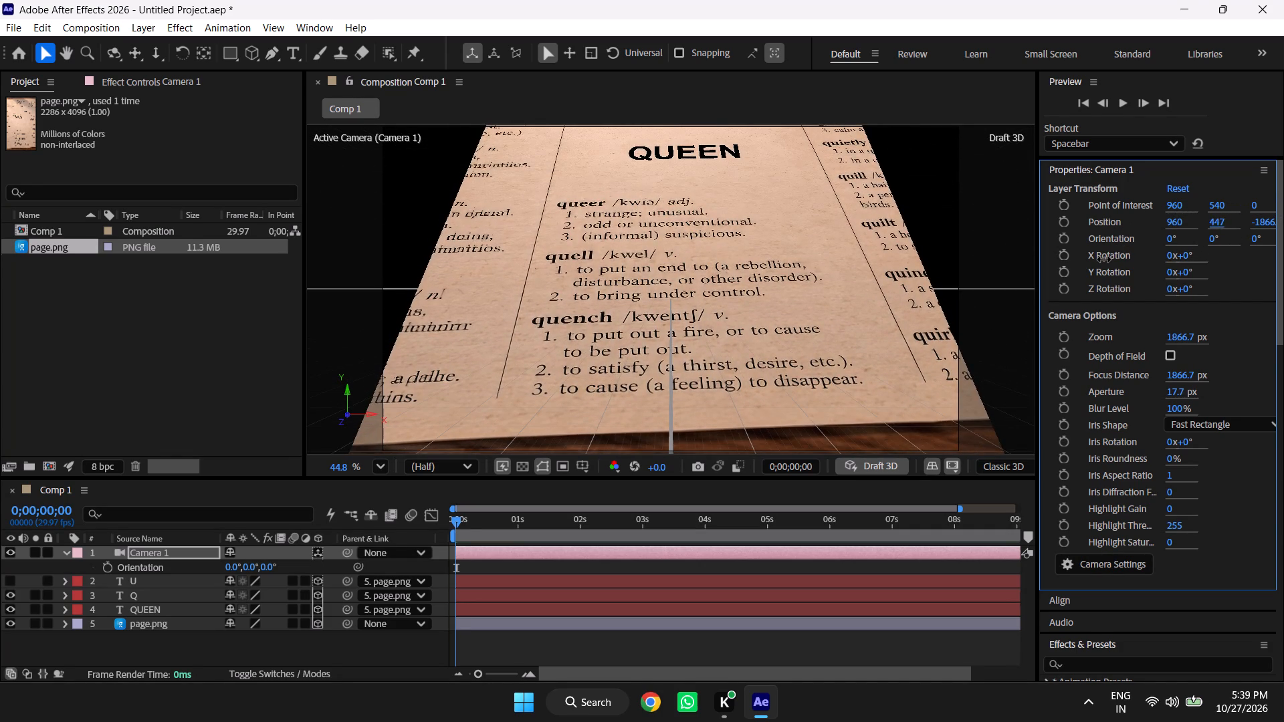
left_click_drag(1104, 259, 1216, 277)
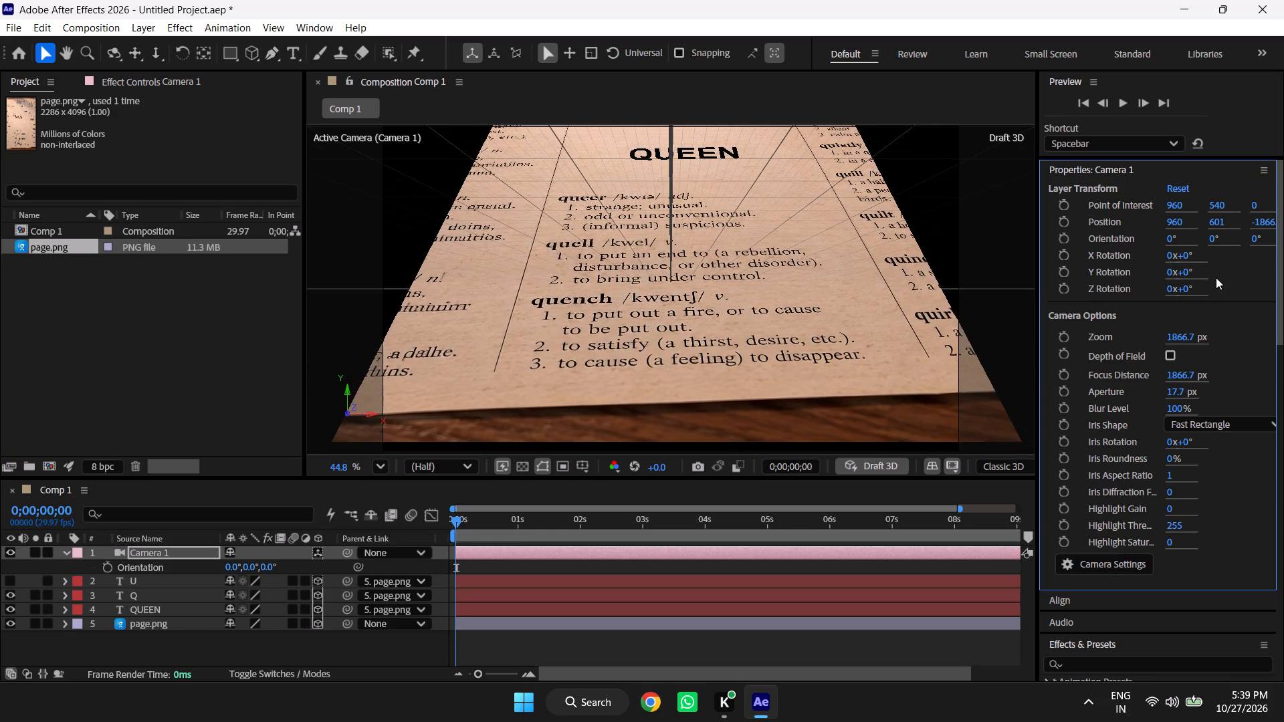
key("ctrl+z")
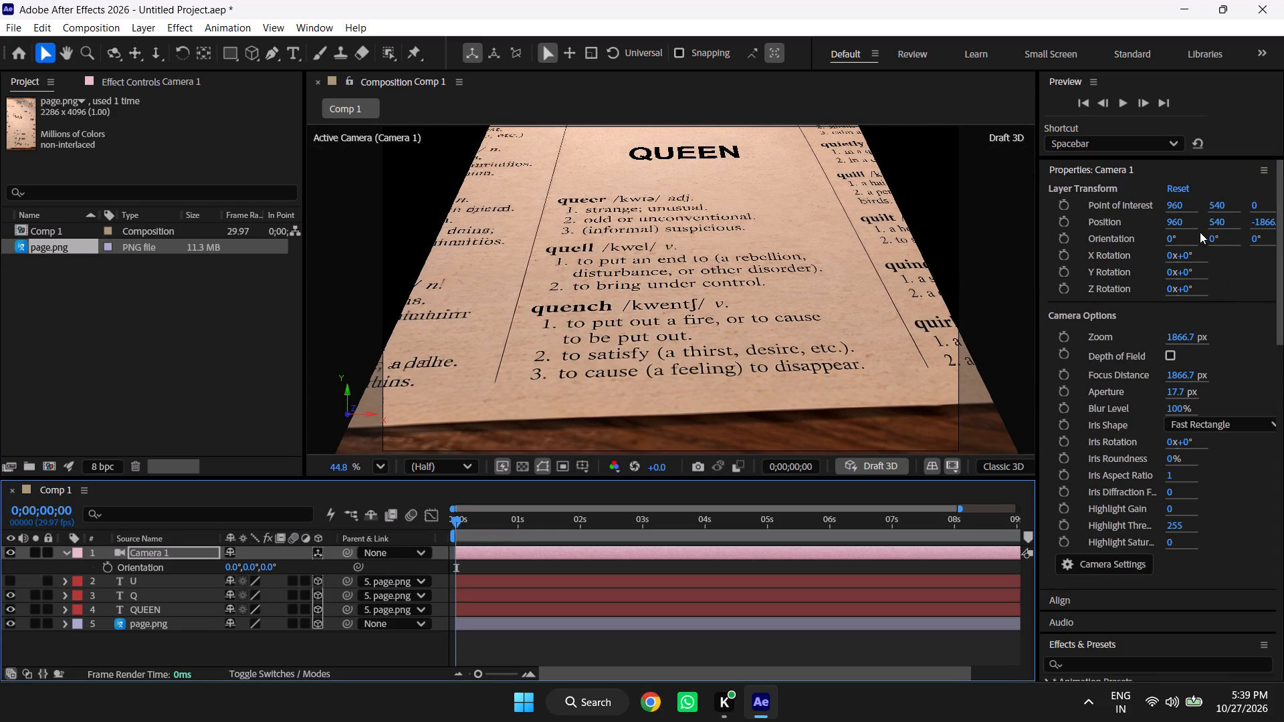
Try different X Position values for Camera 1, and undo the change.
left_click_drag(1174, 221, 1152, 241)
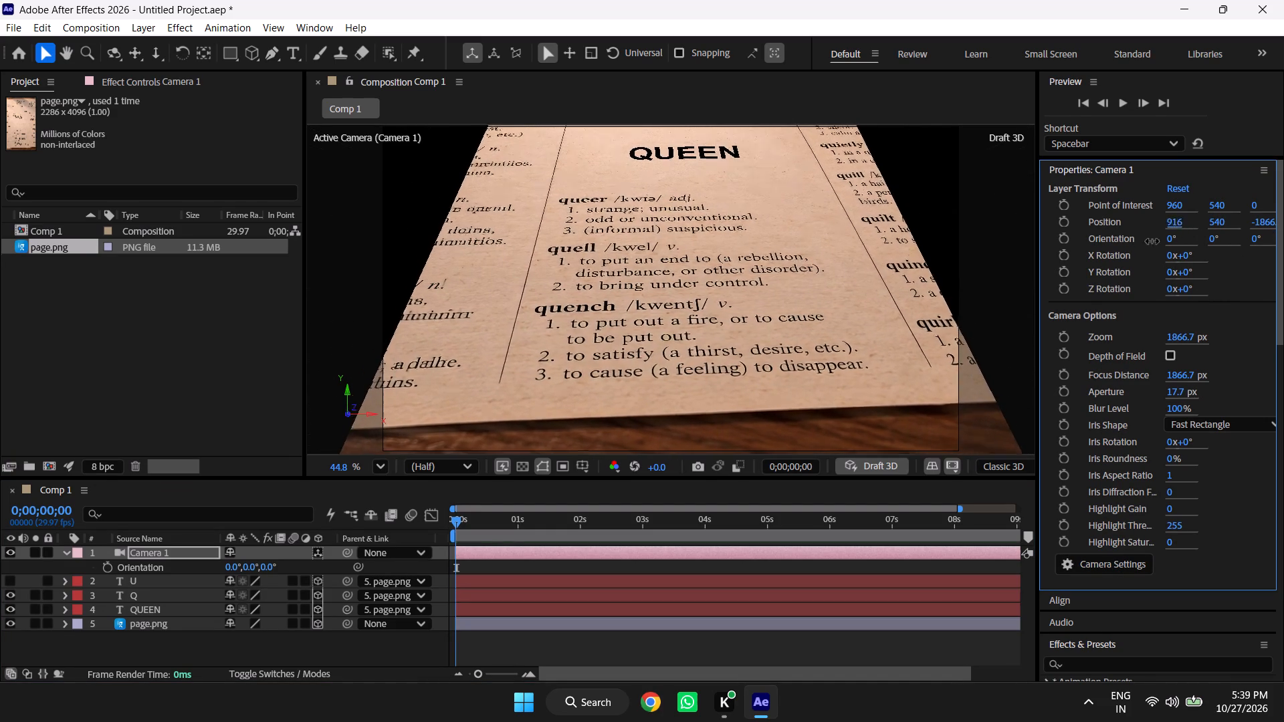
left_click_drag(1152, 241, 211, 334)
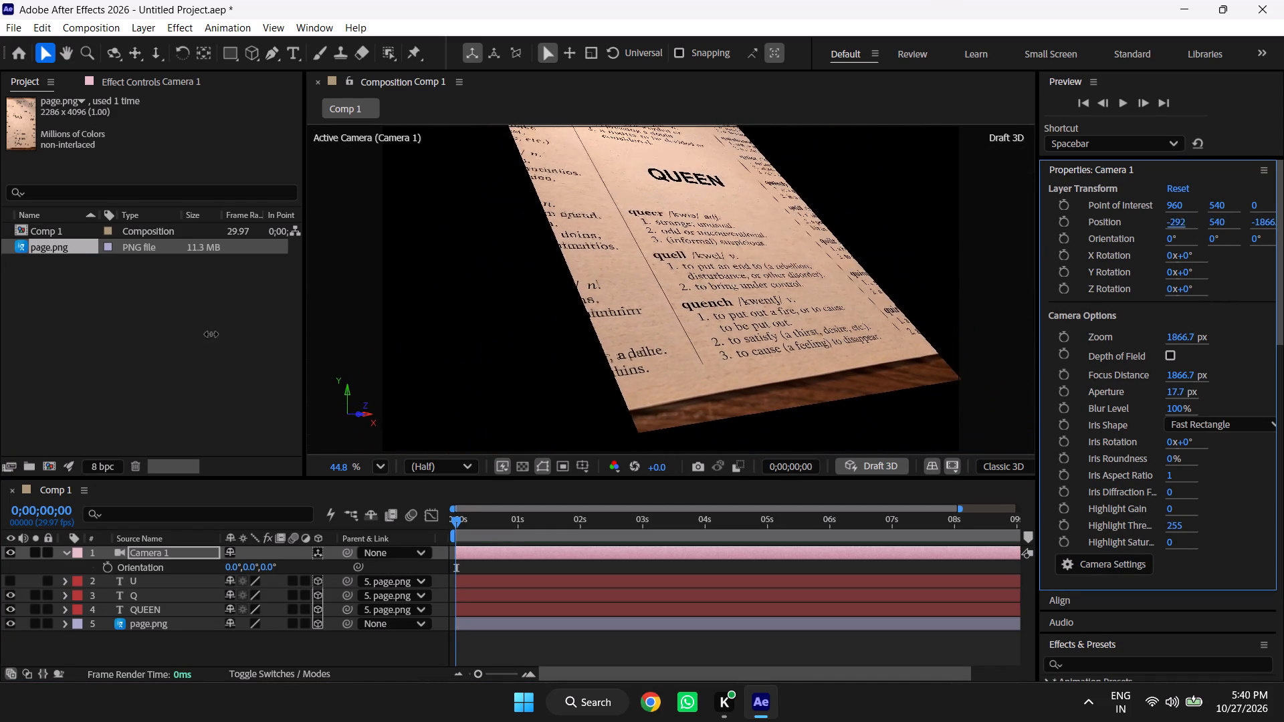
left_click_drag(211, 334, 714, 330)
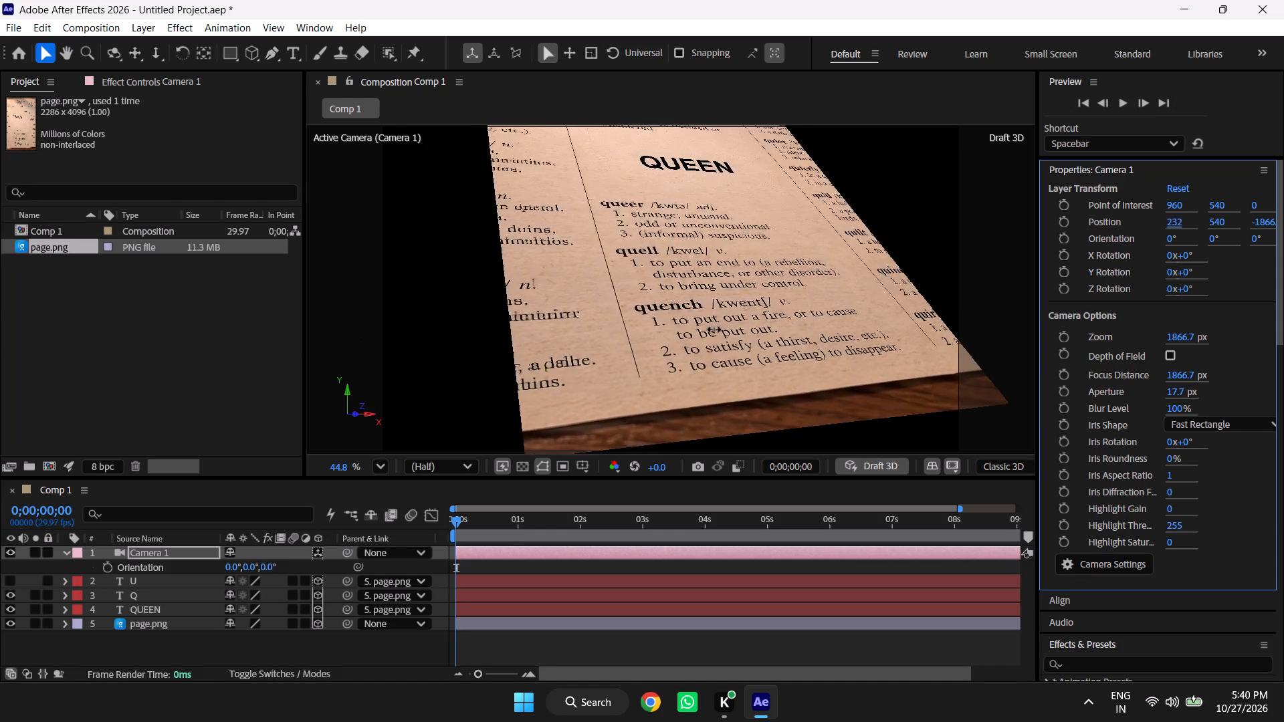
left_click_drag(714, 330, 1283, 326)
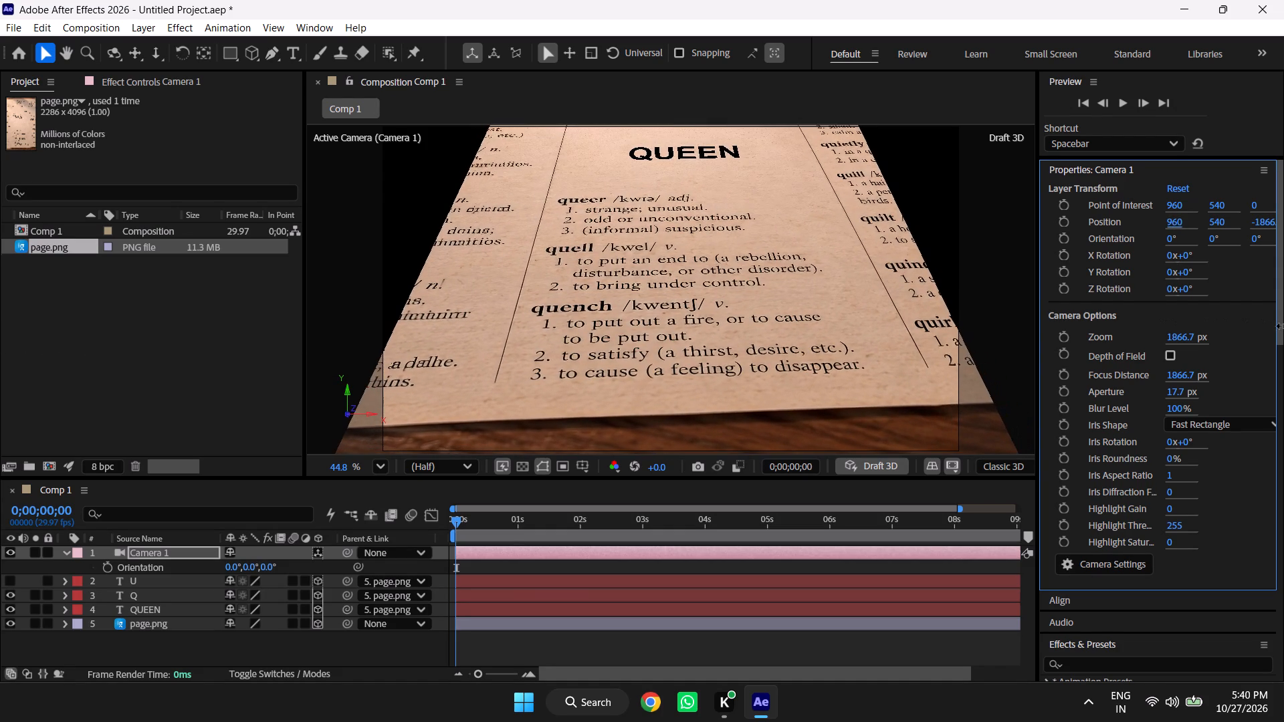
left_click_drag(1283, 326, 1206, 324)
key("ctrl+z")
Pull Camera 1 back slightly by setting its Z Position to about -1881.7.
left_click_drag(1270, 222, 1188, 237)
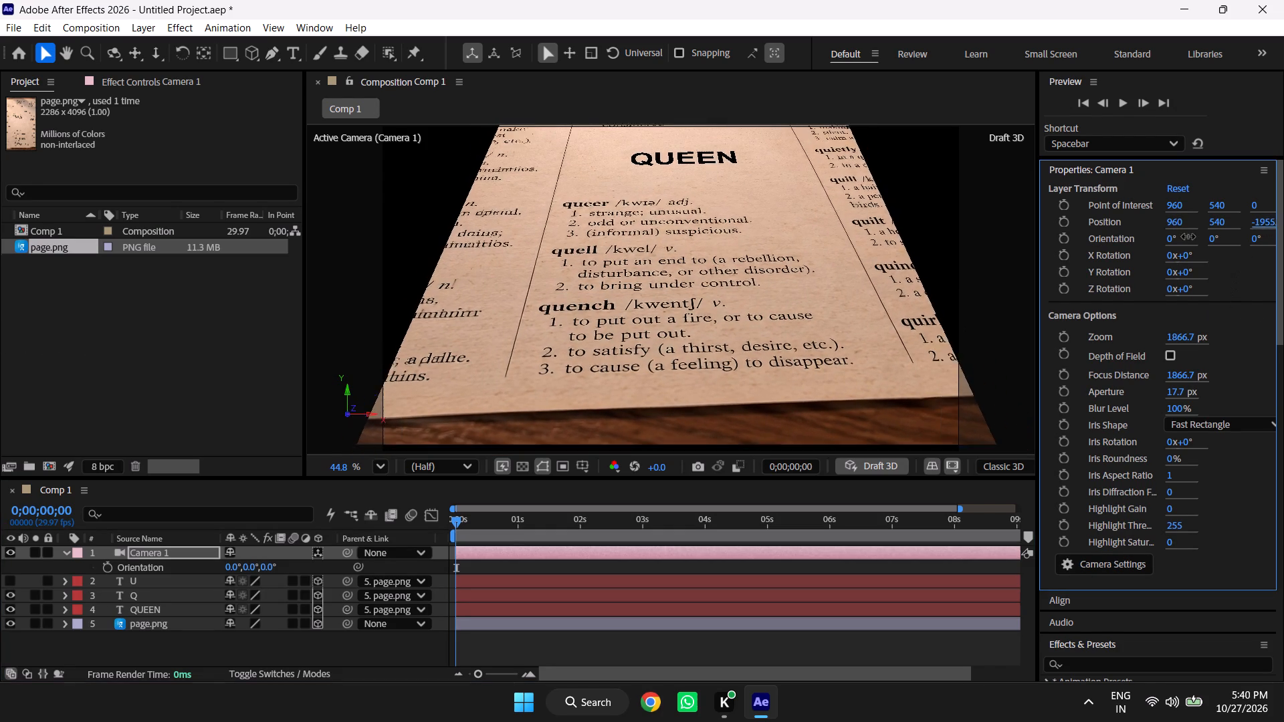
left_click_drag(1188, 237, 878, 314)
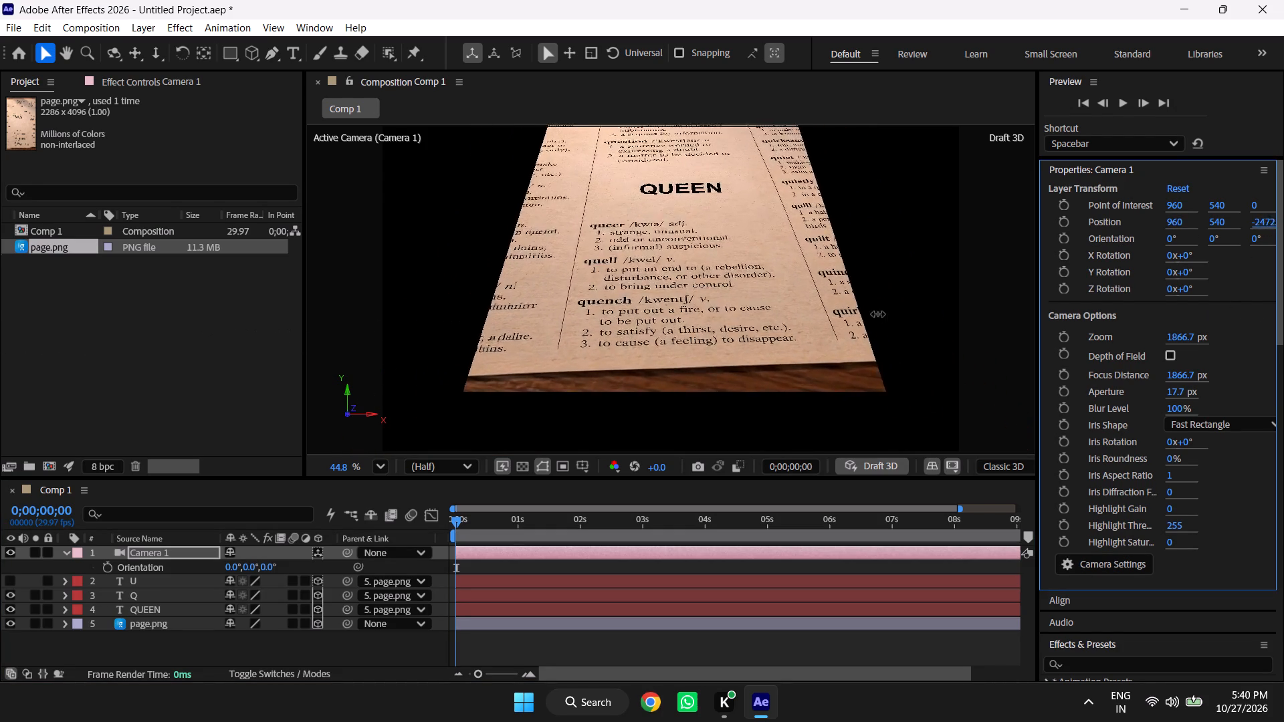
left_click_drag(878, 314, 1169, 283)
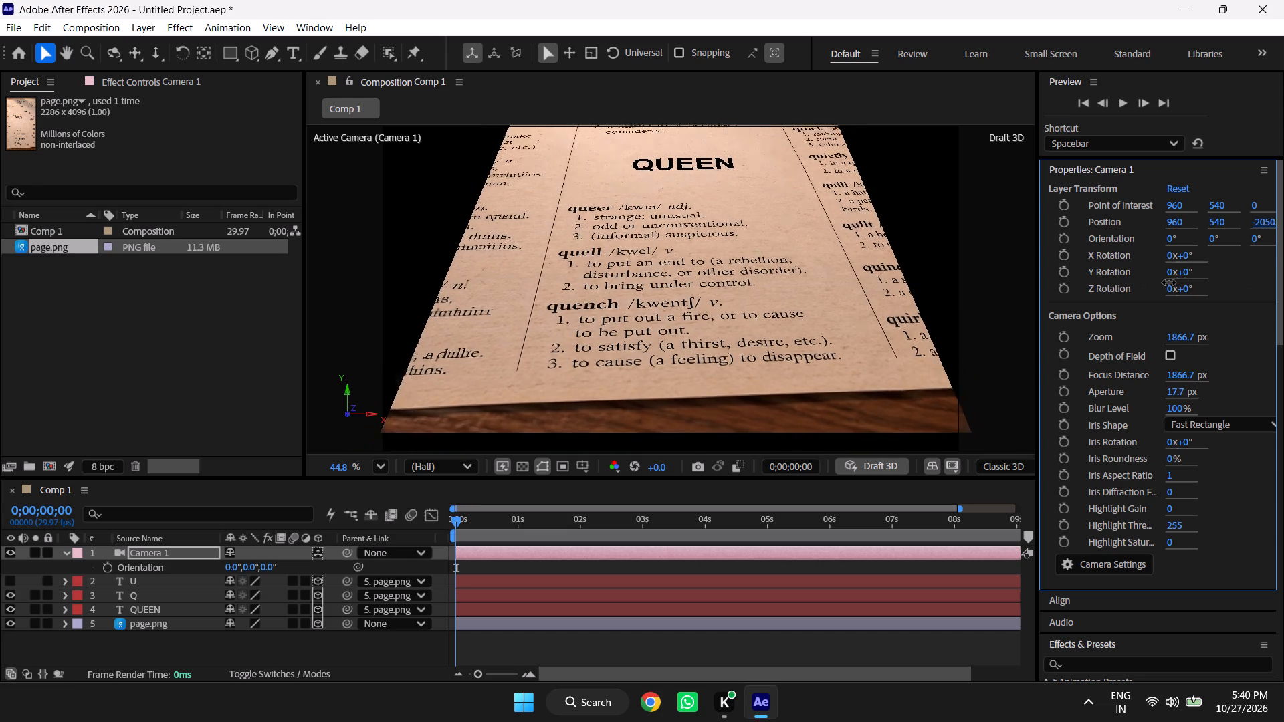
left_click_drag(1169, 283, 1283, 251)
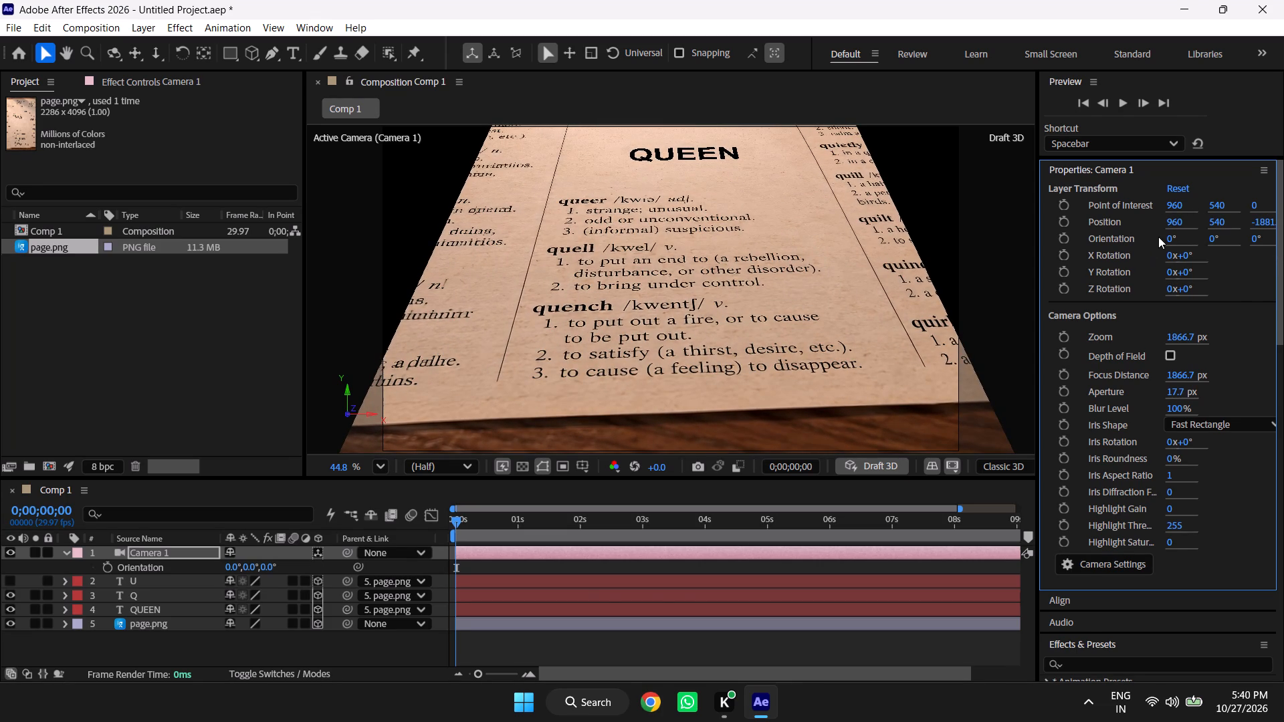
Add starting keyframes for Camera 1's Point of Interest and Position at 0;00;00;00.
left_click_drag(485, 521, 394, 520)
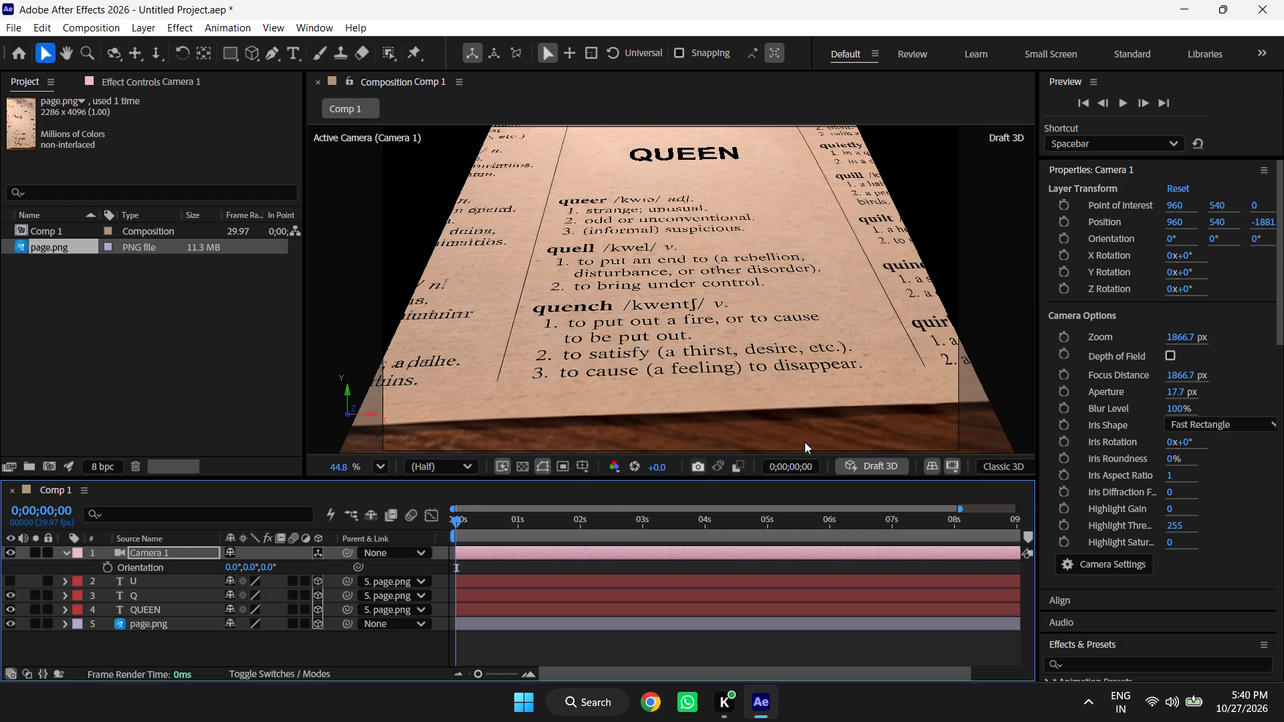
left_click(1060, 201)
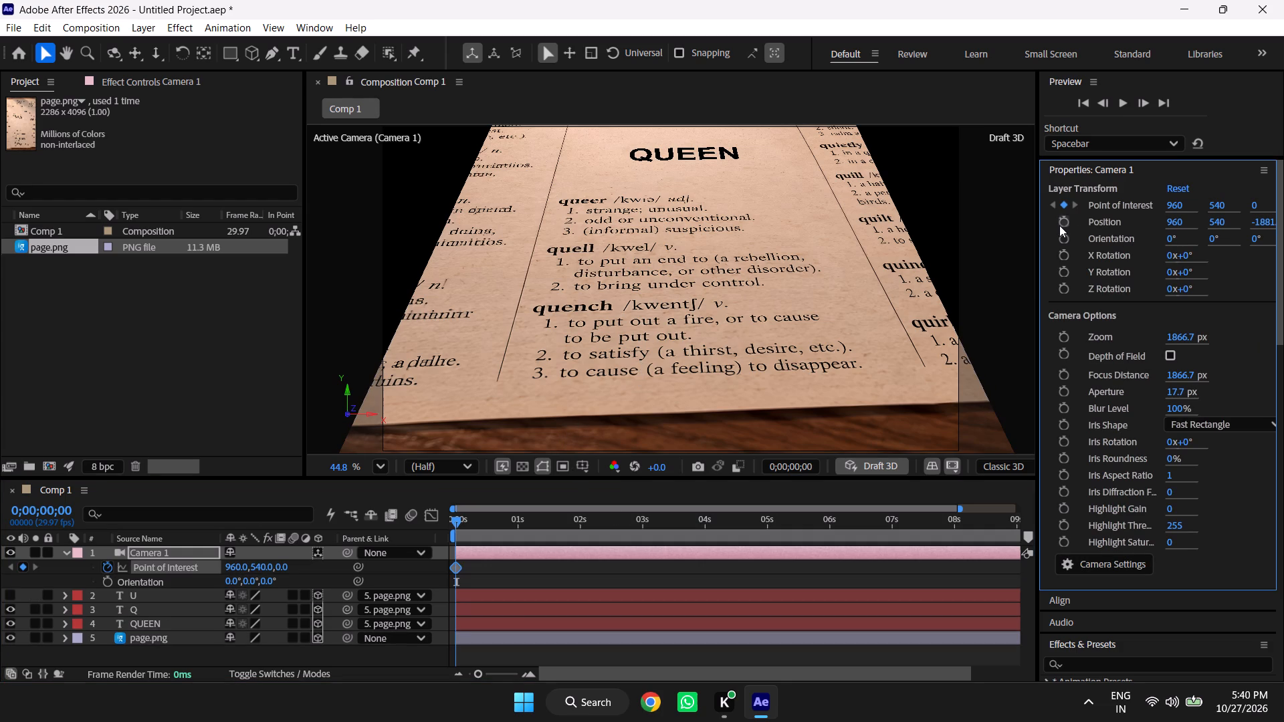
left_click(1060, 225)
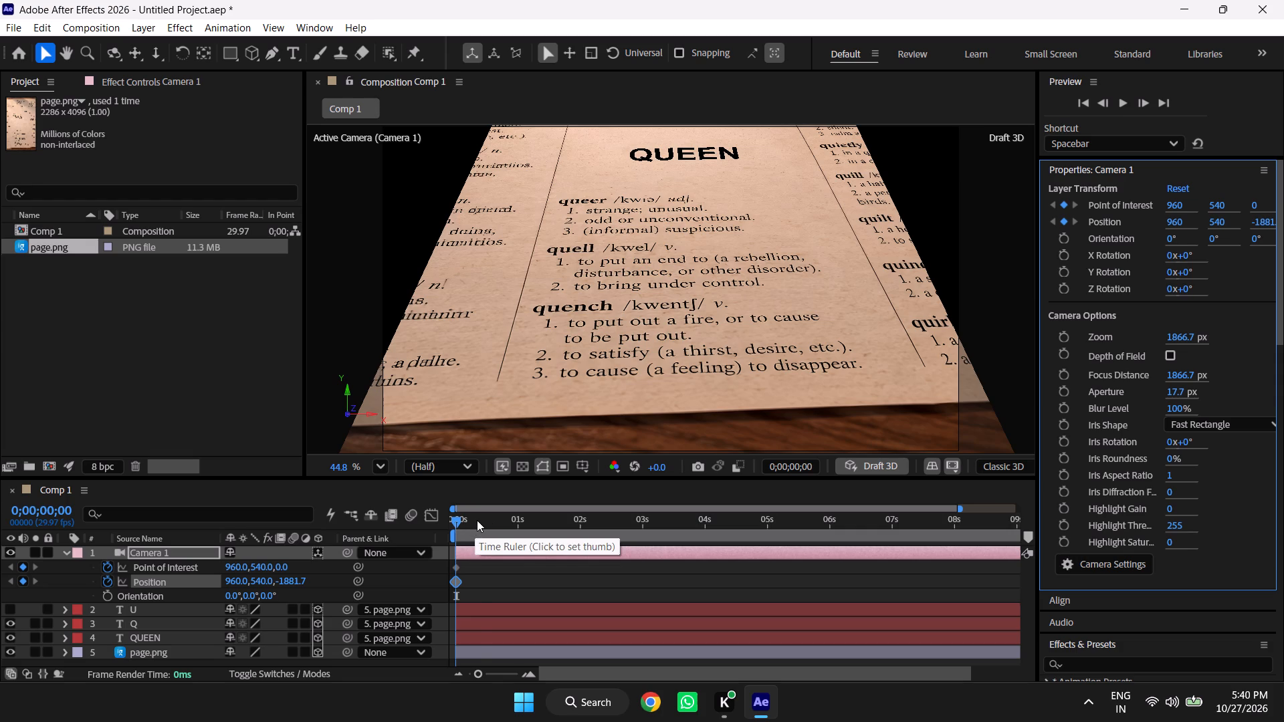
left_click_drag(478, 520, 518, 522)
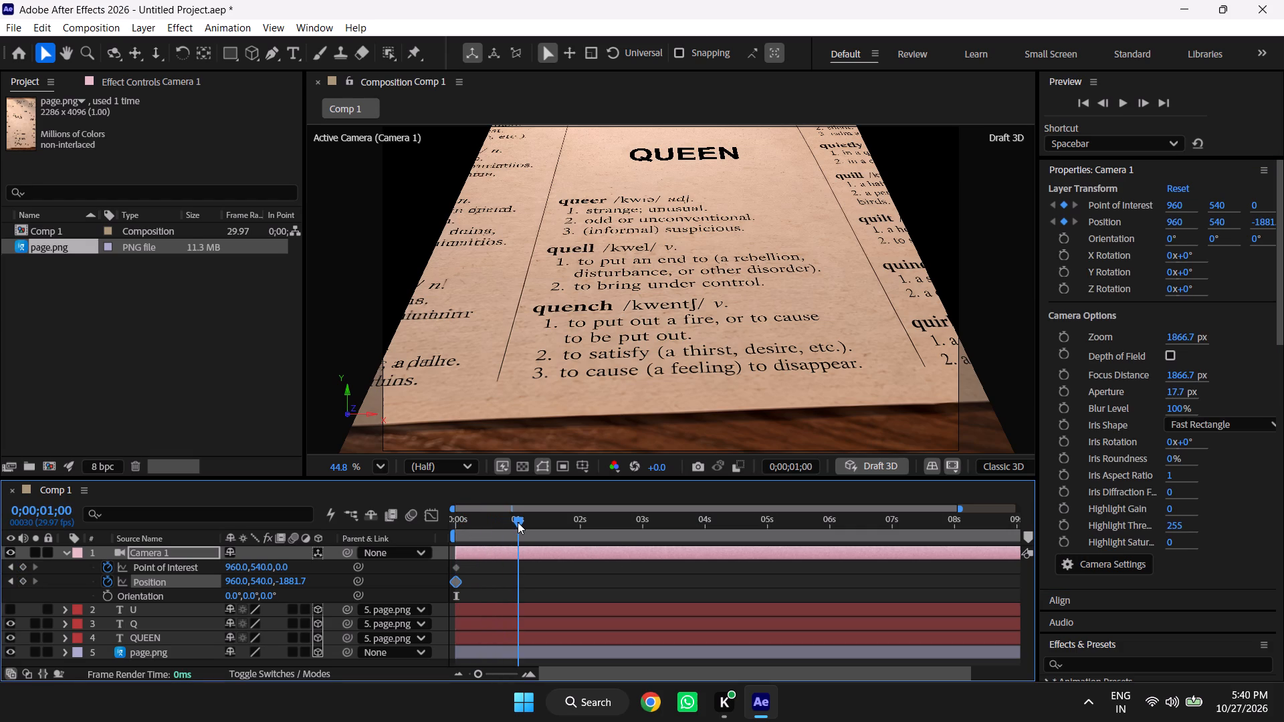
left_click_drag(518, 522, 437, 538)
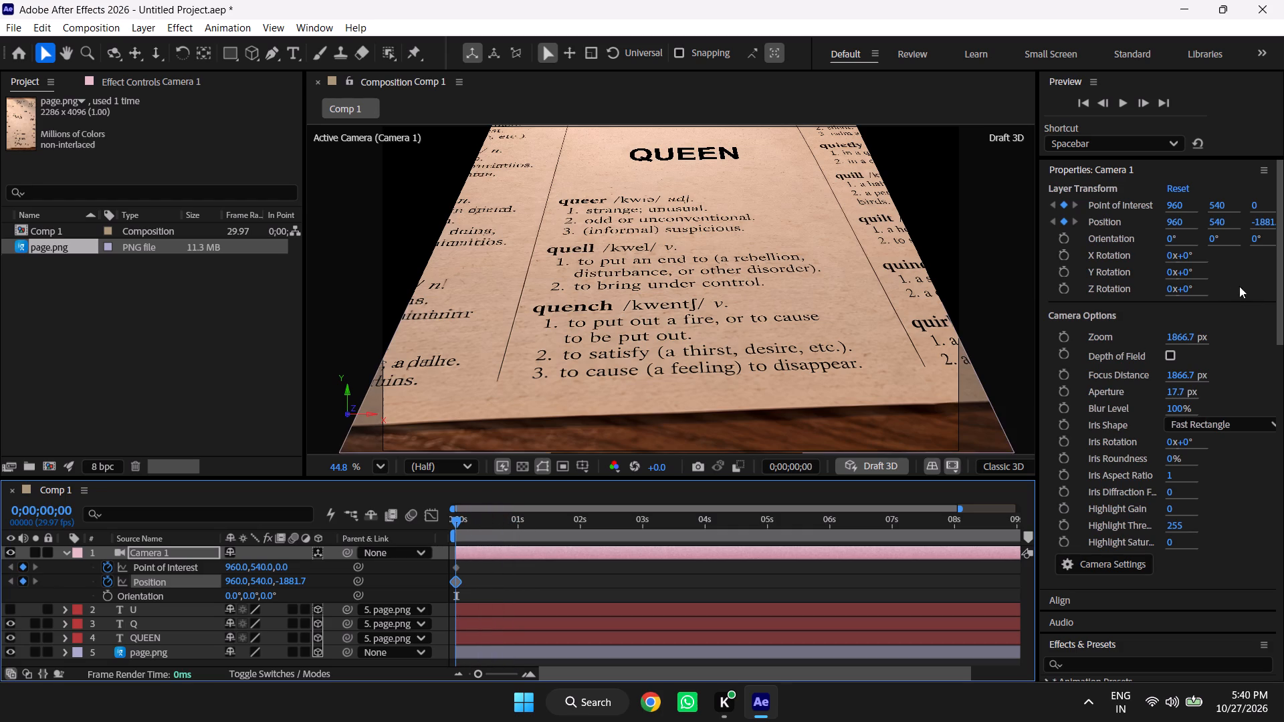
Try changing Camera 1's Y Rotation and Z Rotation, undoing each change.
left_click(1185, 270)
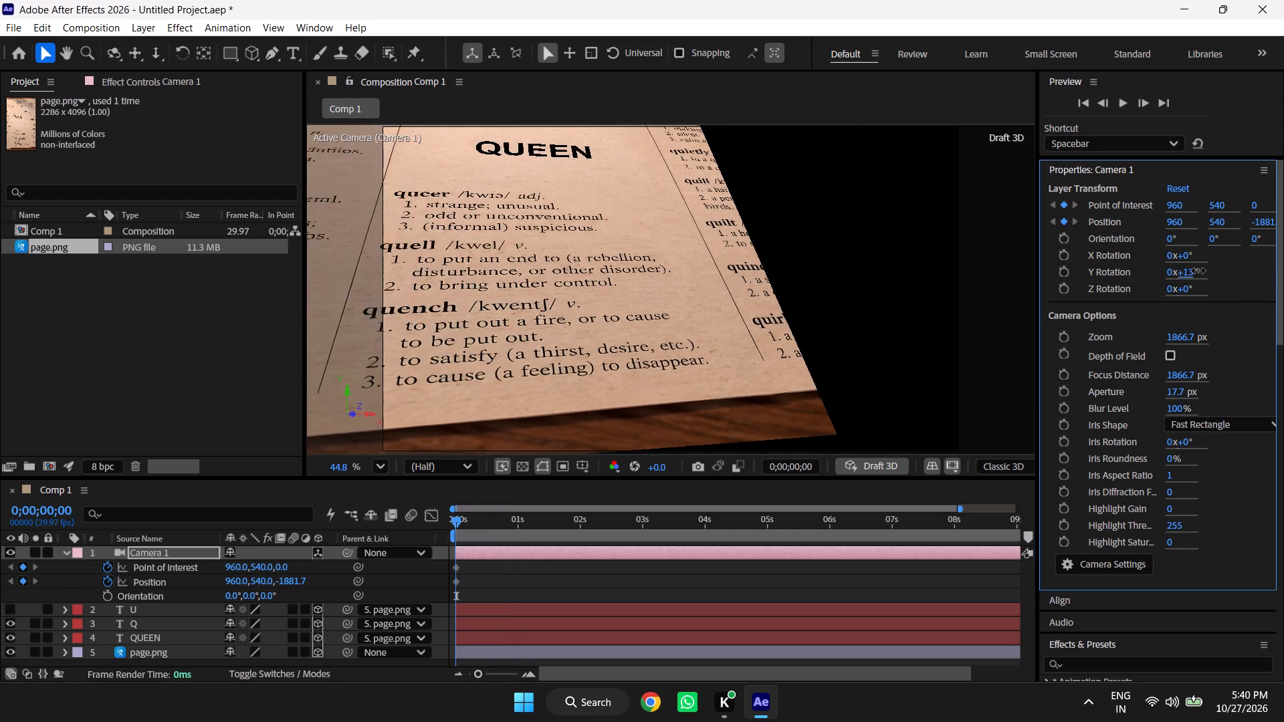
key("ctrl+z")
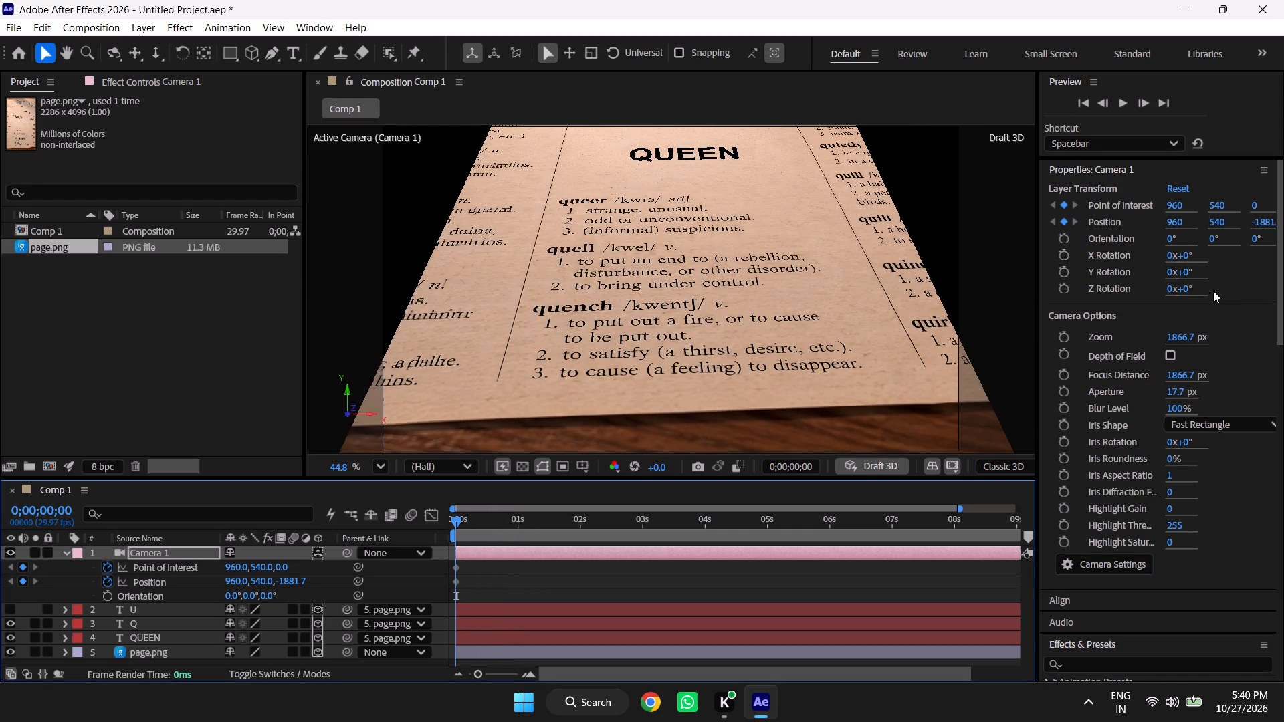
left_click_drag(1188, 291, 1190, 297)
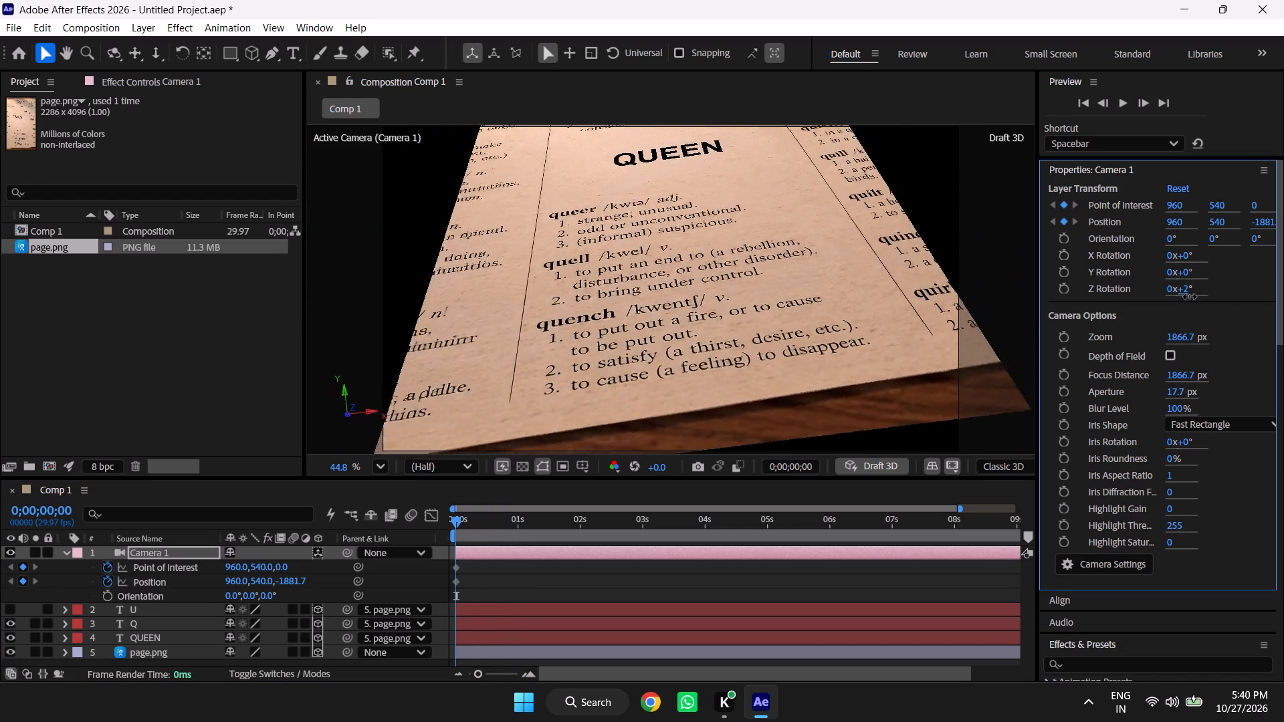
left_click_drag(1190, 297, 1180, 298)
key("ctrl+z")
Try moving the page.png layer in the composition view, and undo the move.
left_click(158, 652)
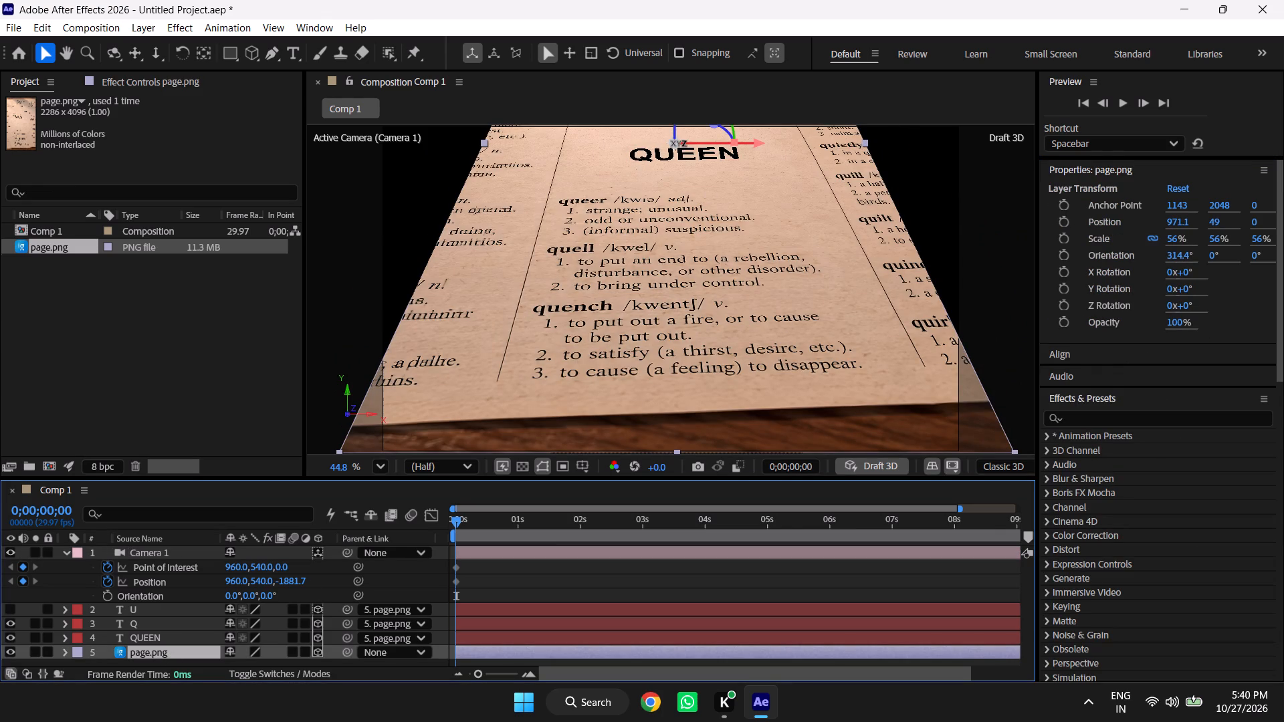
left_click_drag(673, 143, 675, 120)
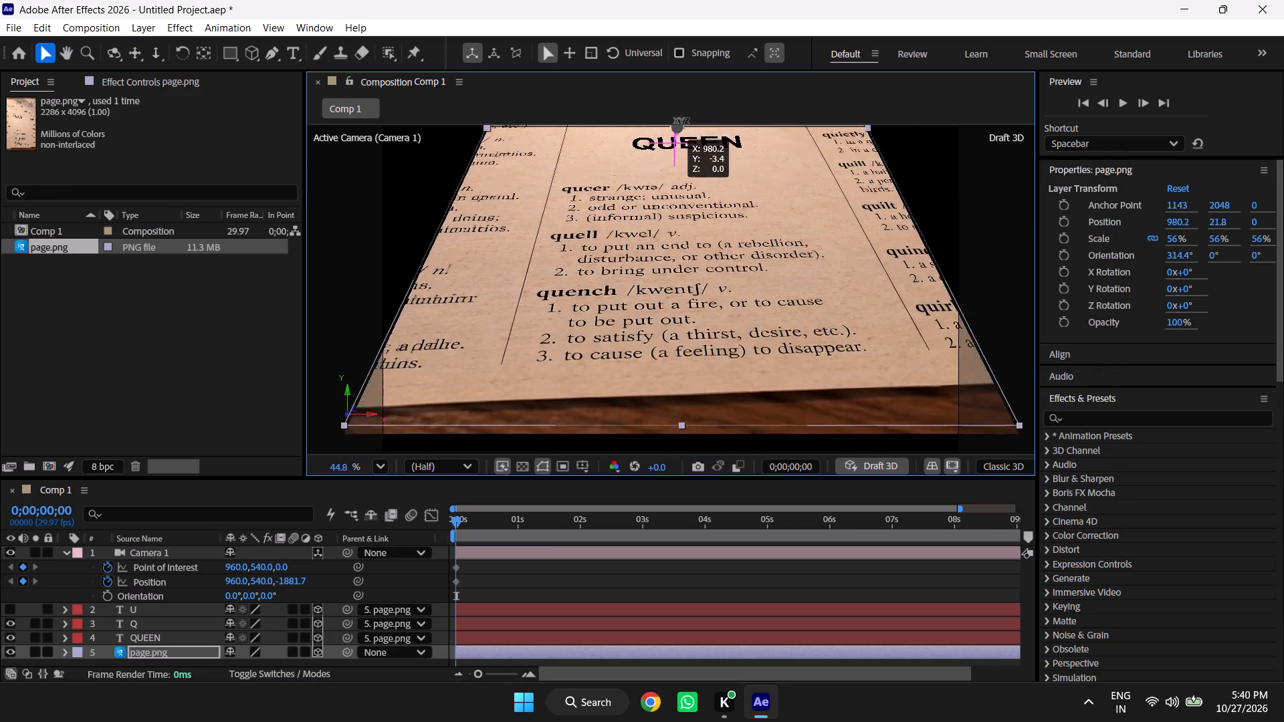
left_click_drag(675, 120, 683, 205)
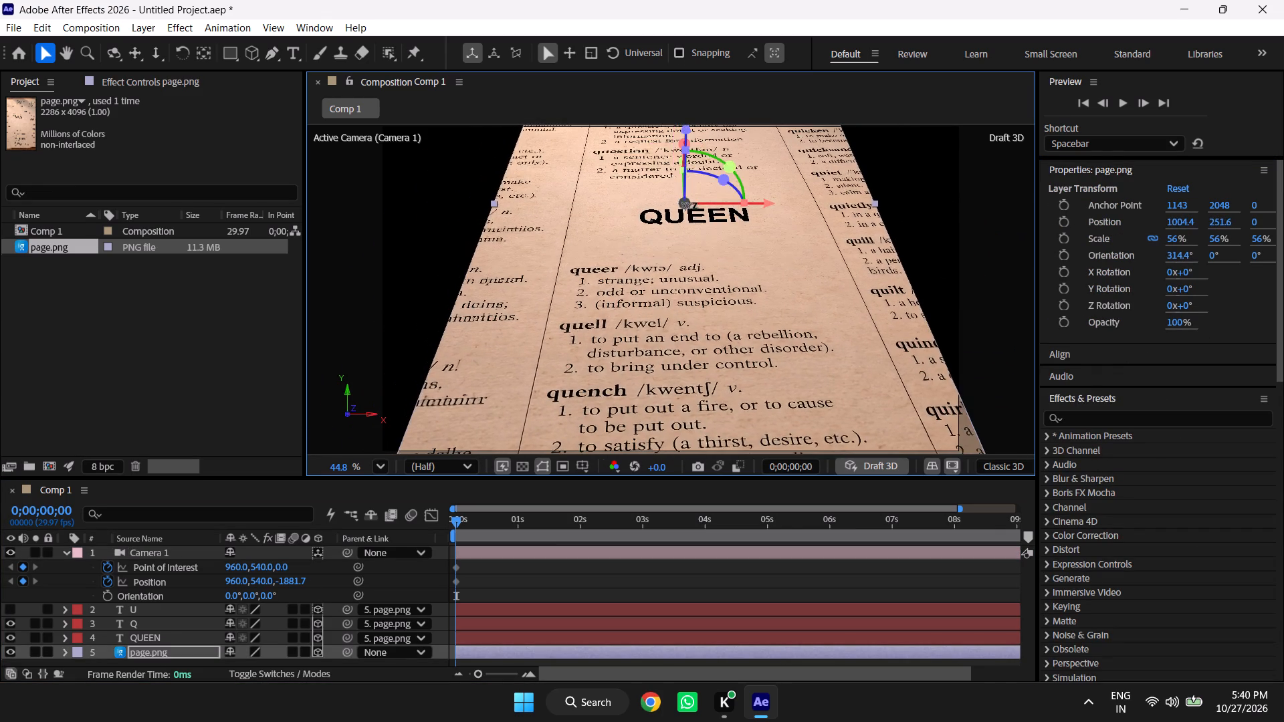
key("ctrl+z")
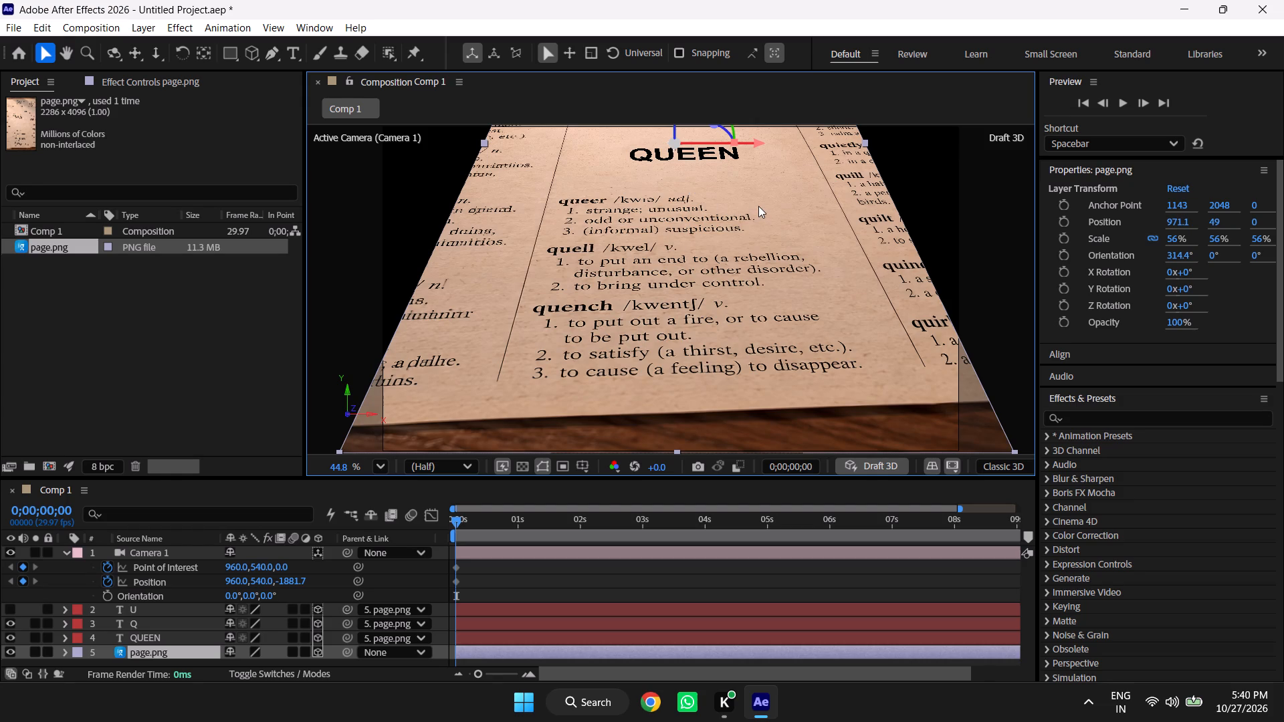
Move the page.png layer down in the composition to about X 979.6, Y 380.8.
scroll(714, 565, "down", 1)
left_click(802, 374)
left_click_drag(766, 275, 766, 278)
left_click_drag(766, 278, 770, 406)
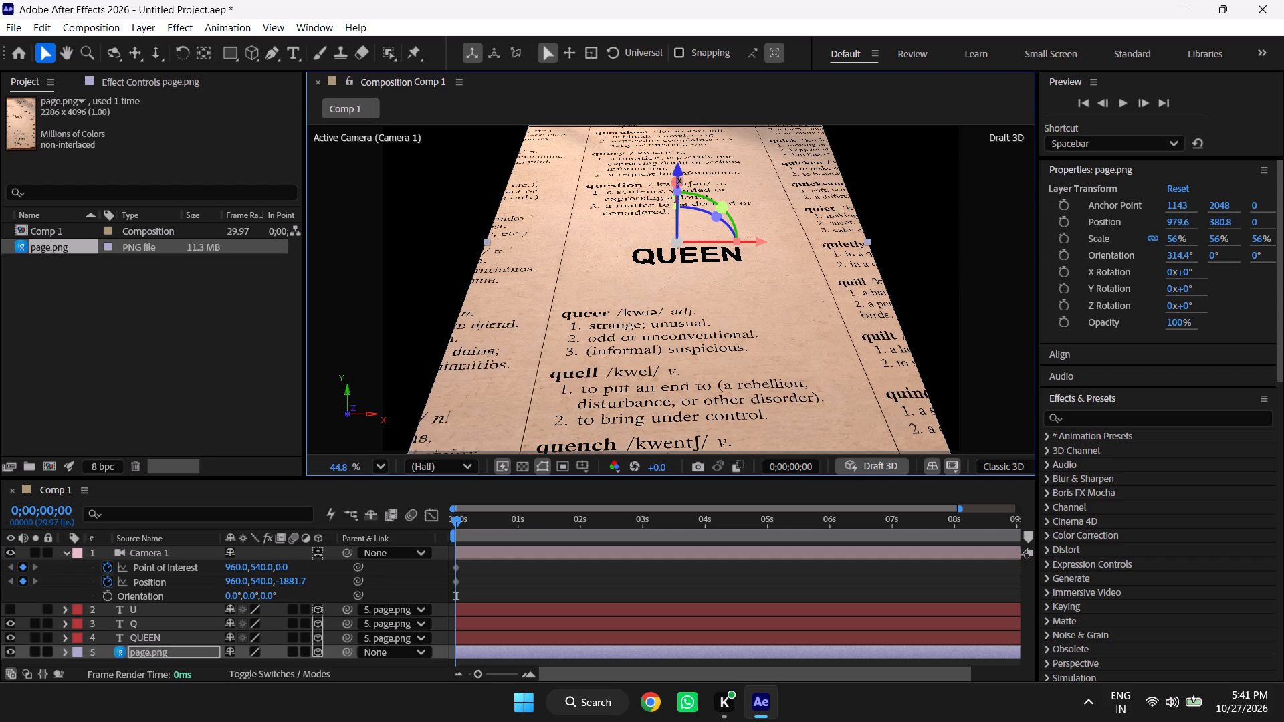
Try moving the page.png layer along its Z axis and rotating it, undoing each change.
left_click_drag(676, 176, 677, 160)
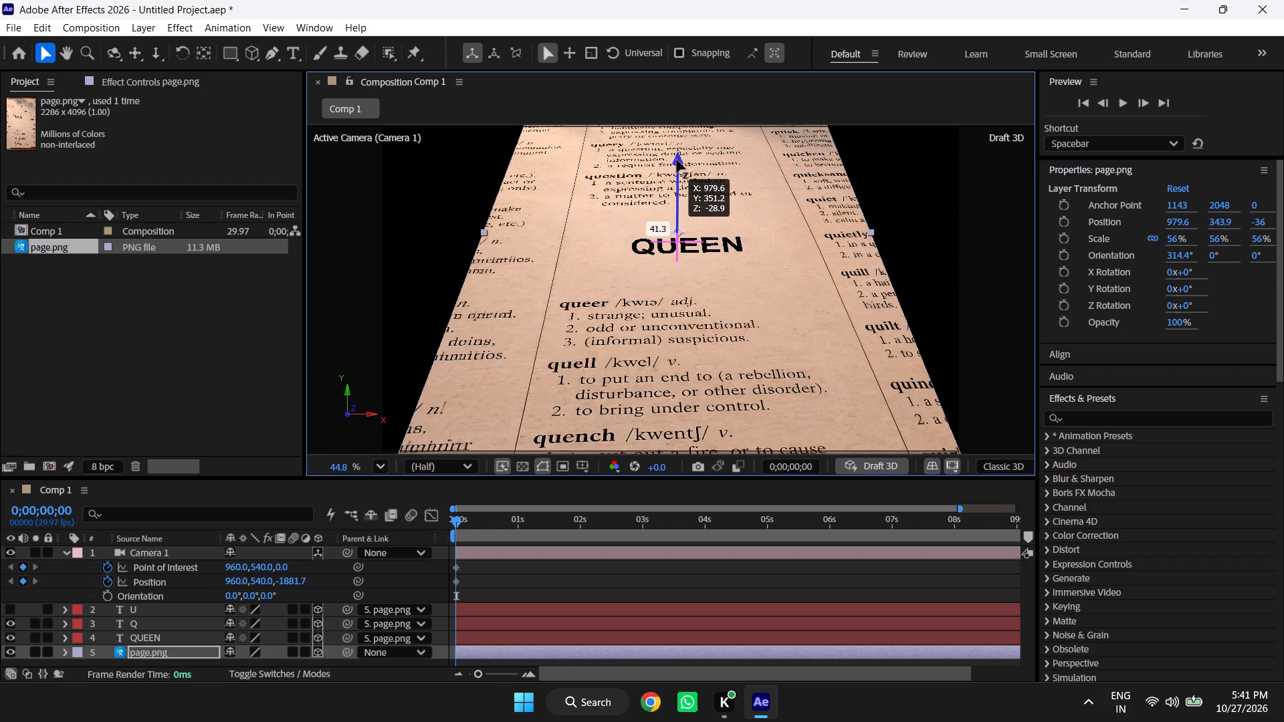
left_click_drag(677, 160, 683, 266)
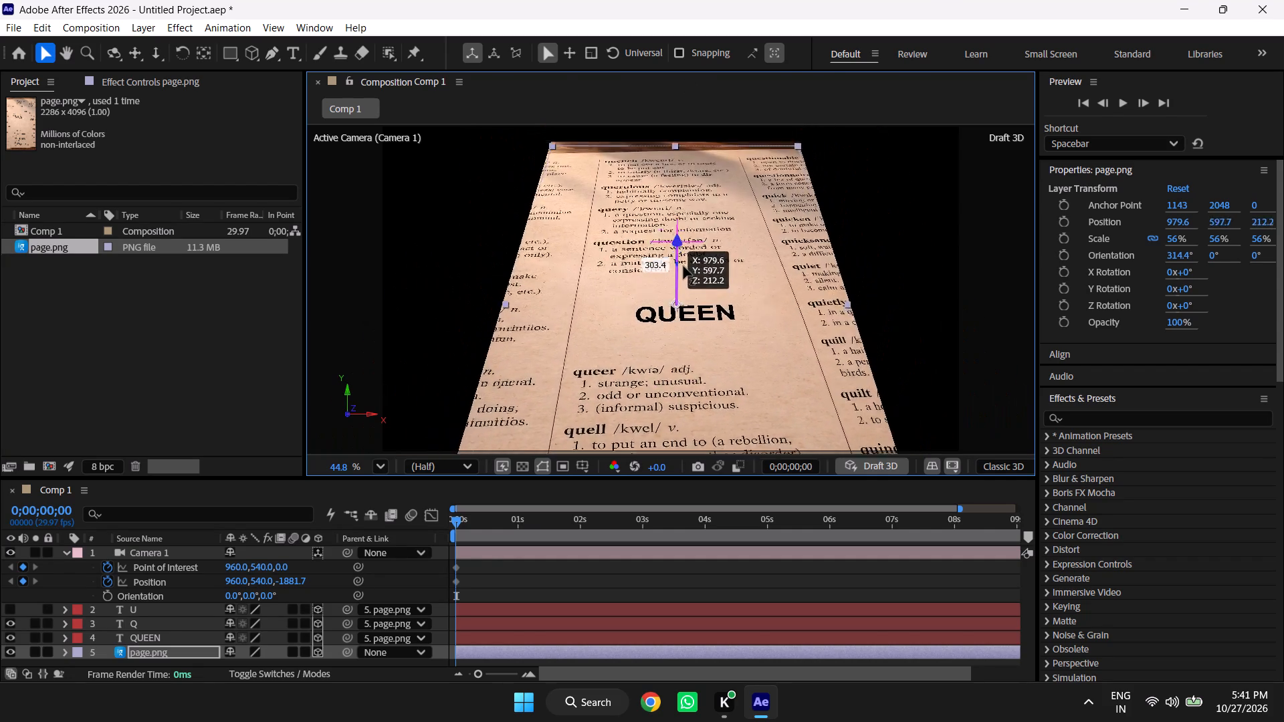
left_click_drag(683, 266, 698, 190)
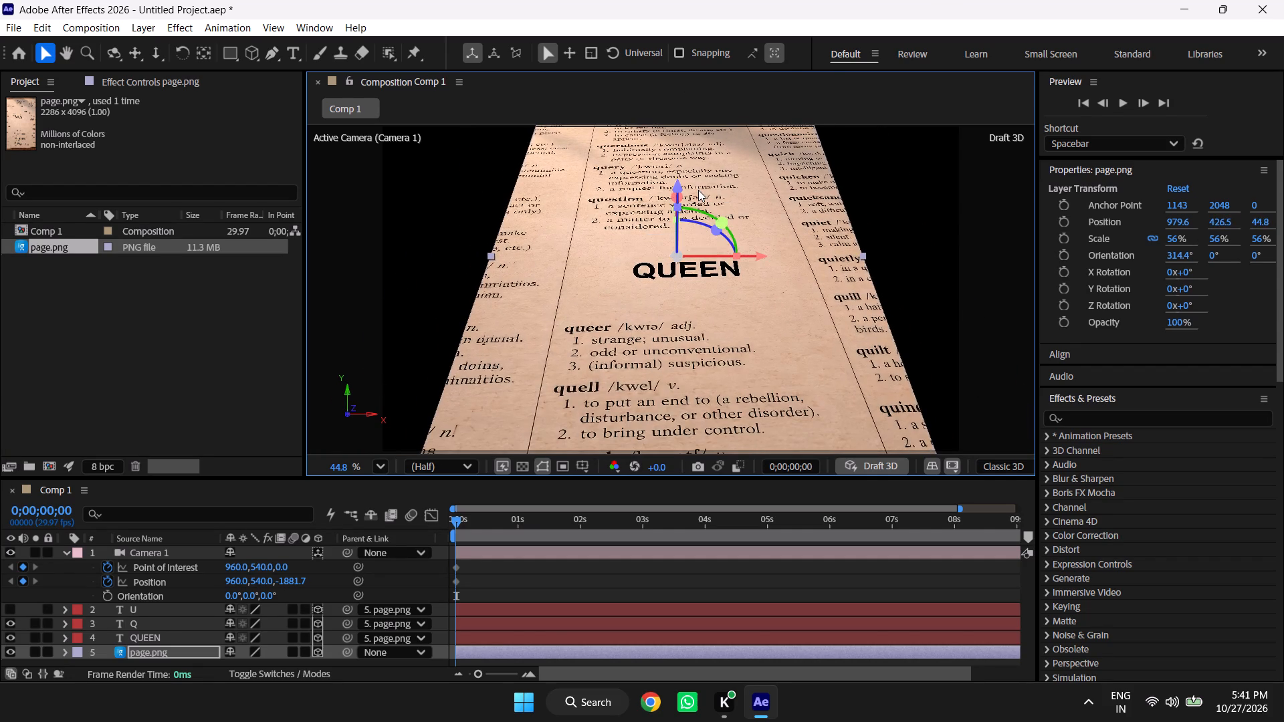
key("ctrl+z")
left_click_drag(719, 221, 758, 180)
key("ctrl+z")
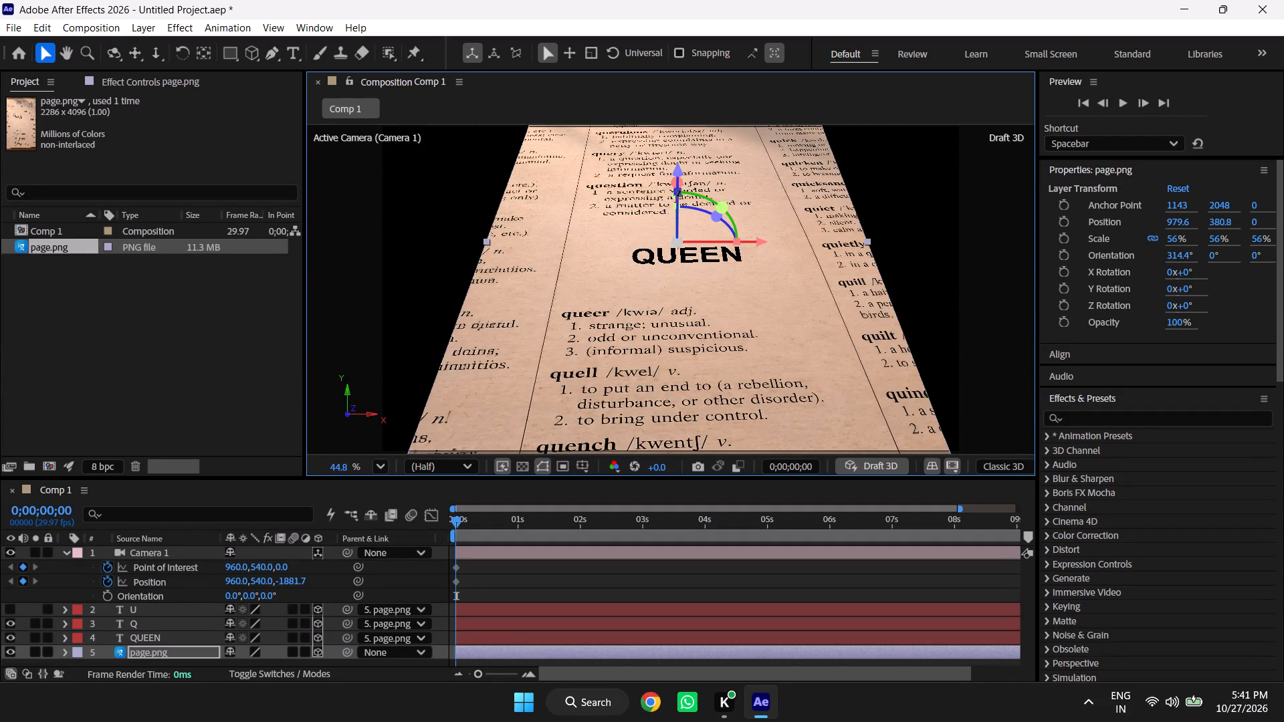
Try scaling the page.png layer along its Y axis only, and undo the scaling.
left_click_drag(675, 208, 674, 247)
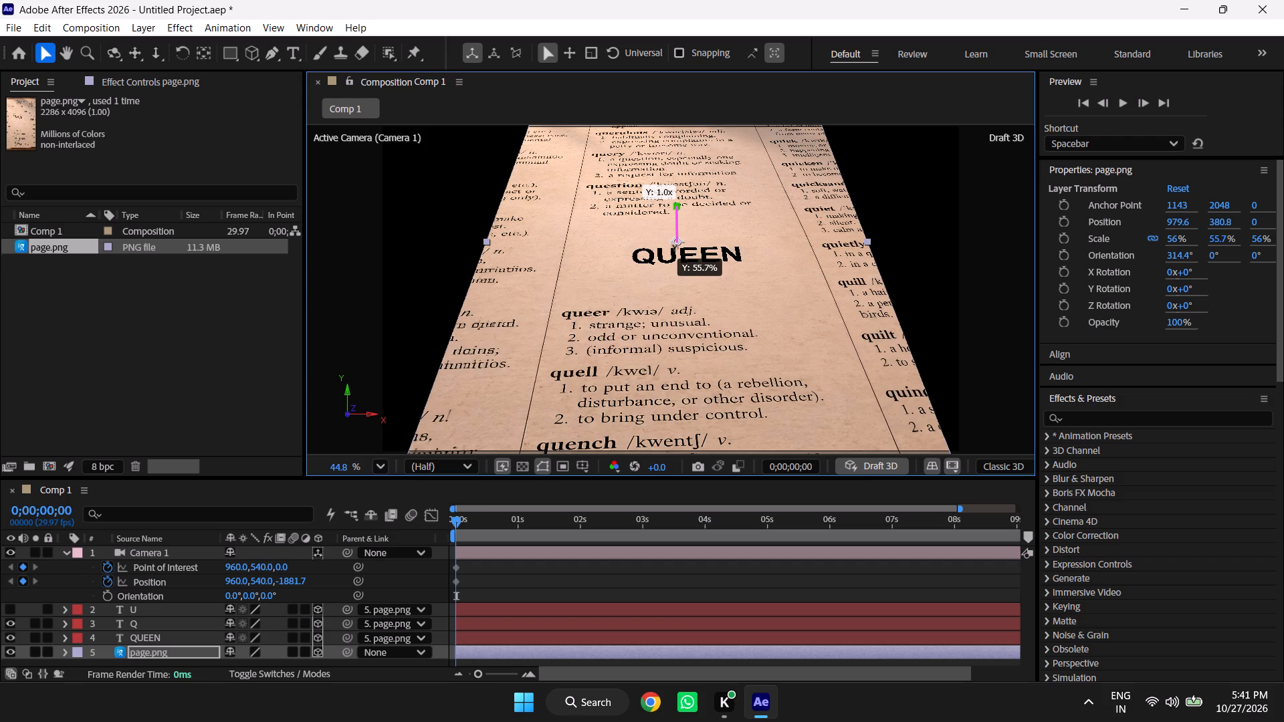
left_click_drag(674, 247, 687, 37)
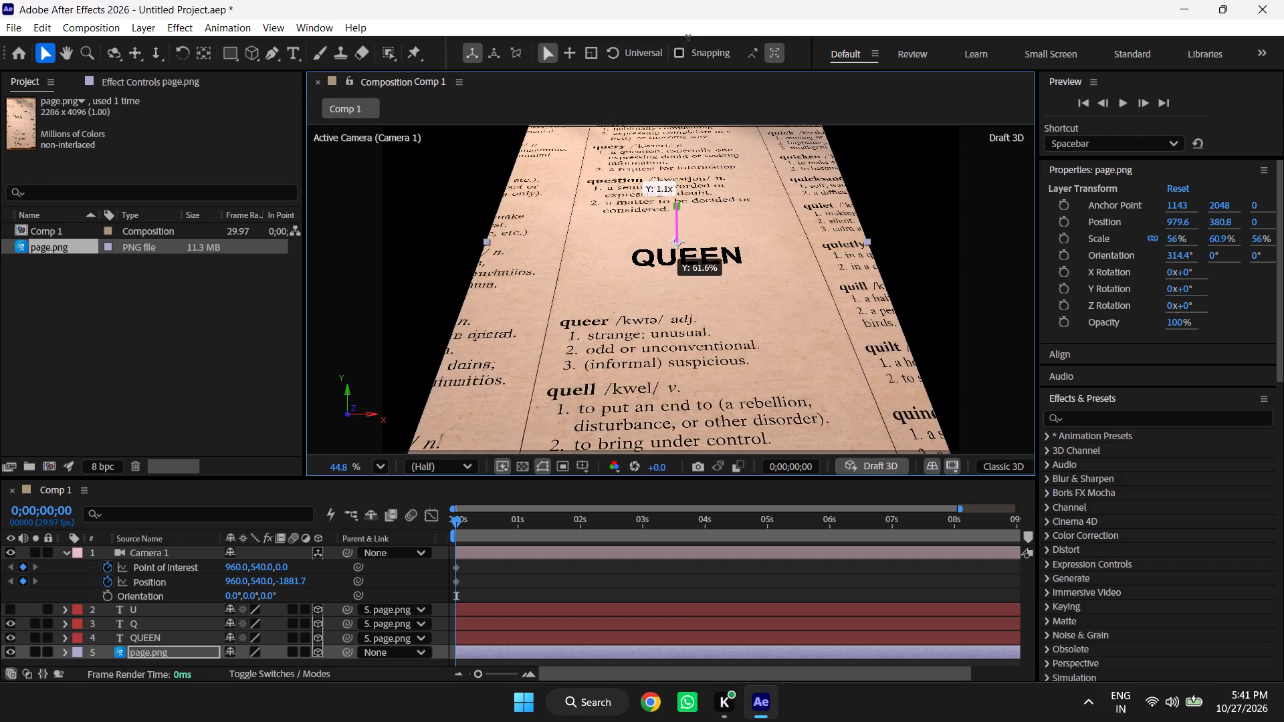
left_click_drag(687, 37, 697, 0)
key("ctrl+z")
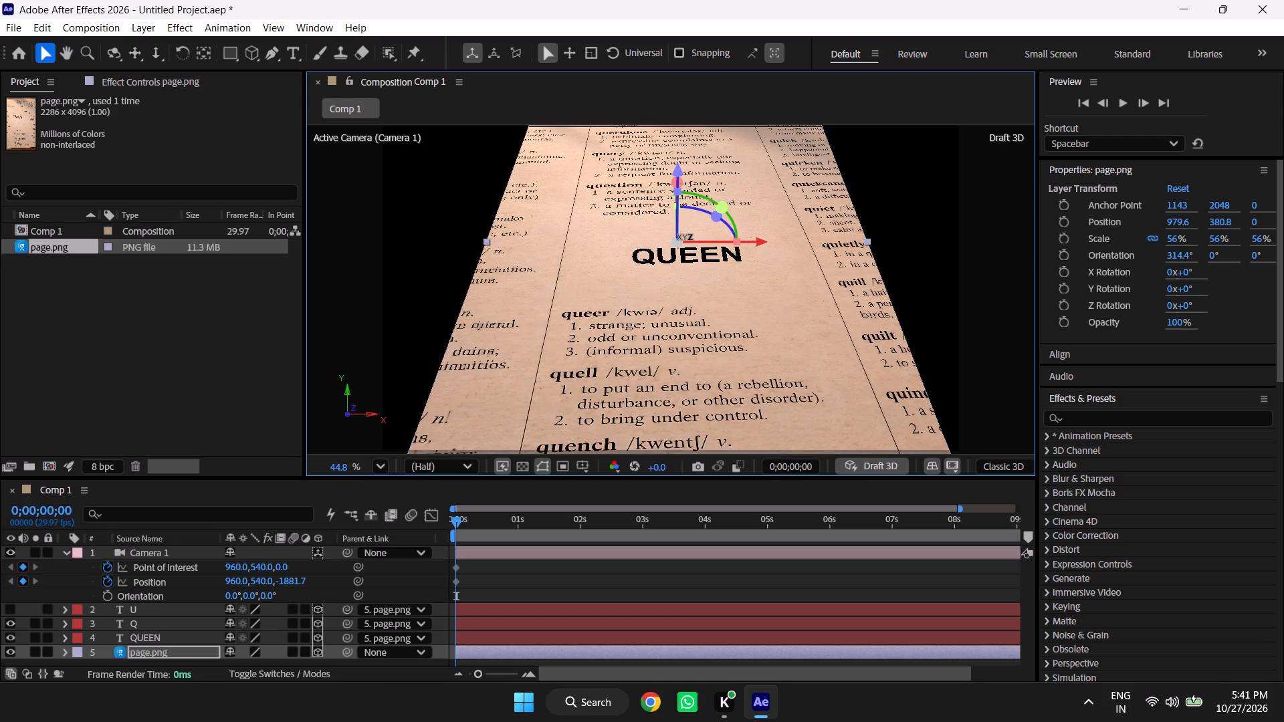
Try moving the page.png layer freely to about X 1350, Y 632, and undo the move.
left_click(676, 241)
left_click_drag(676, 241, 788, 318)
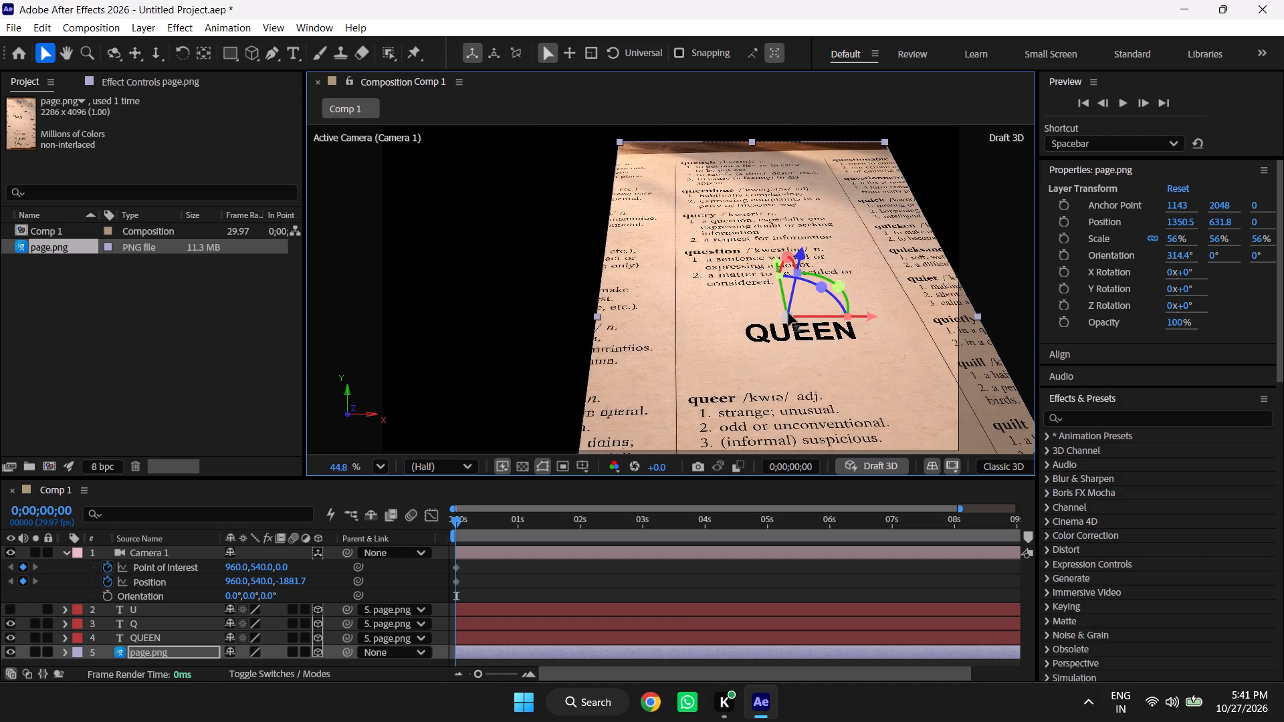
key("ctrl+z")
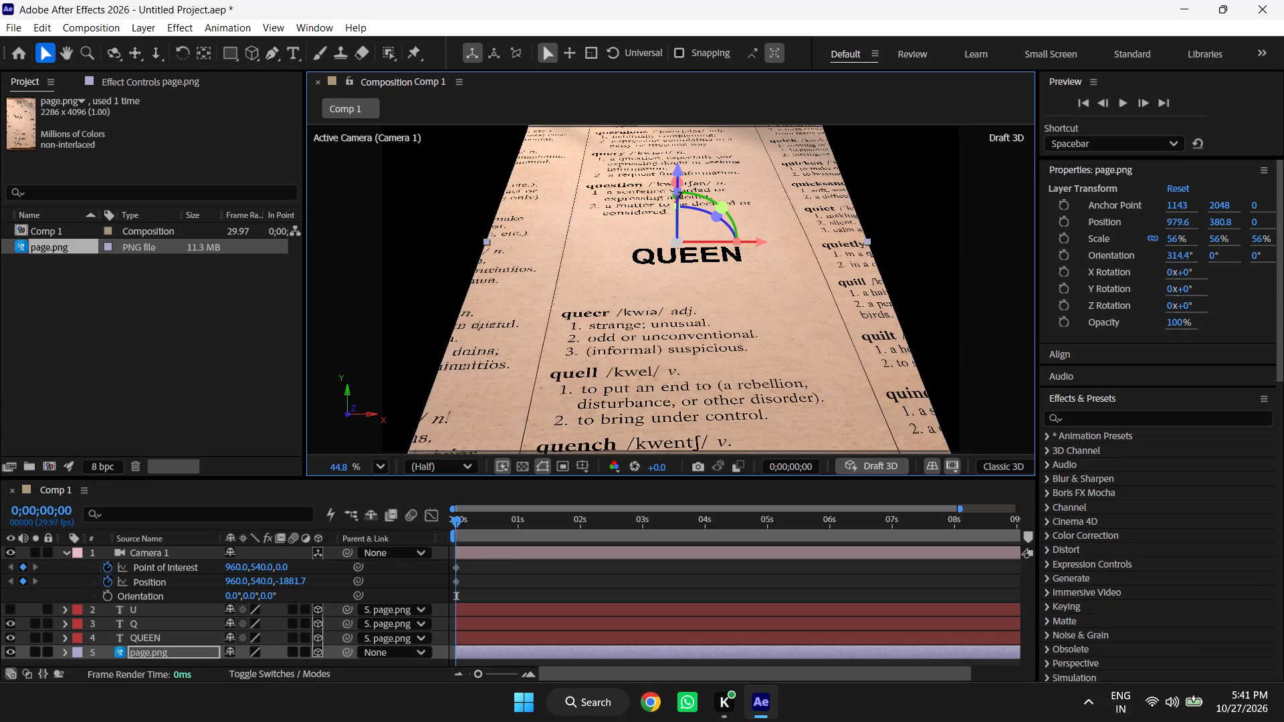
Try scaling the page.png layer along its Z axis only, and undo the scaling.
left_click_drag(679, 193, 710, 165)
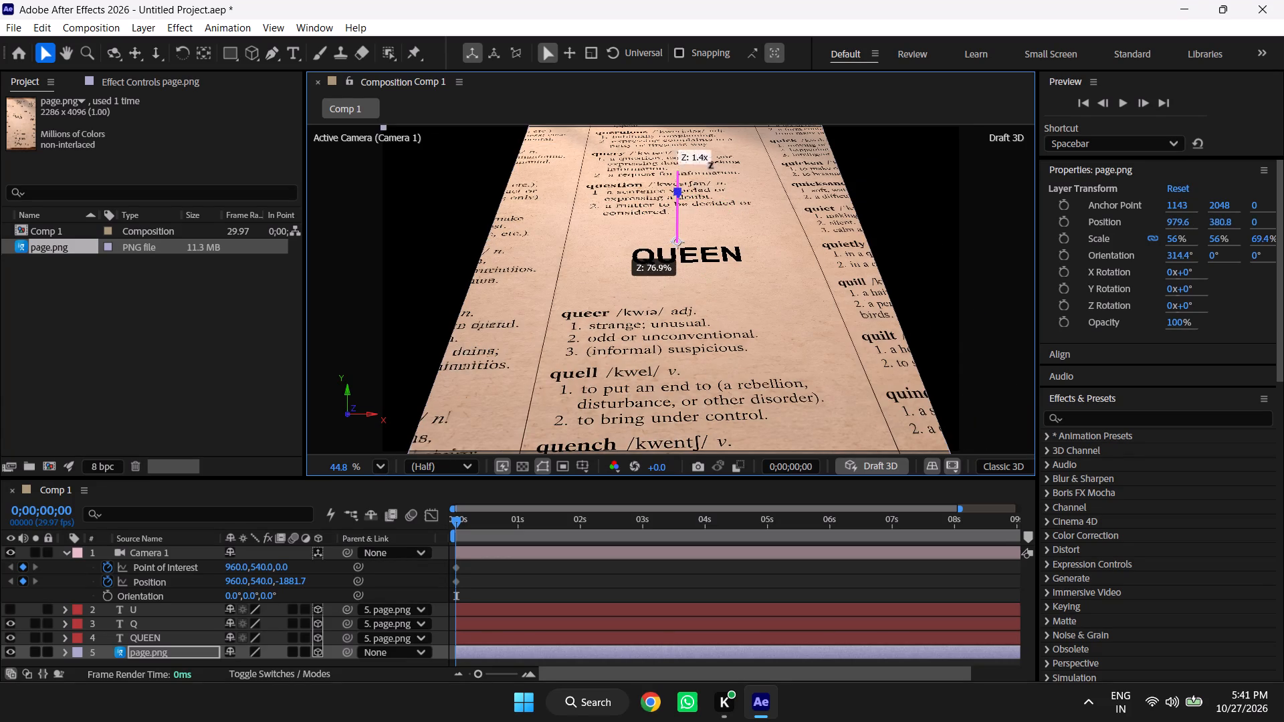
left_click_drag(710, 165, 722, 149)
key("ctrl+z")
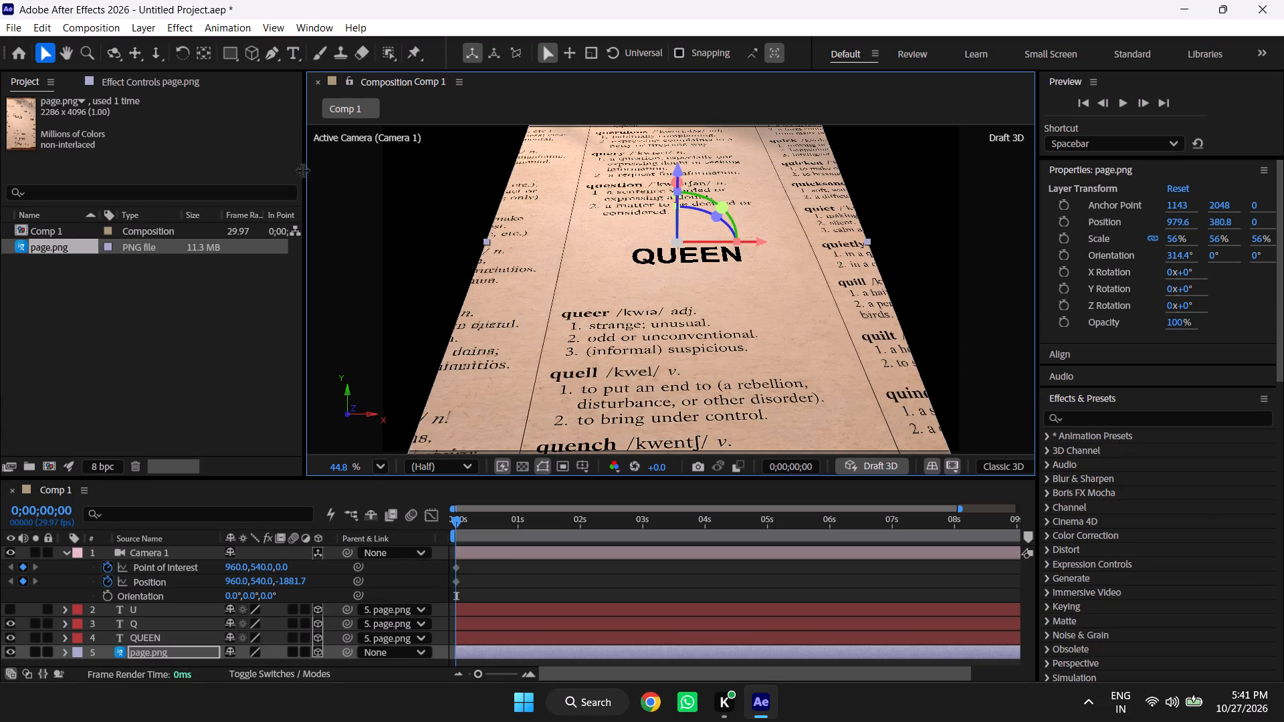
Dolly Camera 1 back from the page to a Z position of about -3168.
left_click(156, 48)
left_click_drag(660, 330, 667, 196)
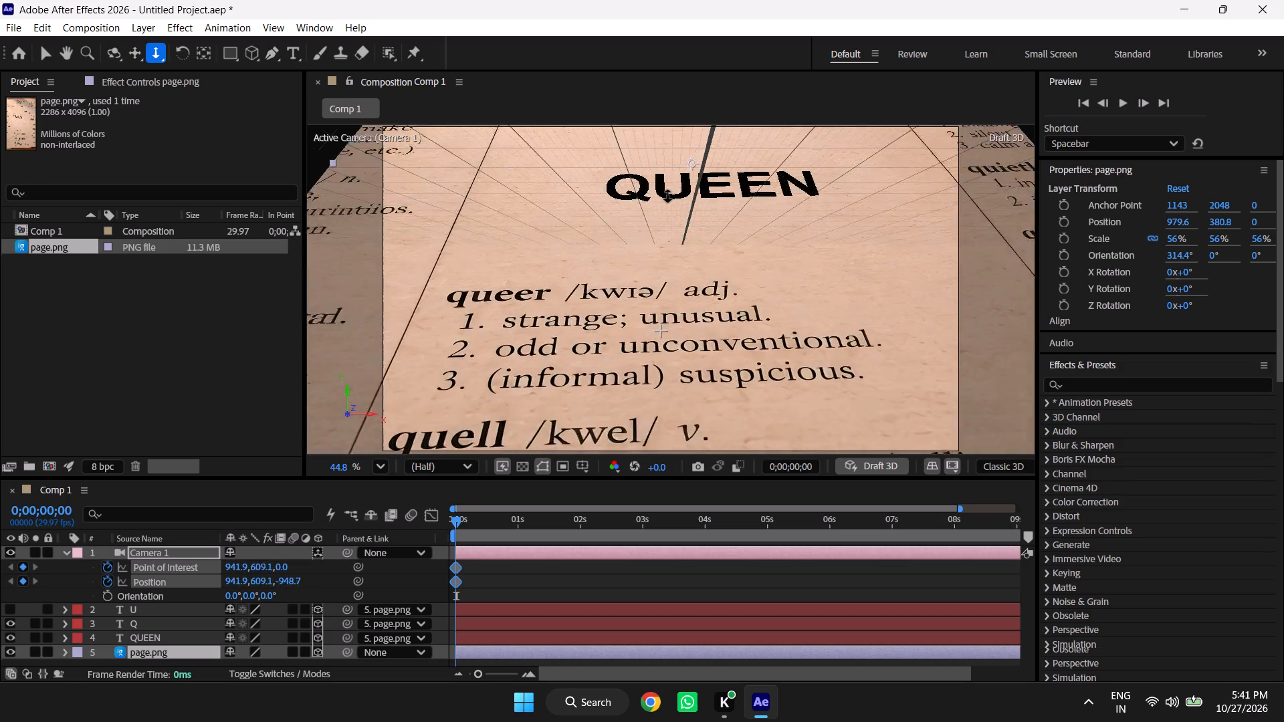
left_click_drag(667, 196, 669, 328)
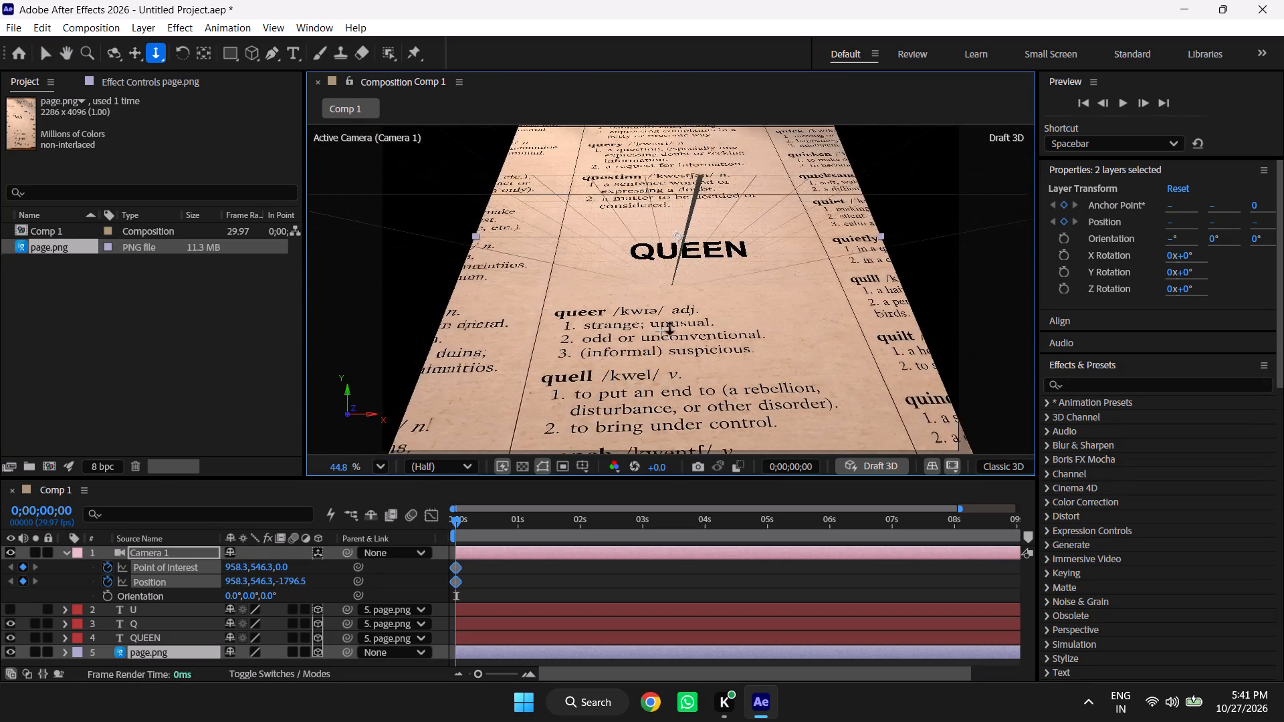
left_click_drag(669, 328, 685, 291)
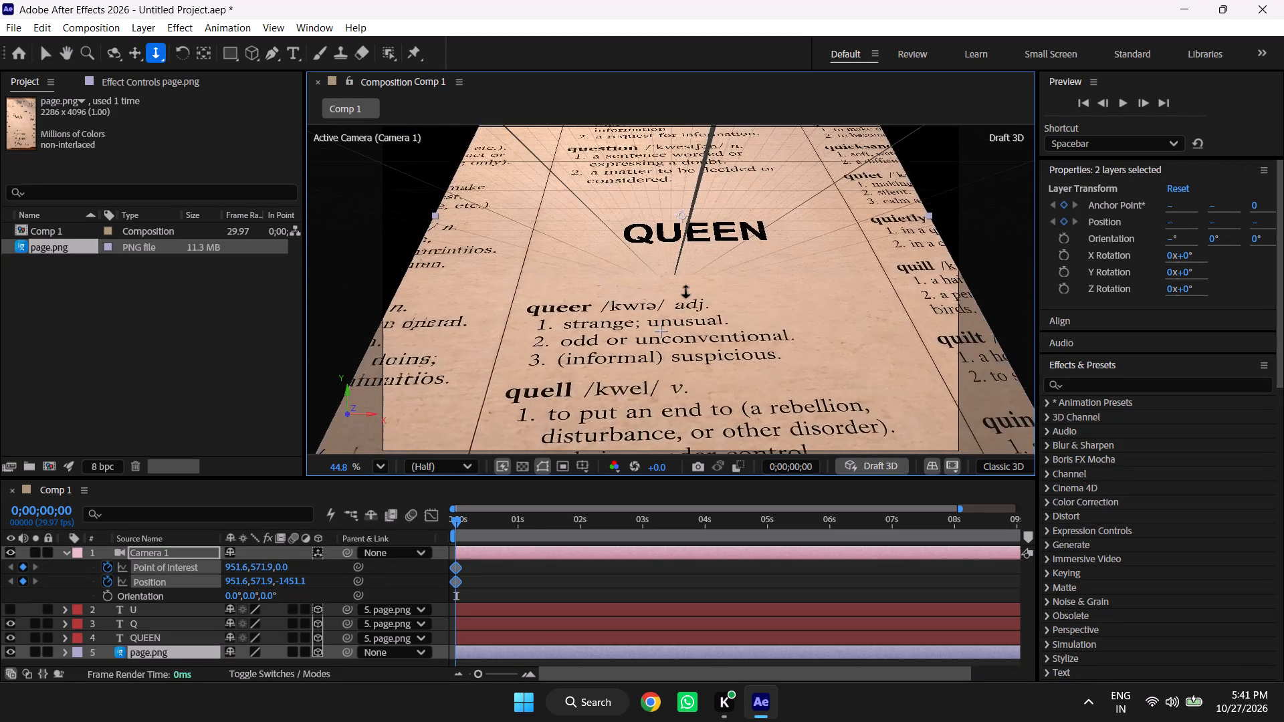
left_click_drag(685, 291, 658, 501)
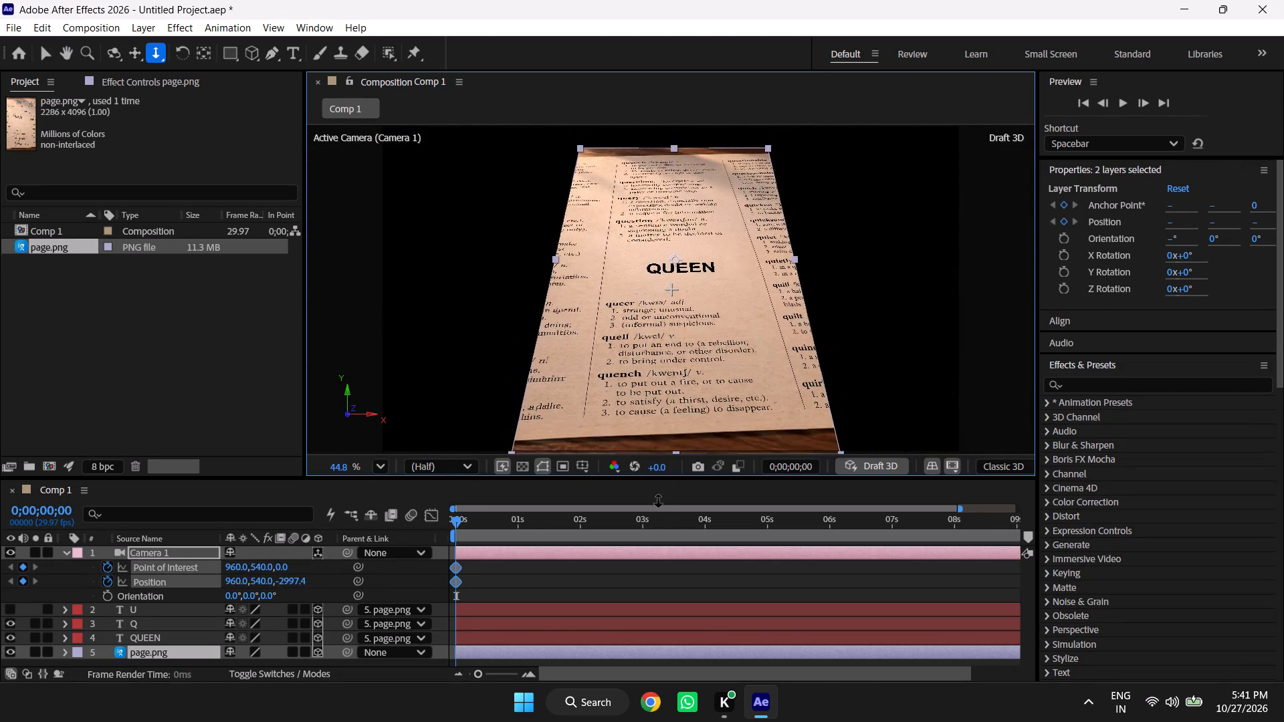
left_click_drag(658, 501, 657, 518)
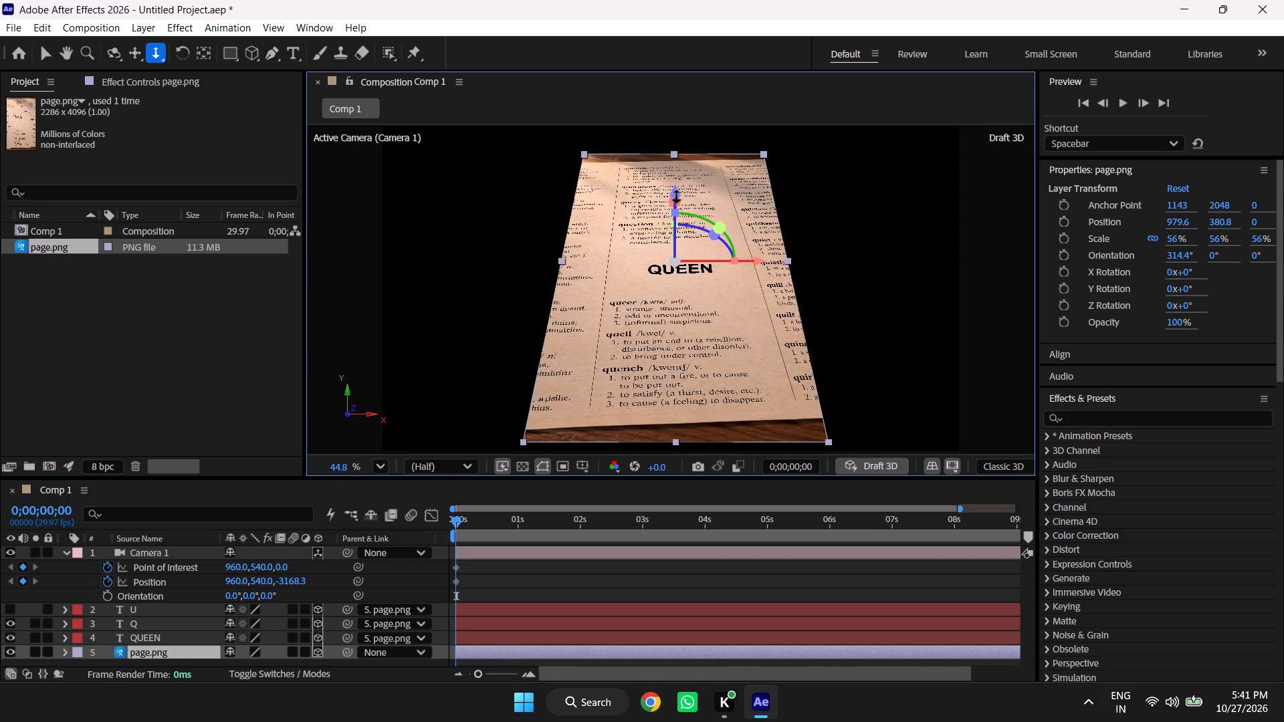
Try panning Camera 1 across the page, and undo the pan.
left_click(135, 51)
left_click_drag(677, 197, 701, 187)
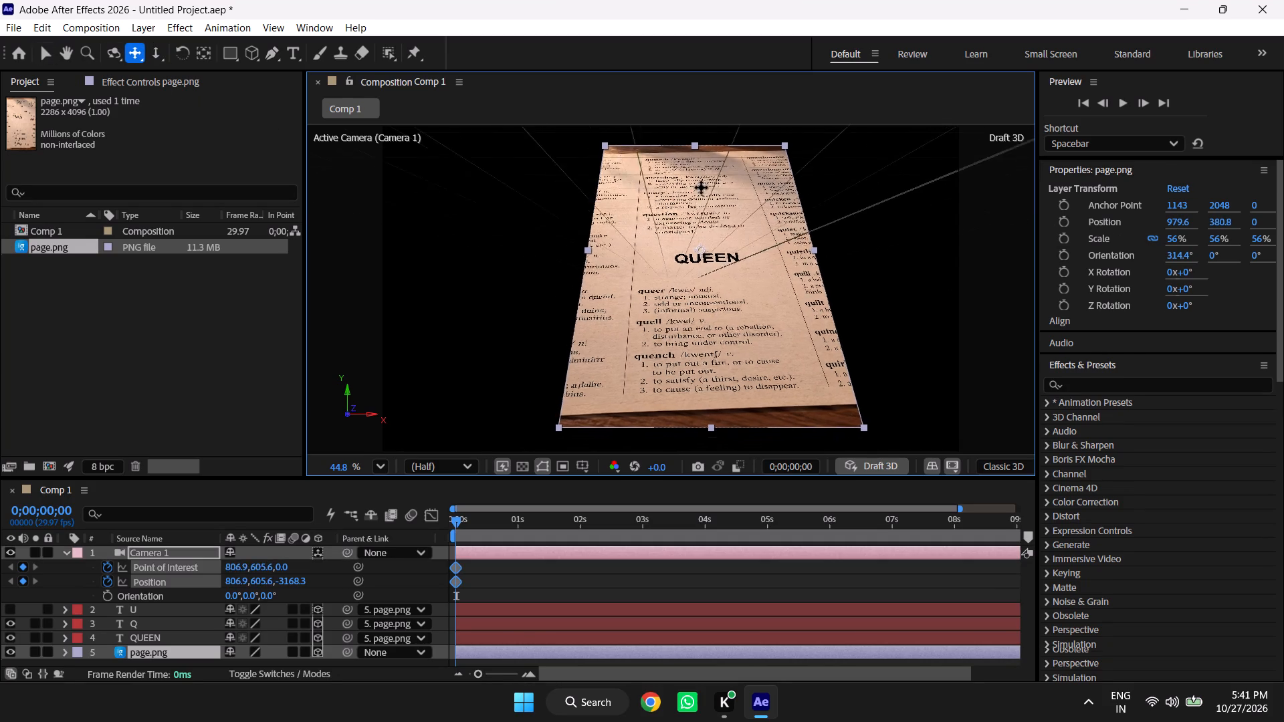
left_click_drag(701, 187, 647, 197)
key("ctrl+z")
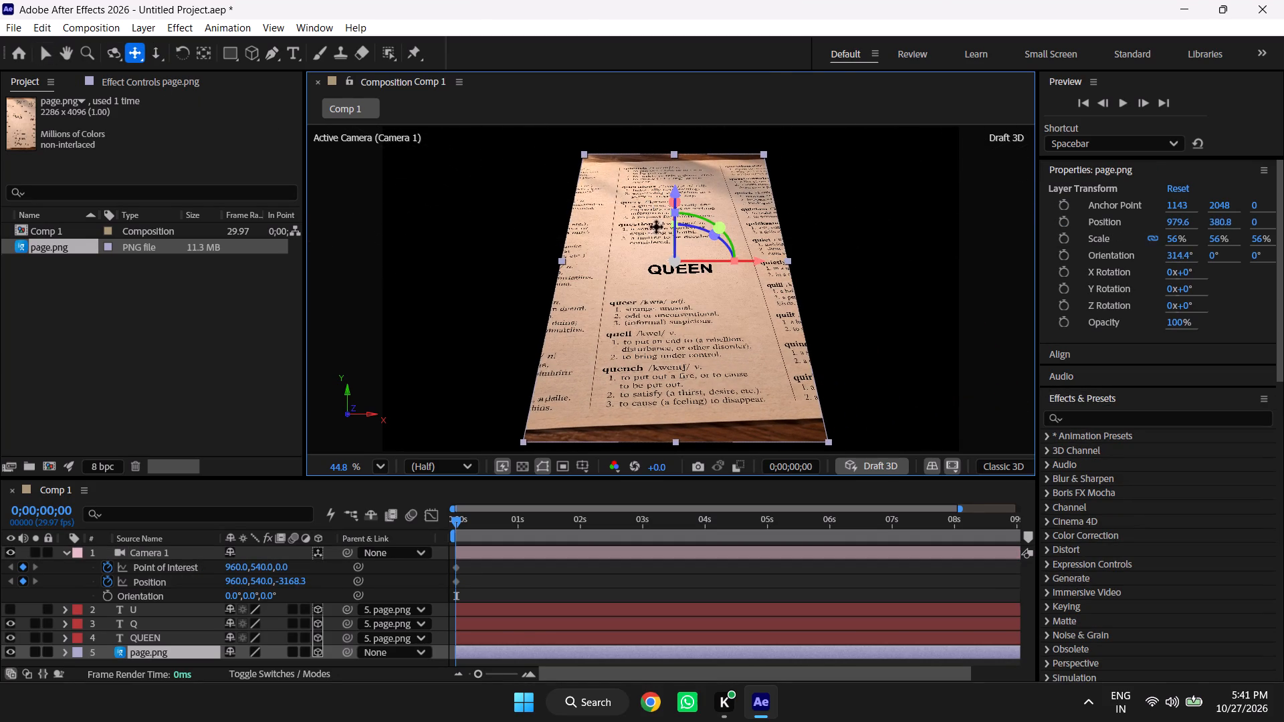
Turn off the Draft 3D preview.
left_click(882, 464)
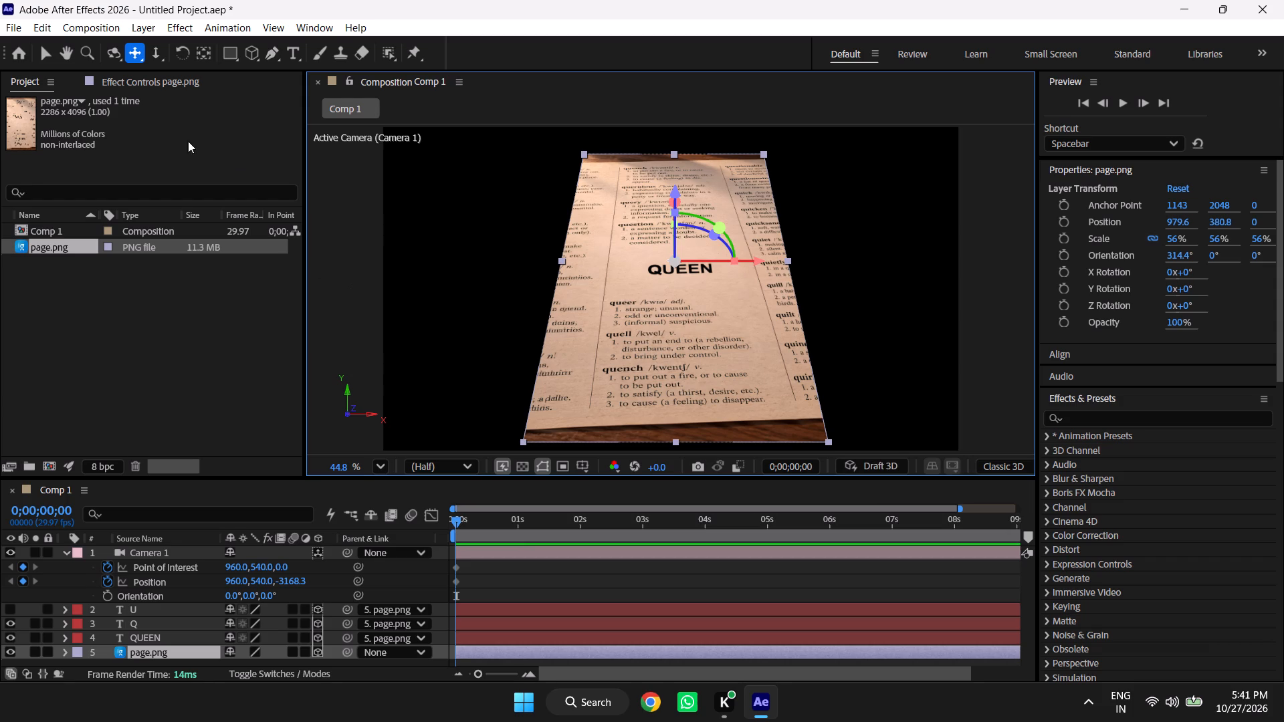
Undo the recent Camera 1 and page.png edits back to before the page was tilted and enlarged.
key("ctrl+z")
key("ctrl+z")
key("ctrl+z")
key("ctrl+z")
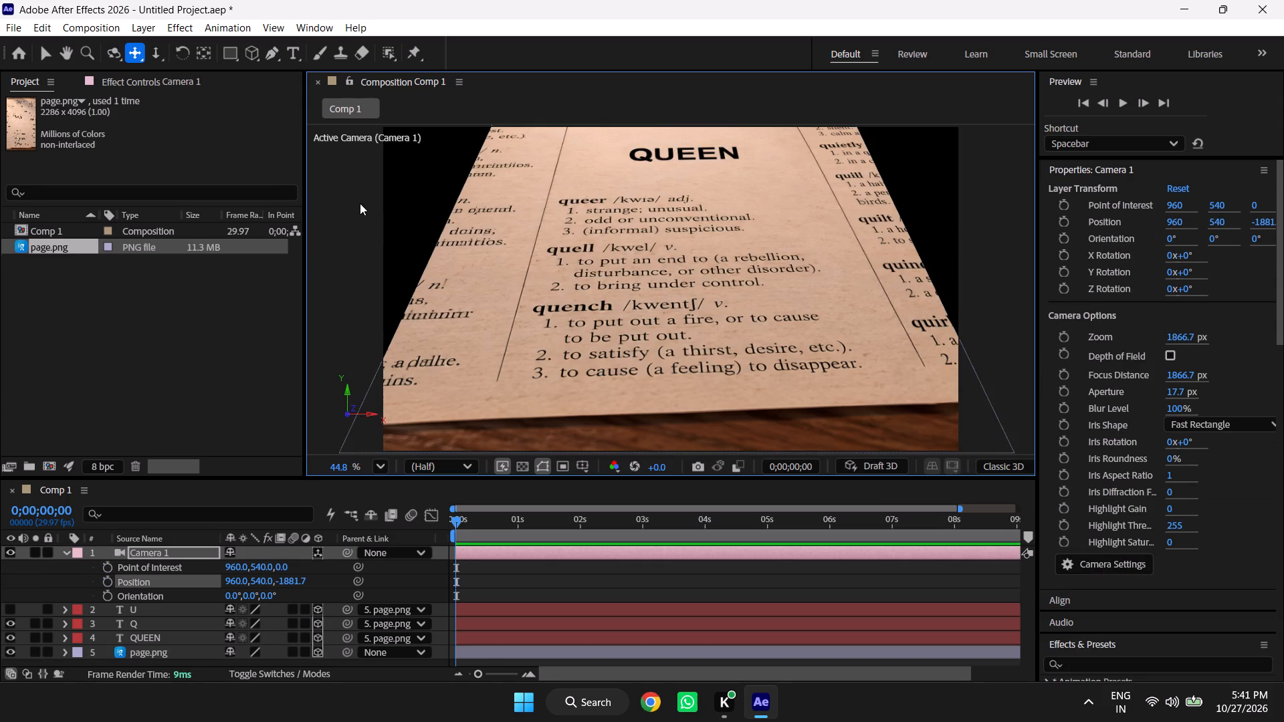
key("ctrl+z")
key("ctrl+z")
key("ctrl+z")
key("ctrl+z")
key("ctrl+z")
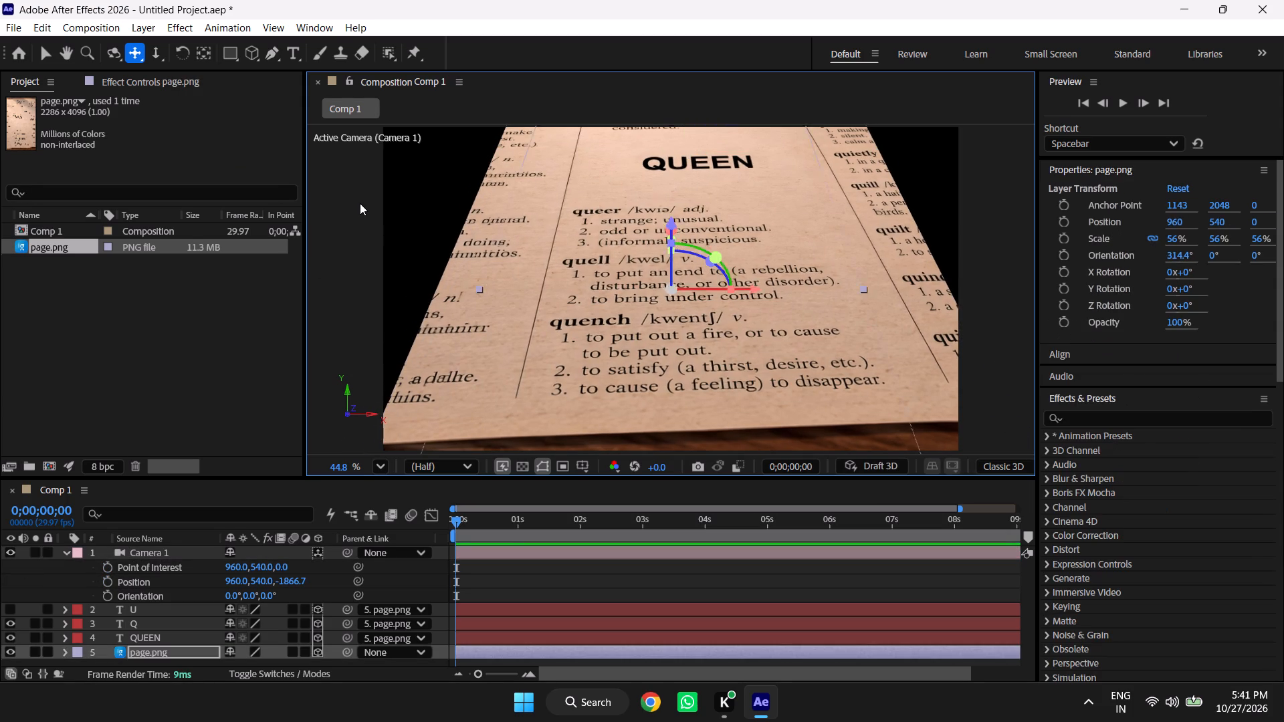
key("ctrl+z")
key("ctrl+z")
key("ctrl+z")
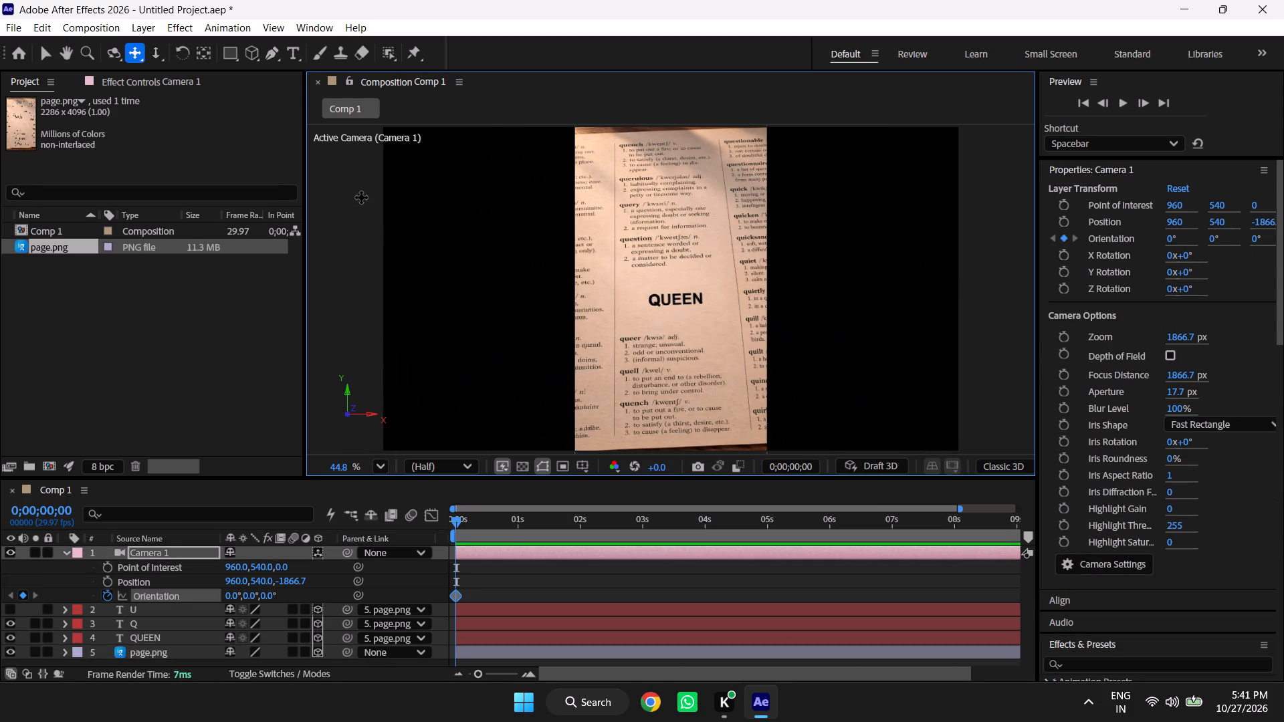
Remove Camera 1's Orientation keyframing and keep the current time at 0;00;00;00.
left_click(103, 598)
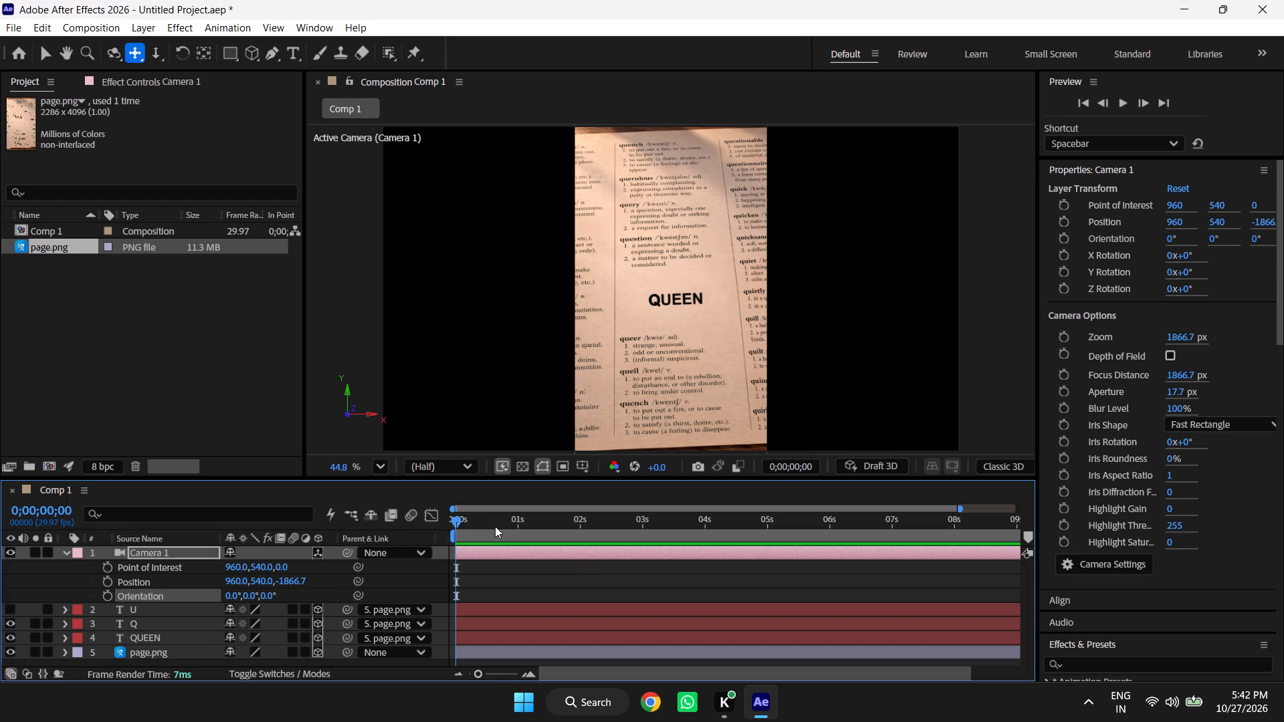
left_click_drag(495, 526, 374, 527)
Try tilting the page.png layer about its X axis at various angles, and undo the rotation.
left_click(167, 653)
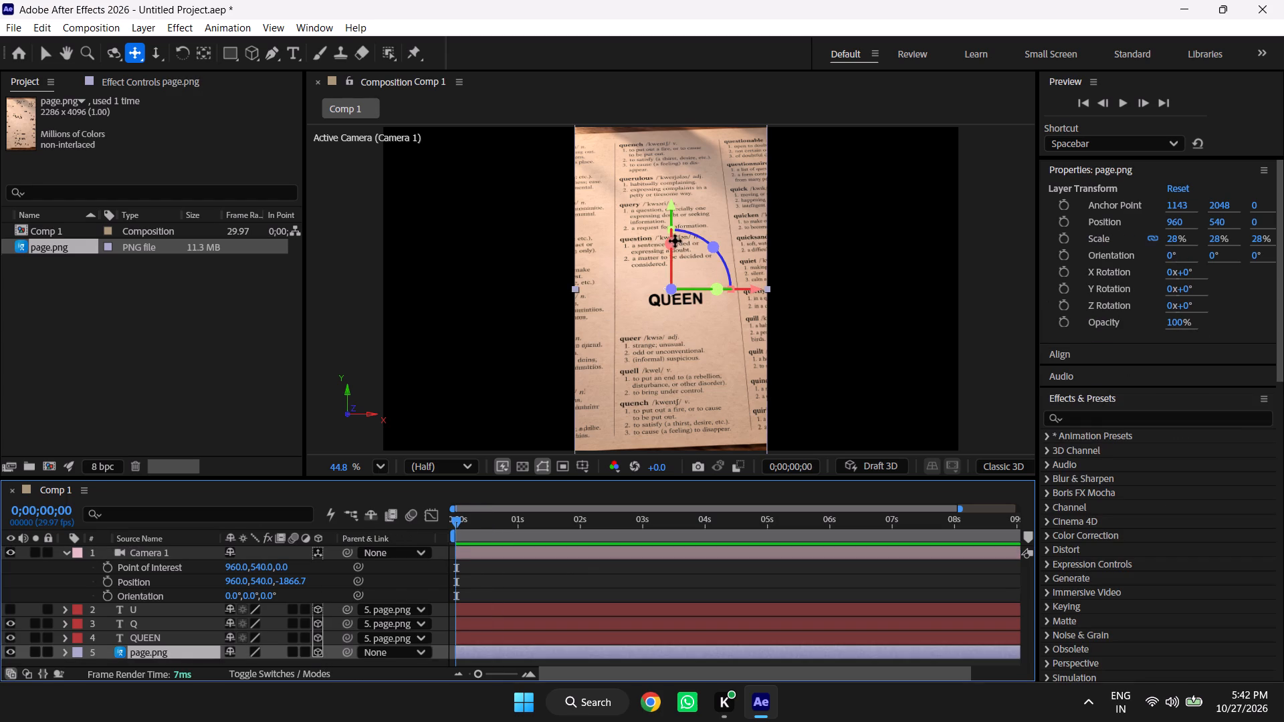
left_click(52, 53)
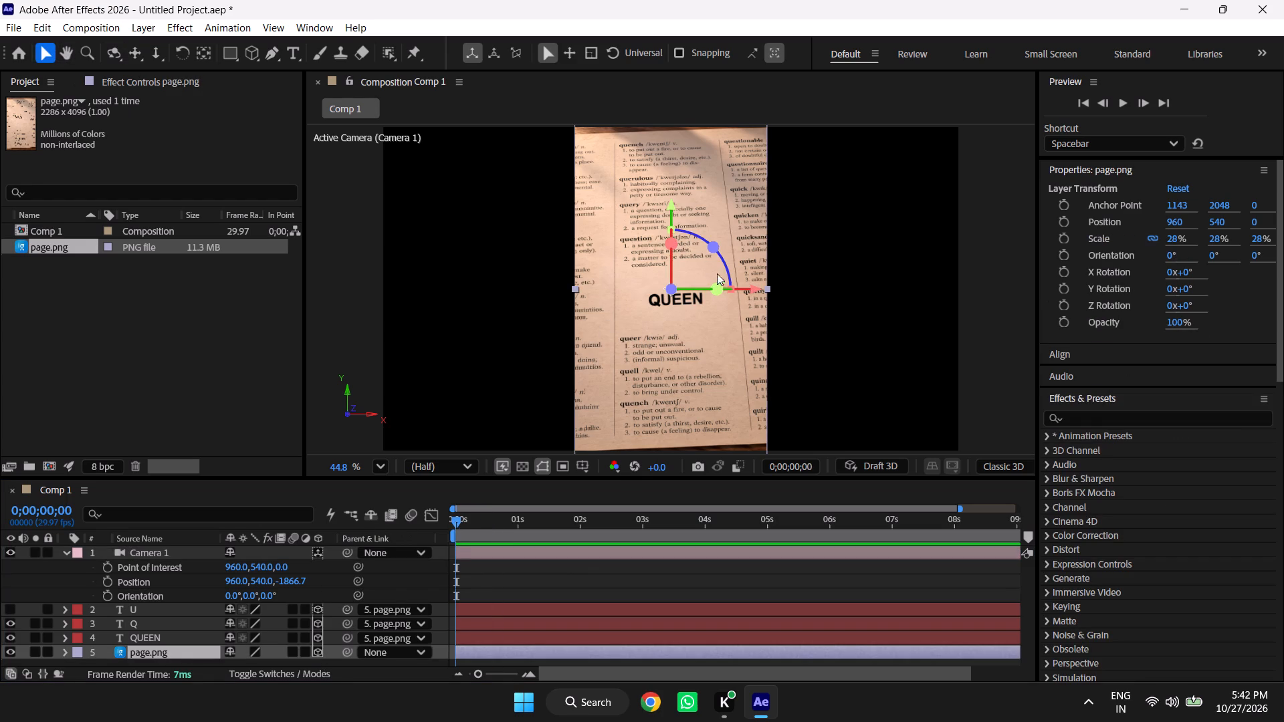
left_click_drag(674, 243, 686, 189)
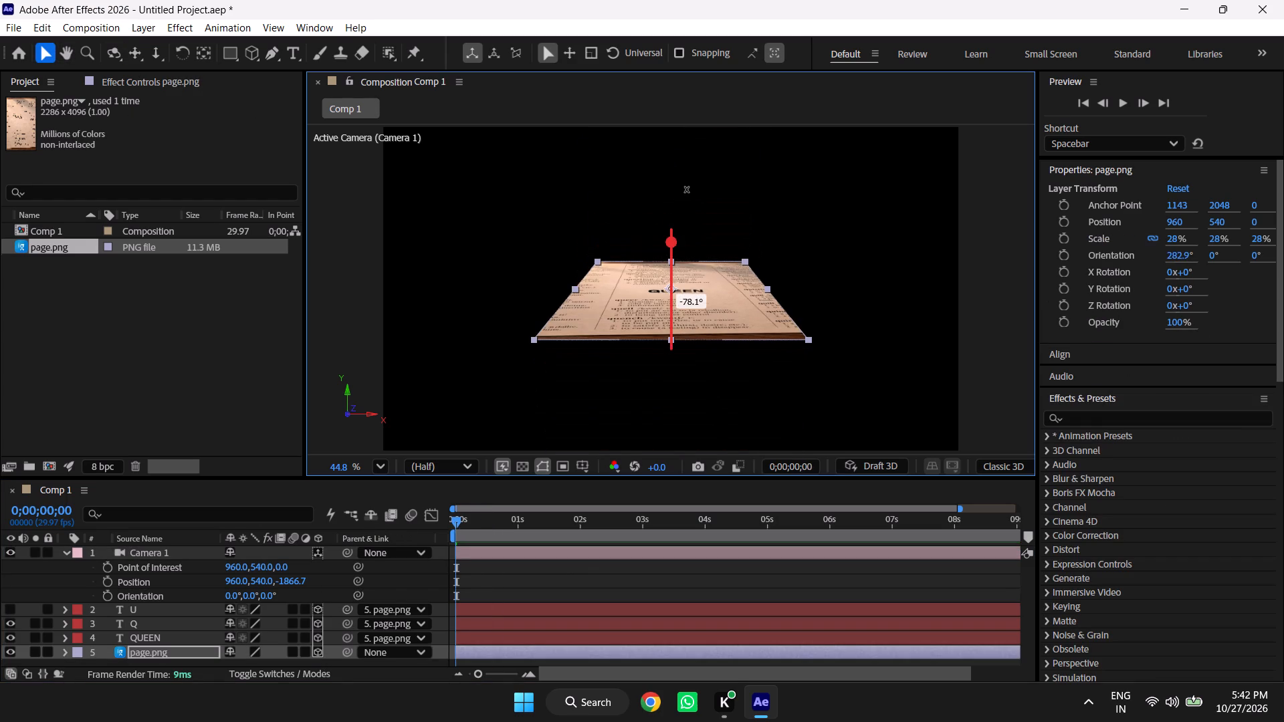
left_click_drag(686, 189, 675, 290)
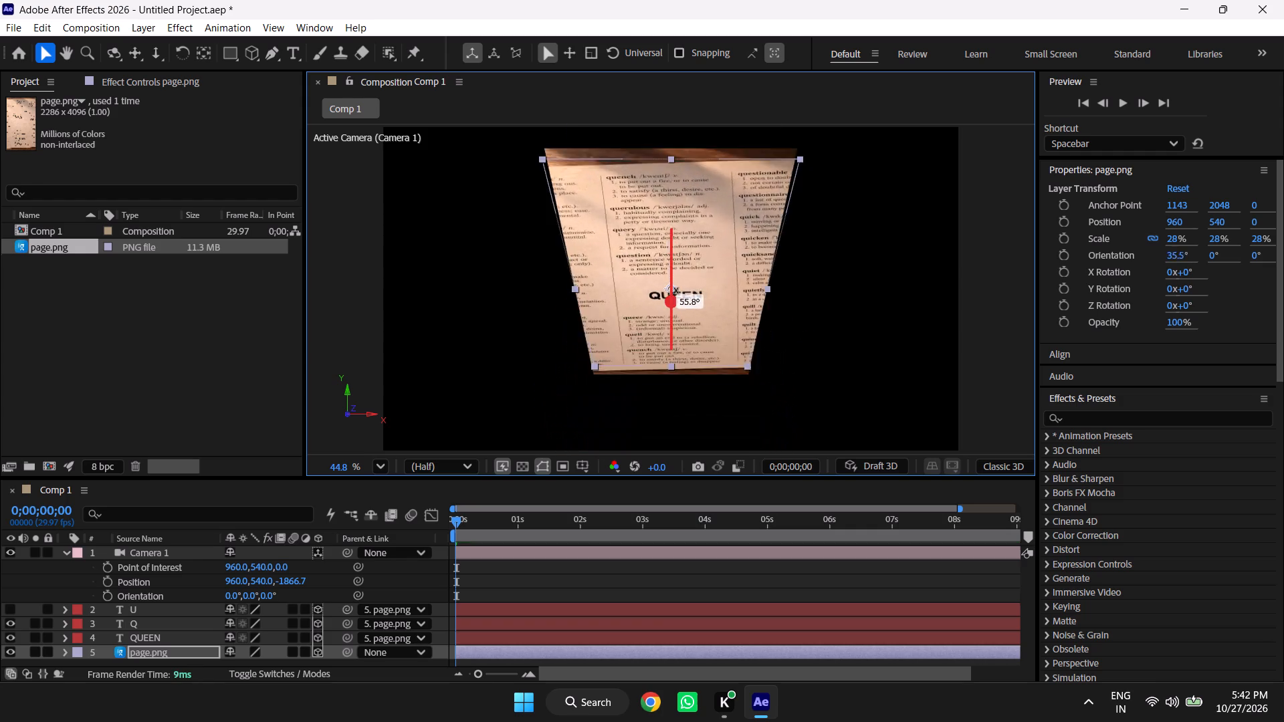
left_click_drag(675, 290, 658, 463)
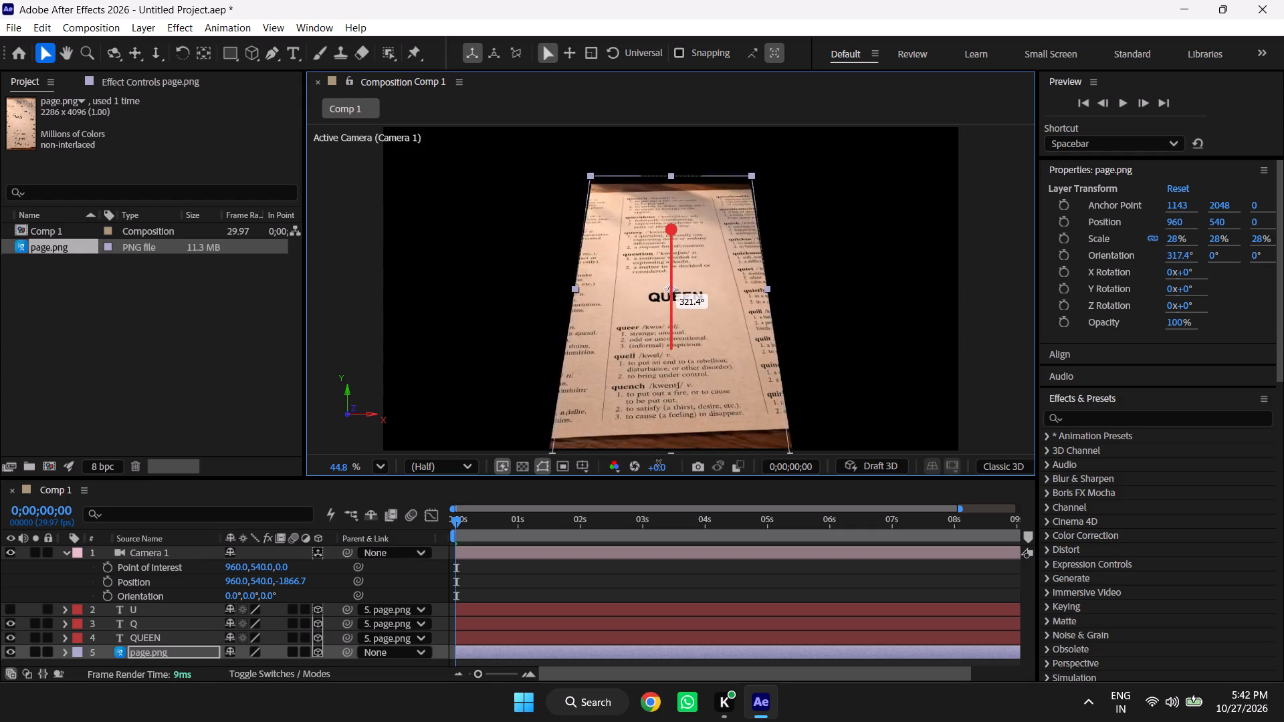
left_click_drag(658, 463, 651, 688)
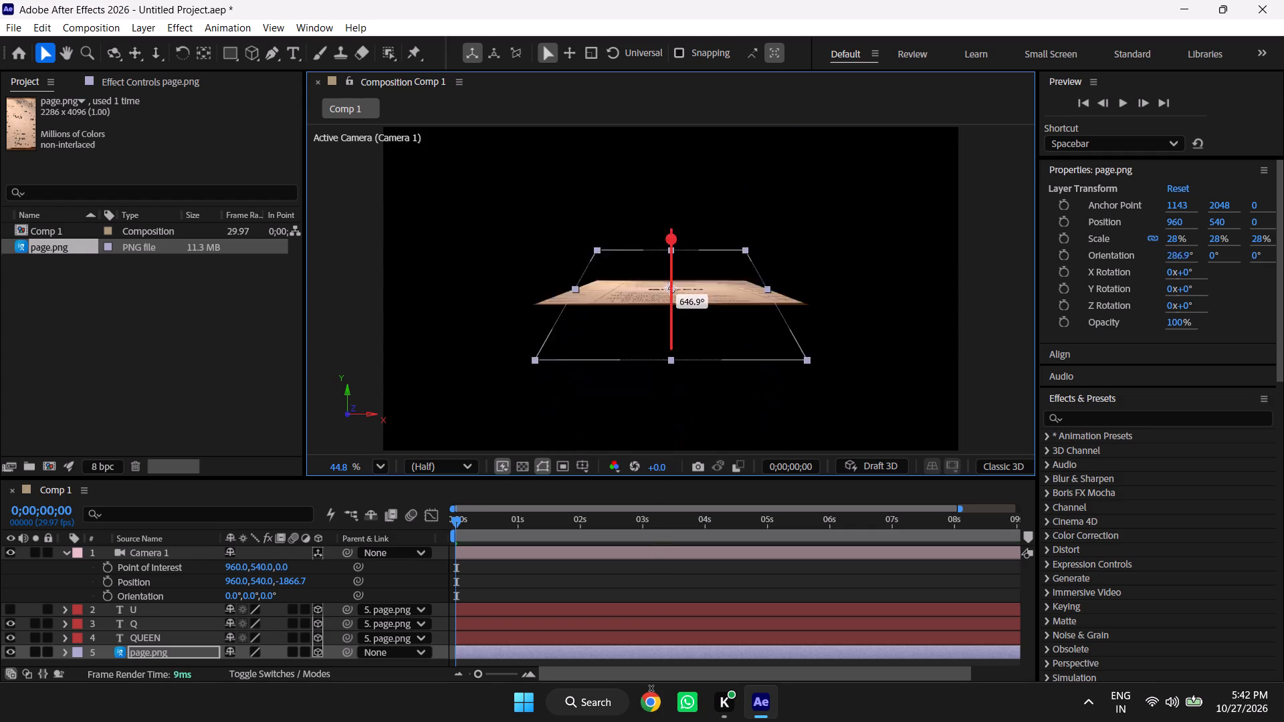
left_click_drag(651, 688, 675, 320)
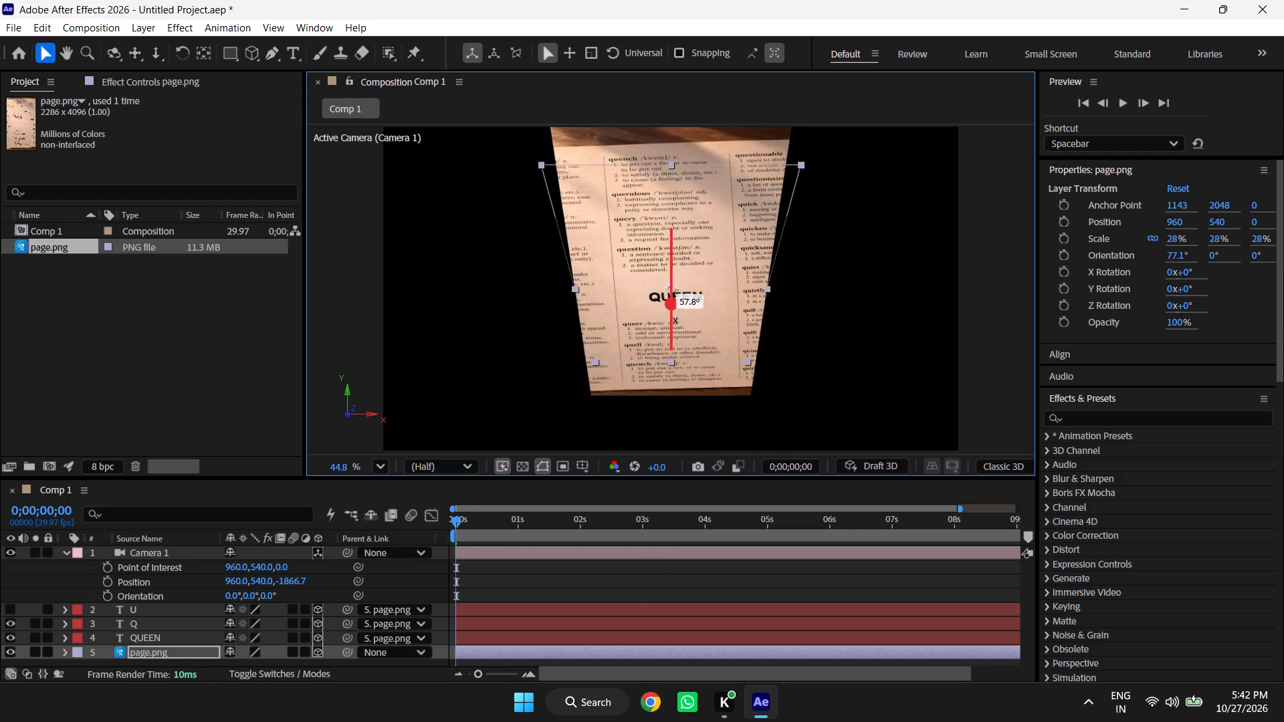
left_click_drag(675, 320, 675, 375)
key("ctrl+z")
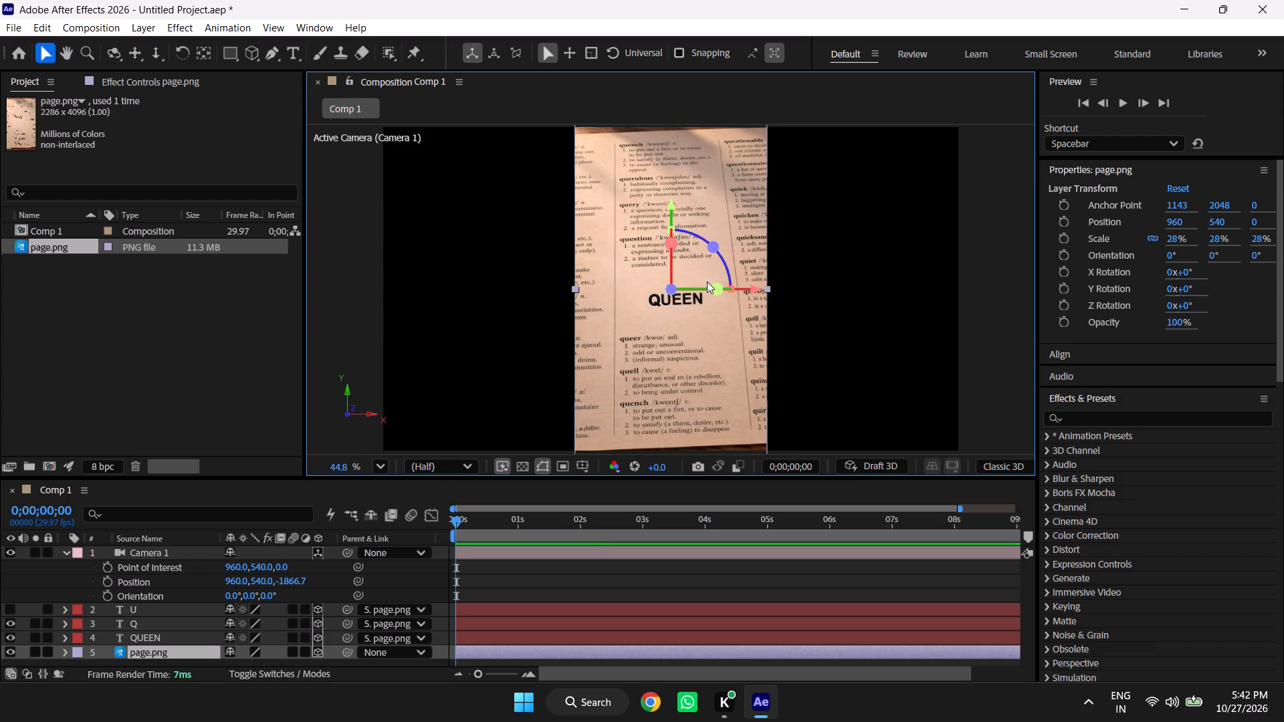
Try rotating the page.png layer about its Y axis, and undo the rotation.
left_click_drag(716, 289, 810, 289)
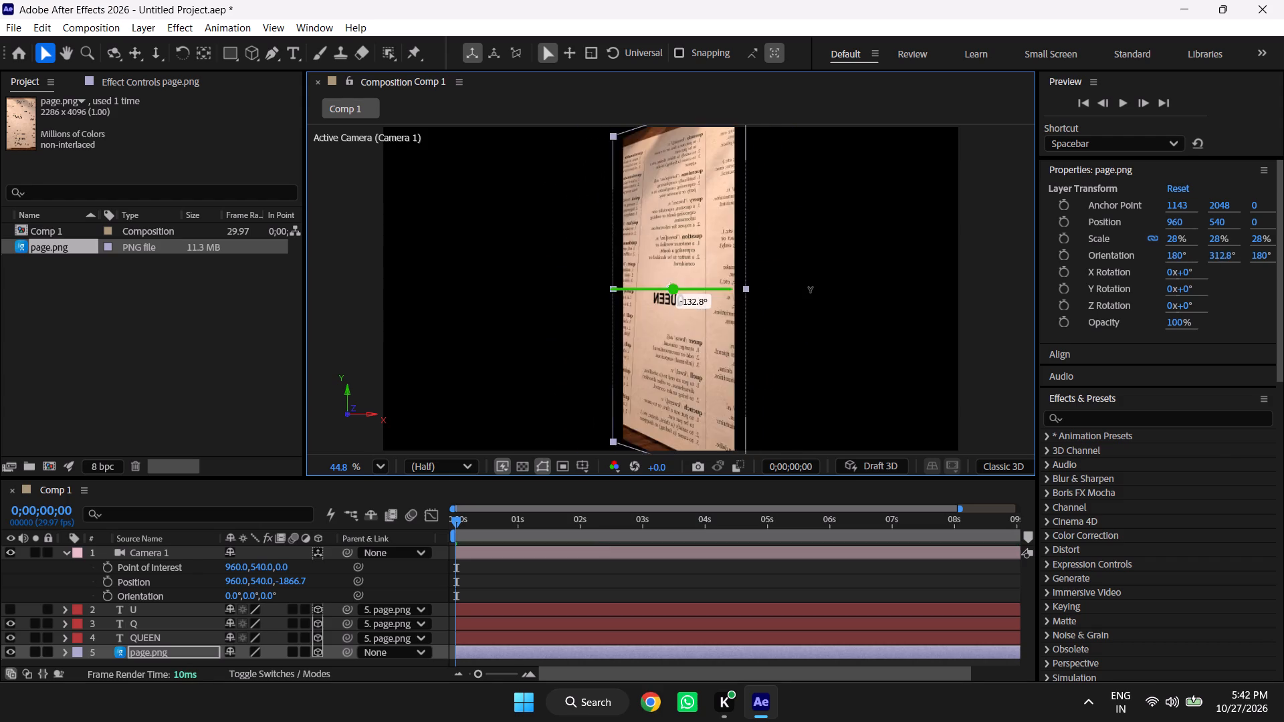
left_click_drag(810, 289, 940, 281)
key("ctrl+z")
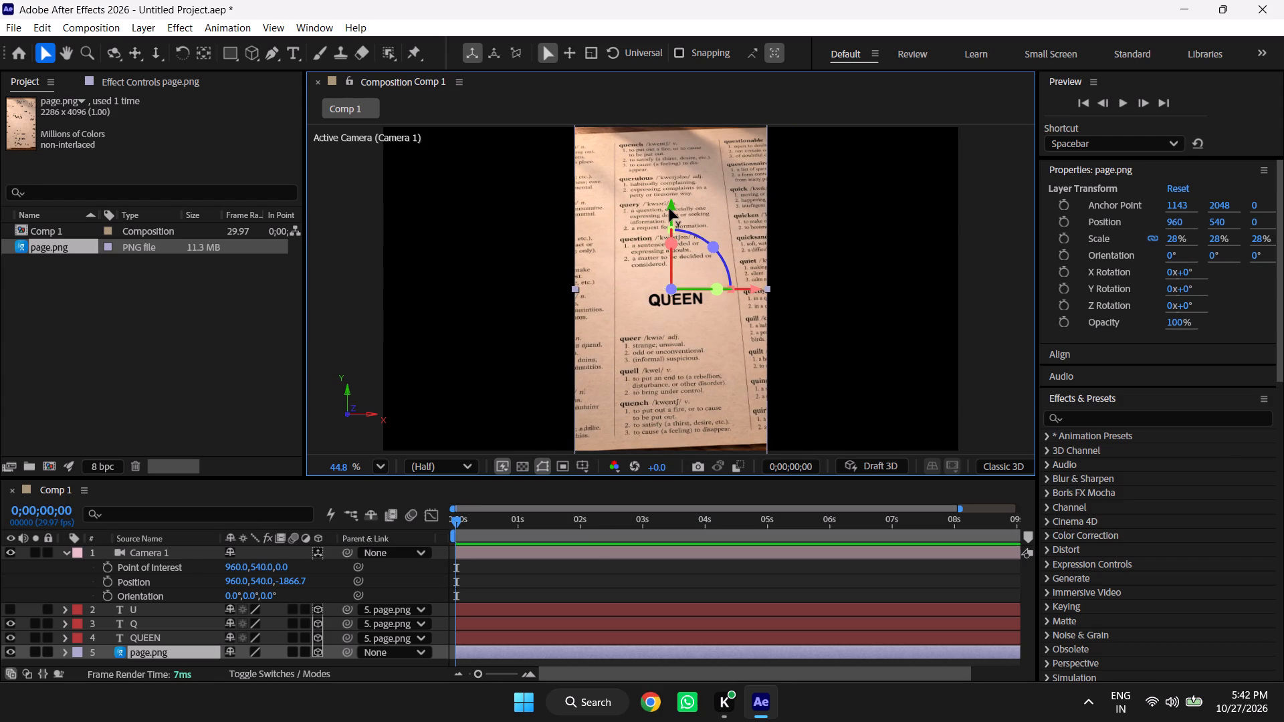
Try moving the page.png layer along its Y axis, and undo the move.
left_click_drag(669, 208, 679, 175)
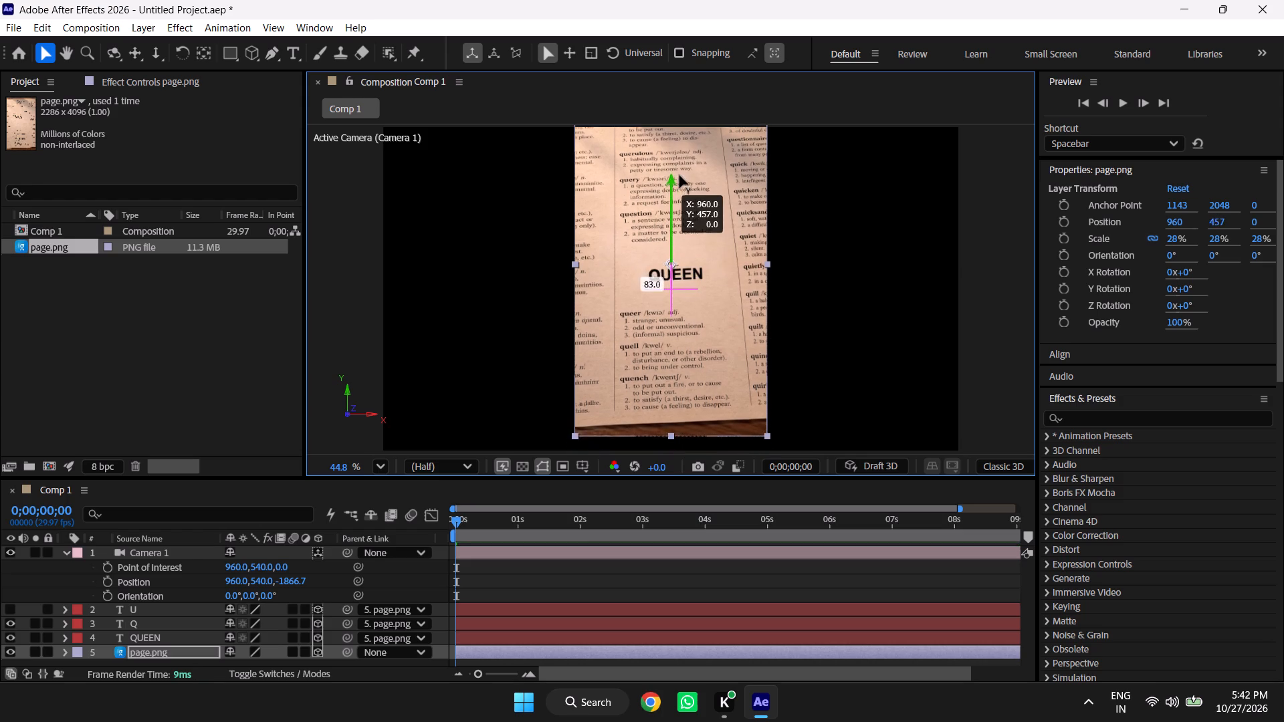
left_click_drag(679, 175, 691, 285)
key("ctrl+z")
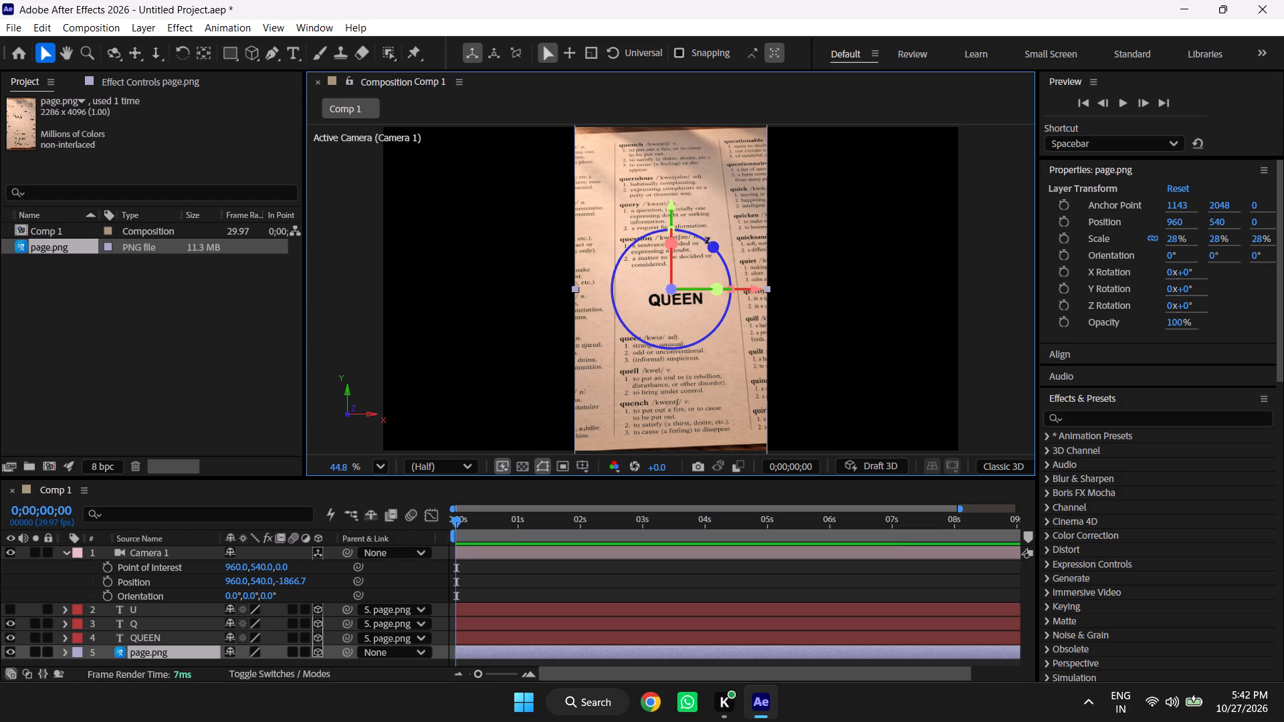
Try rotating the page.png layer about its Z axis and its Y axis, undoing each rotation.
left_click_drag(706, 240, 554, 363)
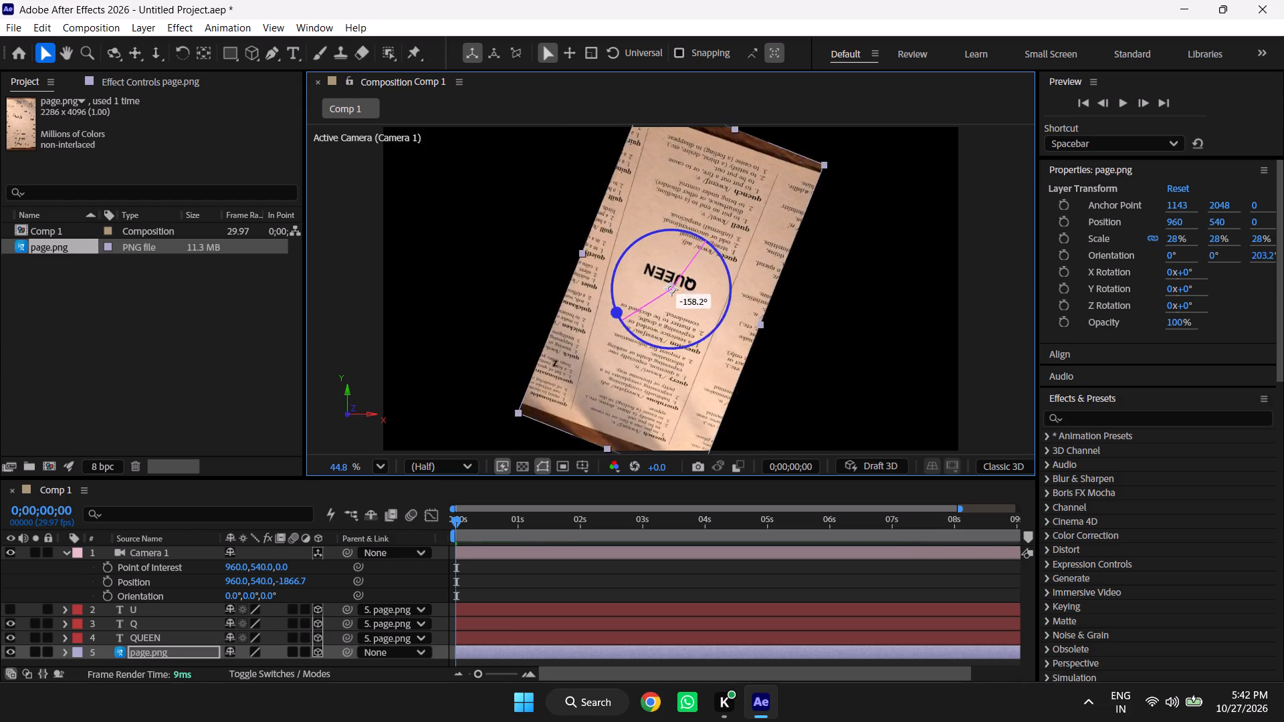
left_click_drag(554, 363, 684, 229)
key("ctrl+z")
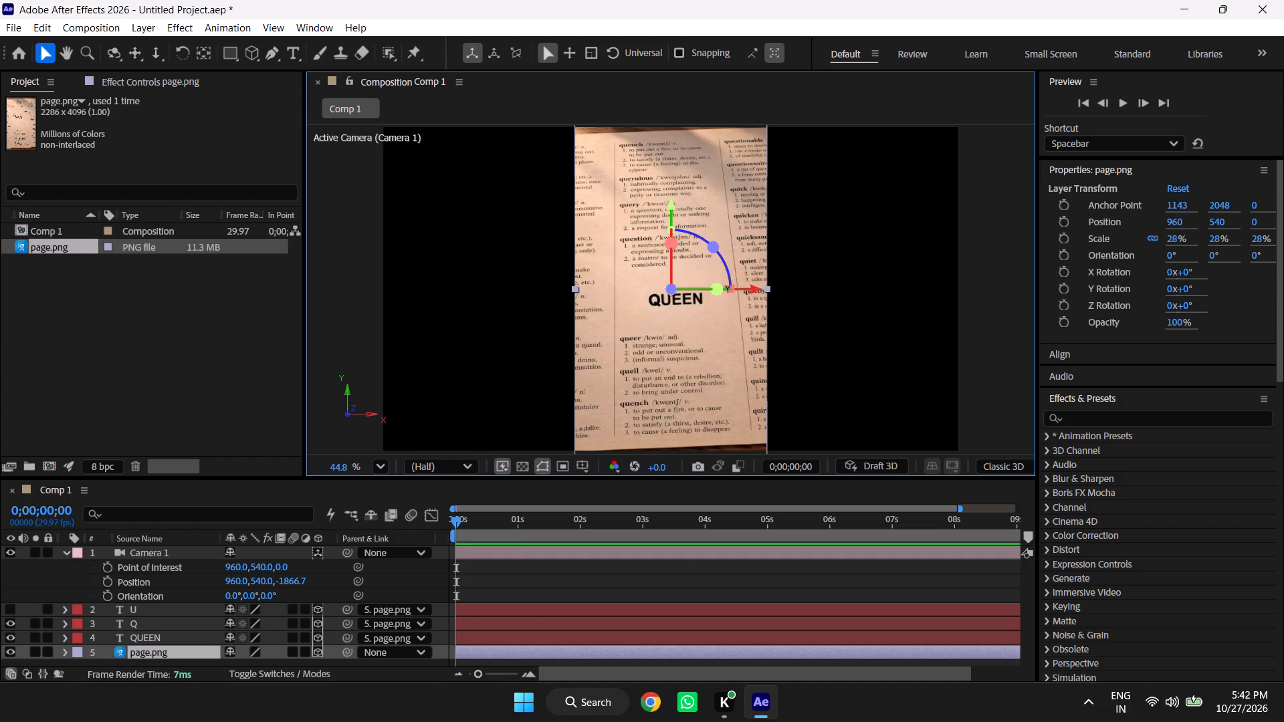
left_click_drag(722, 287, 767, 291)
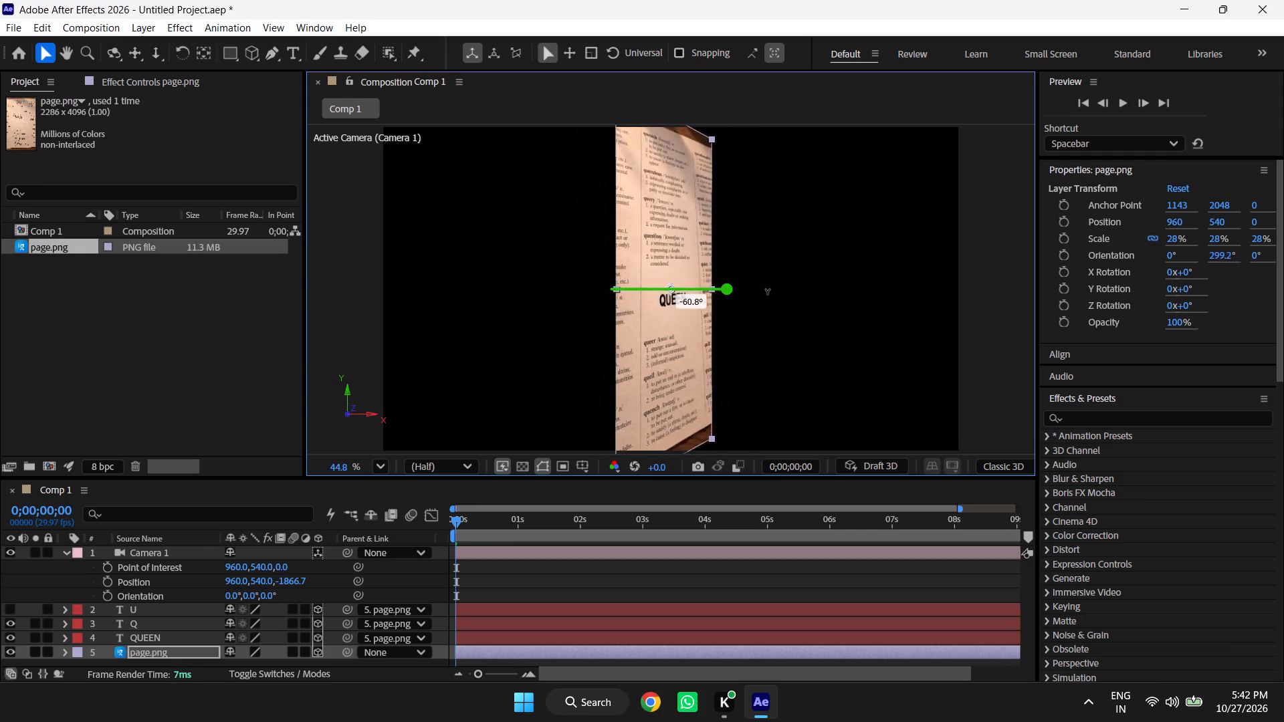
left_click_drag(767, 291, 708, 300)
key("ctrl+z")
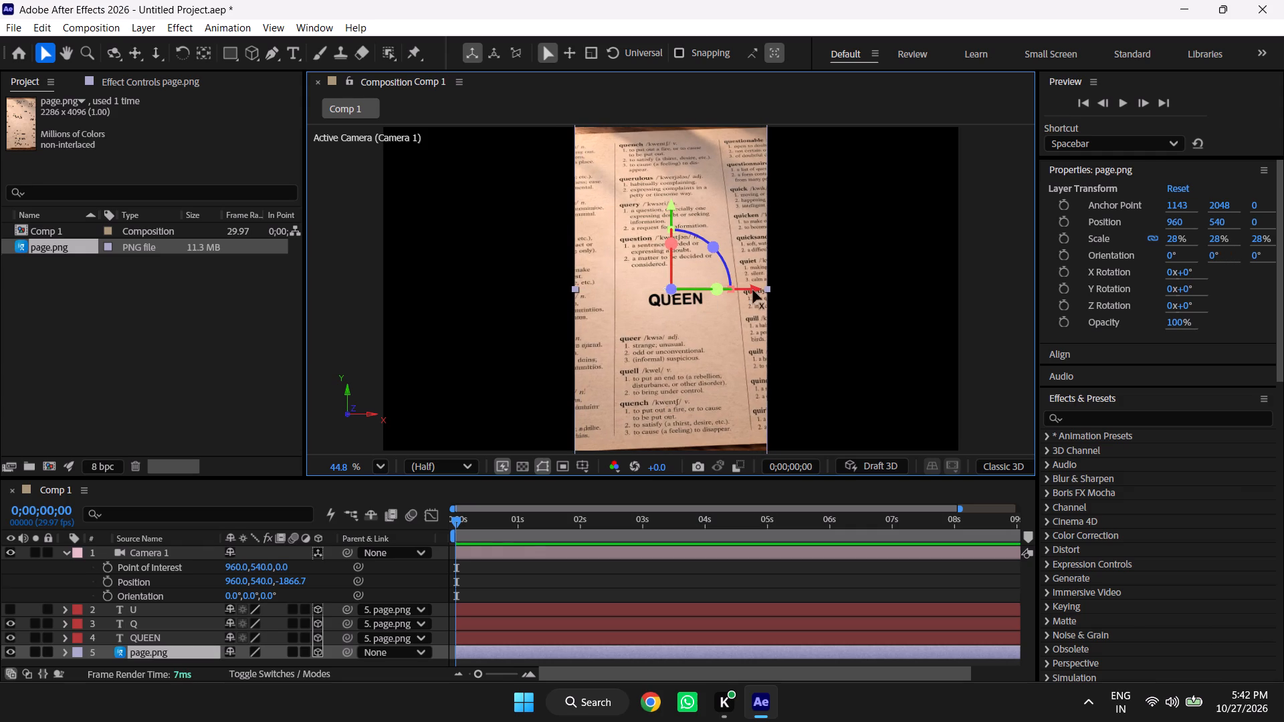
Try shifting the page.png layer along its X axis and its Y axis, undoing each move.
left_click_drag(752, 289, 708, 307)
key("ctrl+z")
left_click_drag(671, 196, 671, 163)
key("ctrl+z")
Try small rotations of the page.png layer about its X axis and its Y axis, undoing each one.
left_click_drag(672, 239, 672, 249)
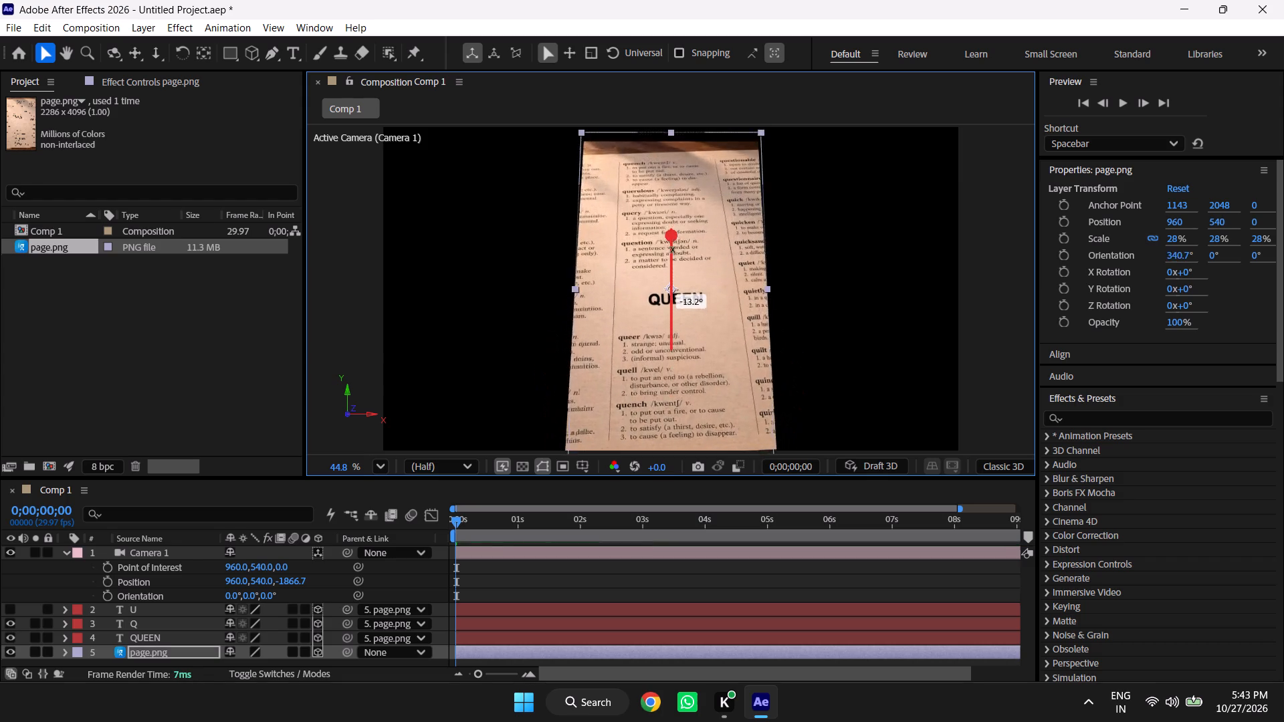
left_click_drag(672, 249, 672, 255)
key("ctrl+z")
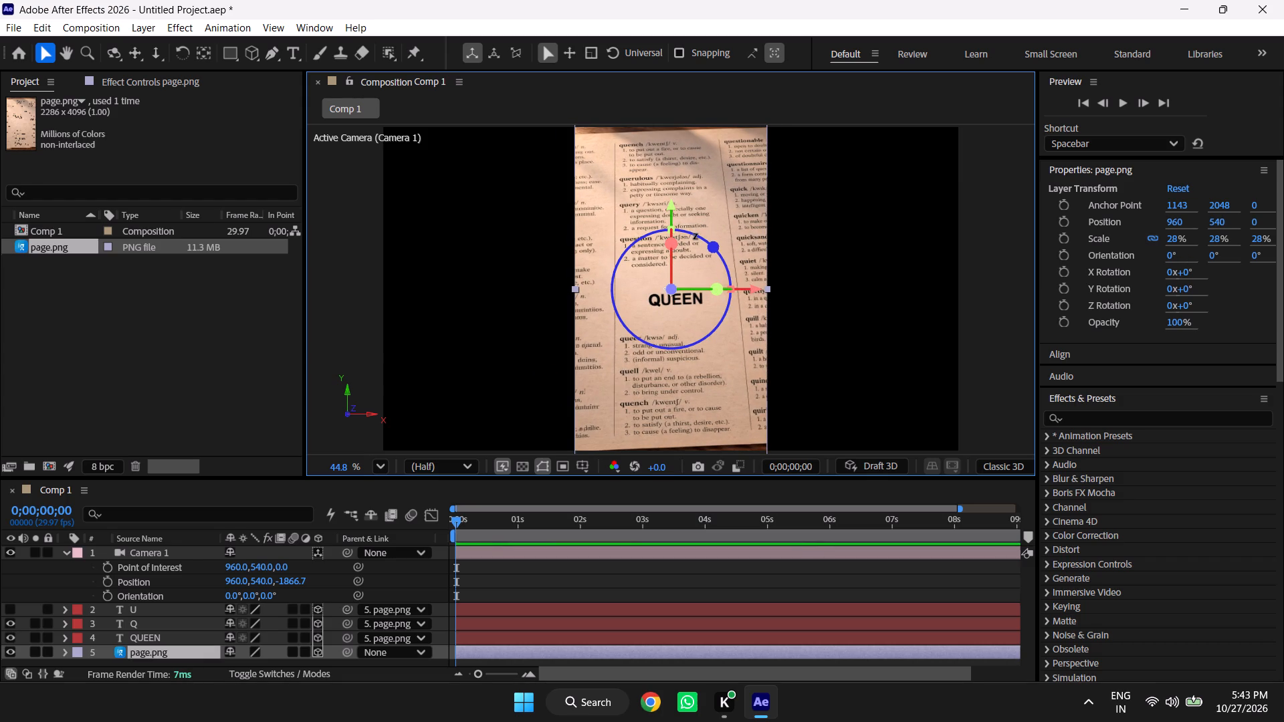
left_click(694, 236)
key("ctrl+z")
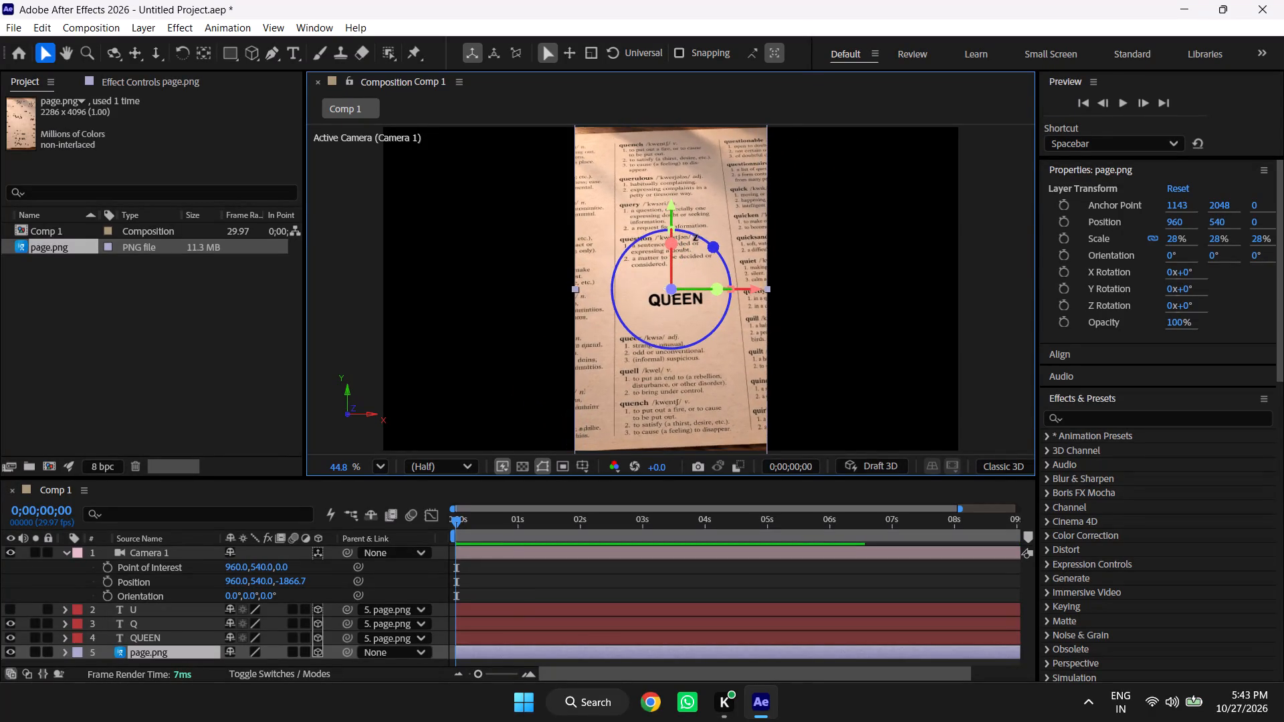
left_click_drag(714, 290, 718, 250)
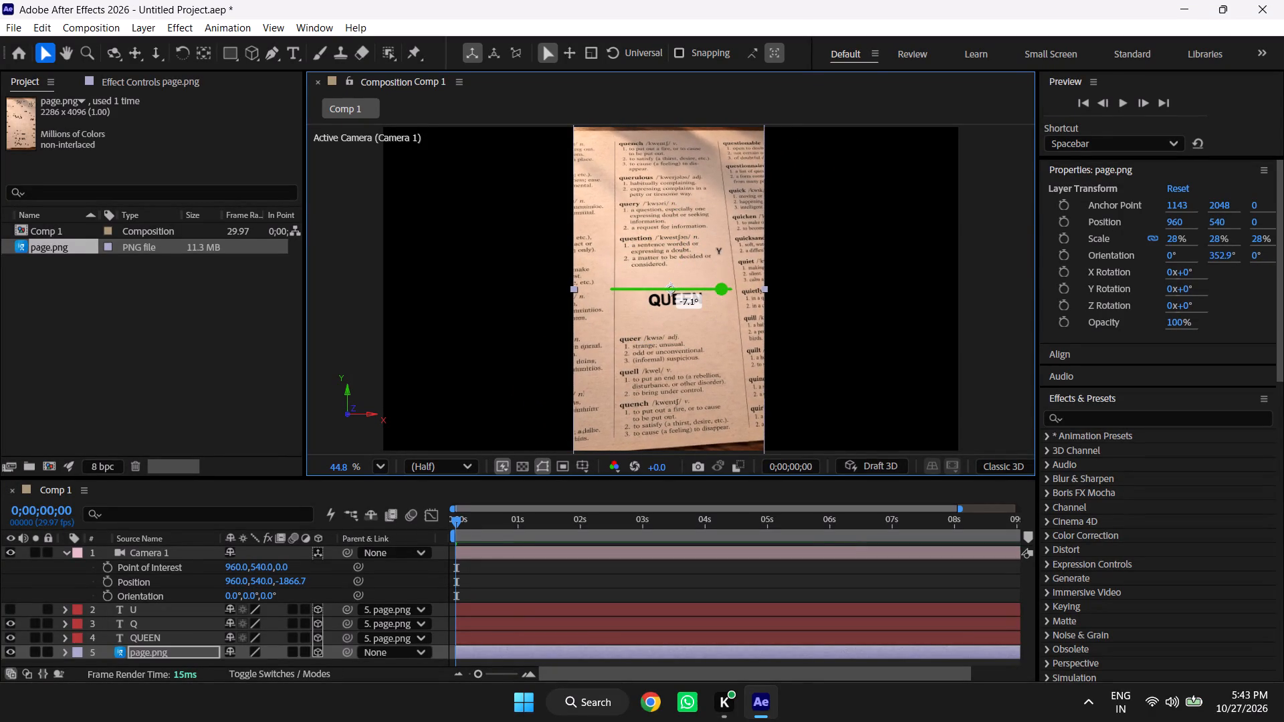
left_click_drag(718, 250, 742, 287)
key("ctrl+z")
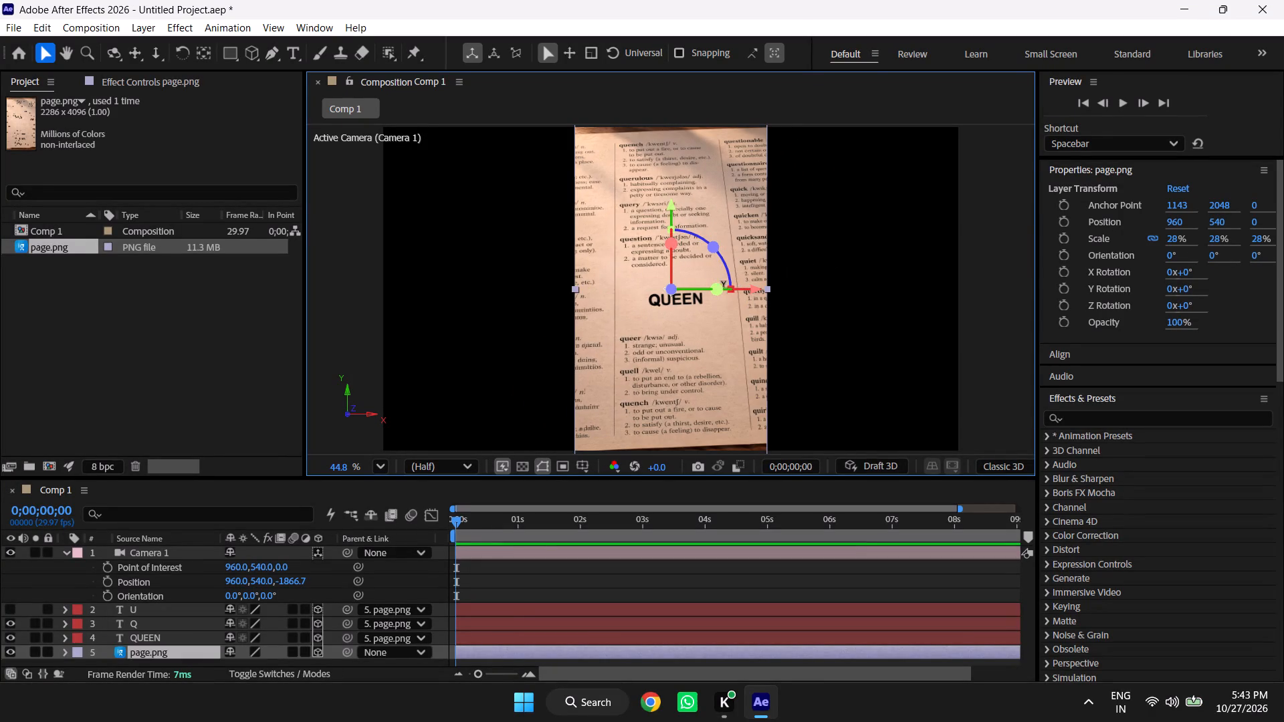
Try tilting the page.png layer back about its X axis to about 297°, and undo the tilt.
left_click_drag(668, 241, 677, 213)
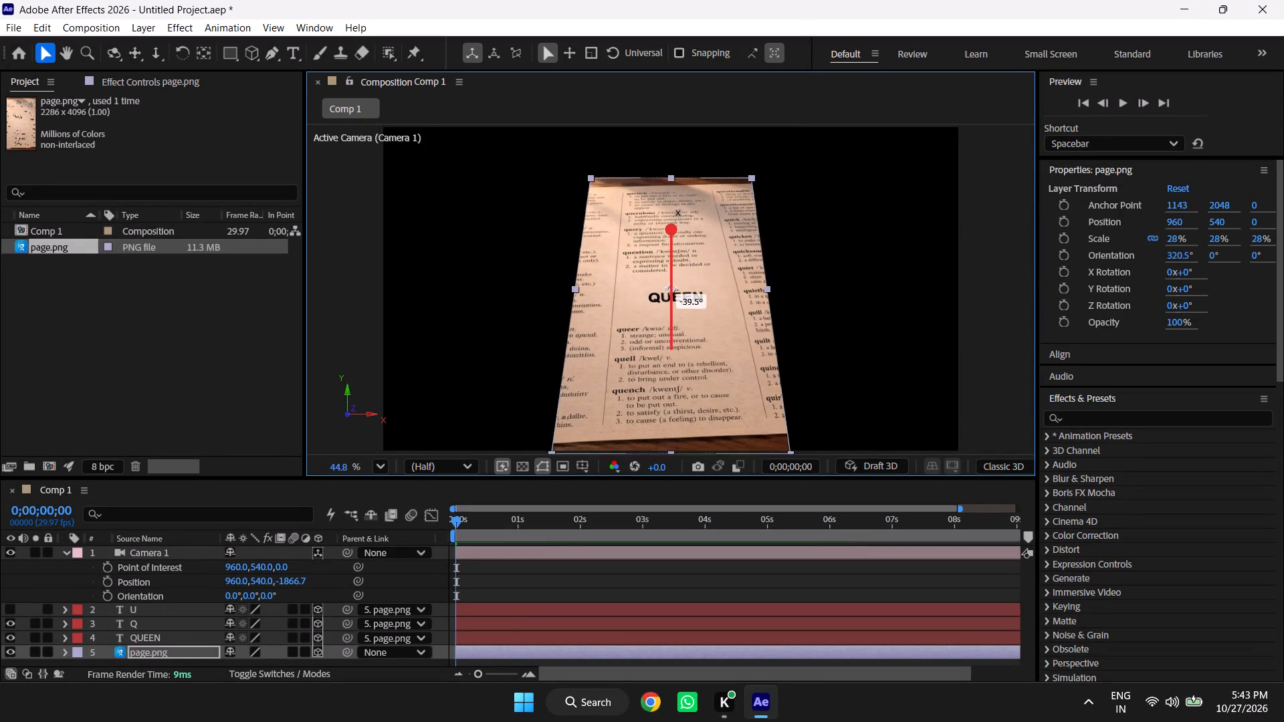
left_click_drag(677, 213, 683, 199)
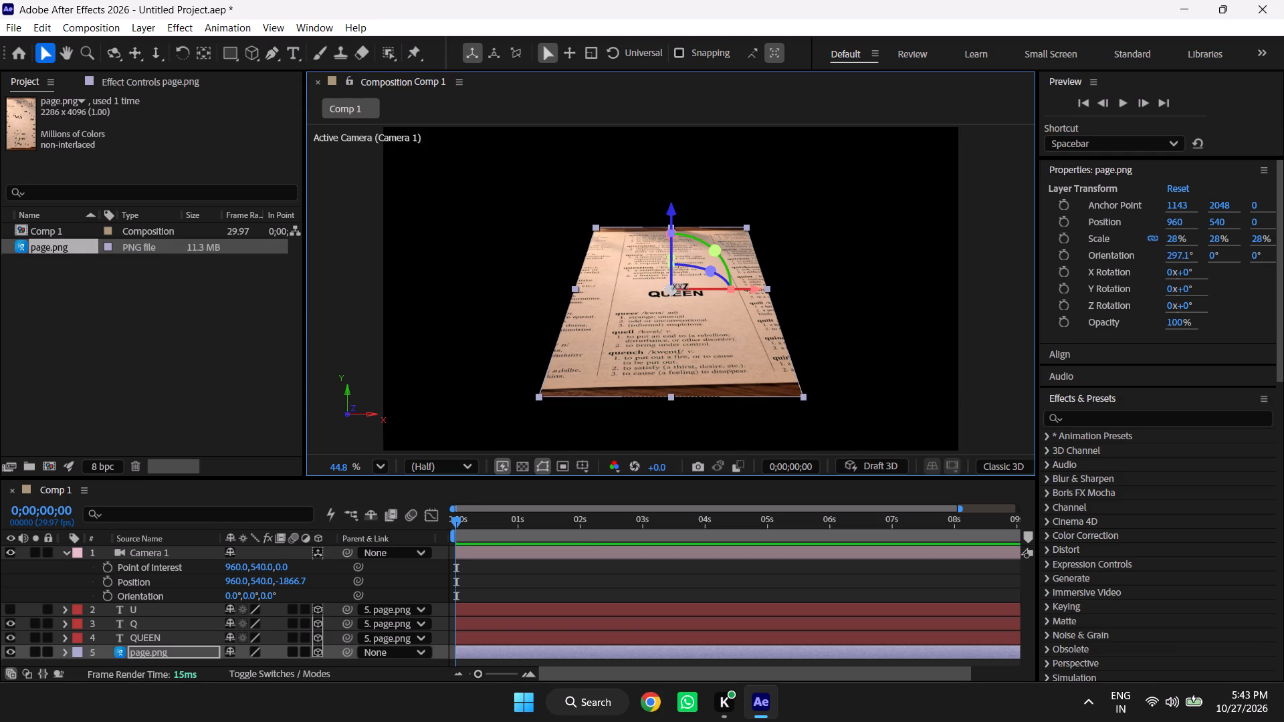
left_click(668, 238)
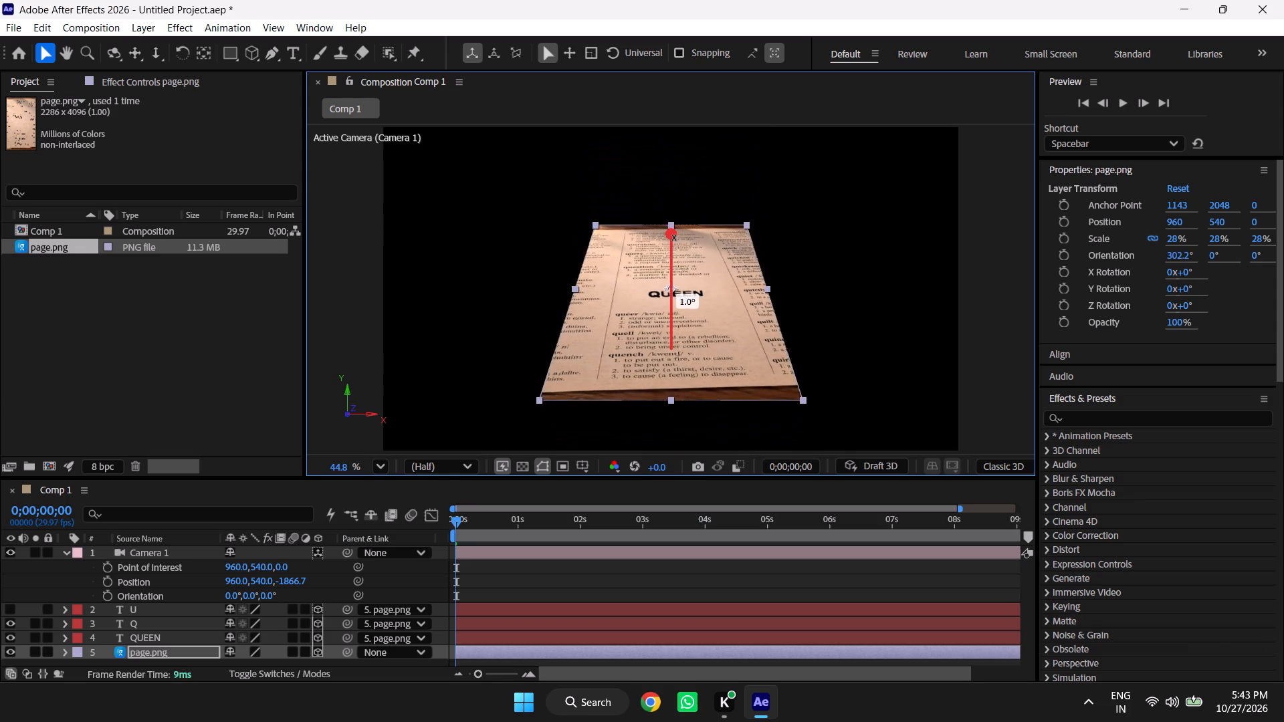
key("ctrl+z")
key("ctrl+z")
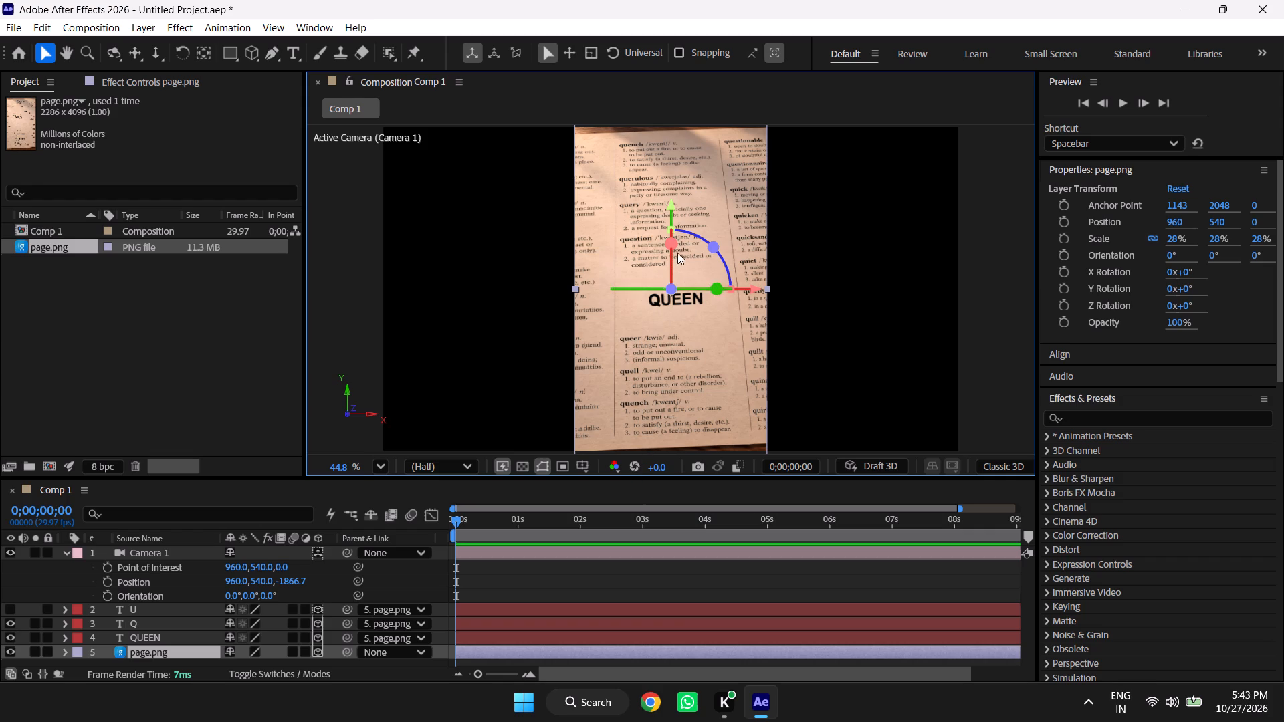
Tilt page.png about its X axis to about 305.2°, scale it to 54% and place it at about 975.2, 312.8.
left_click_drag(673, 247, 687, 211)
left_click_drag(1181, 239, 1212, 251)
left_click_drag(685, 348, 692, 267)
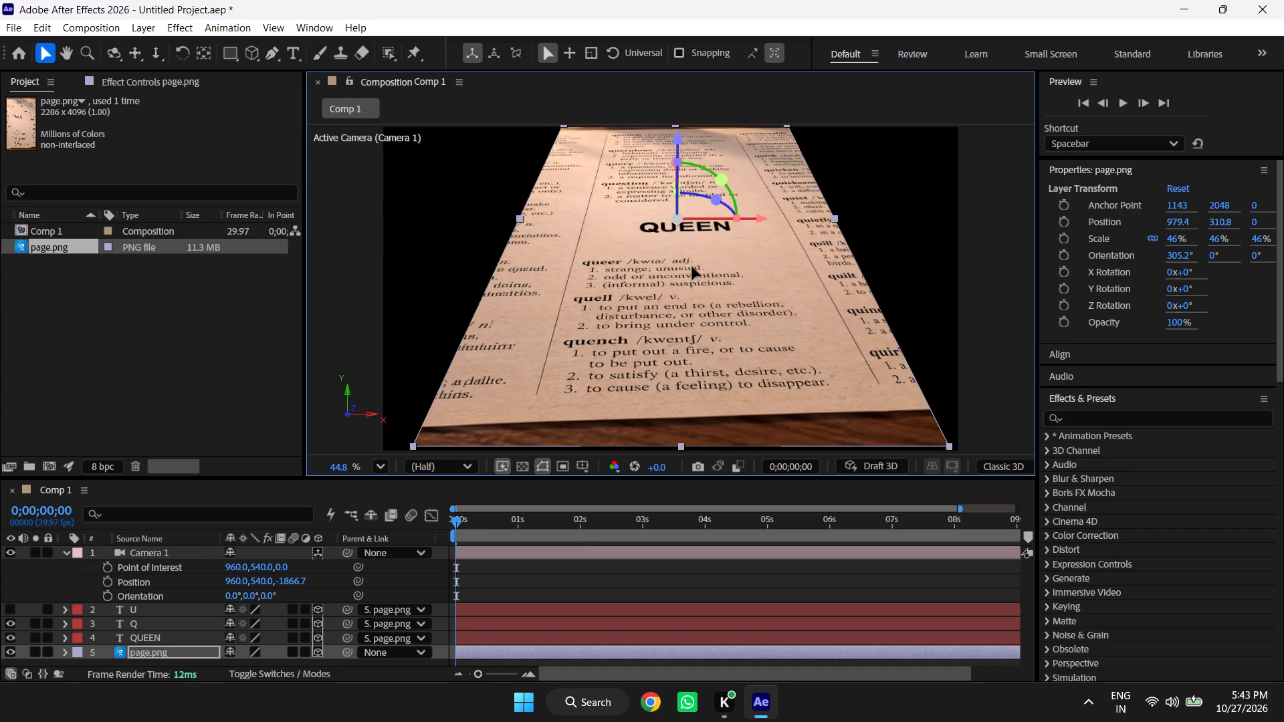
left_click_drag(692, 267, 694, 269)
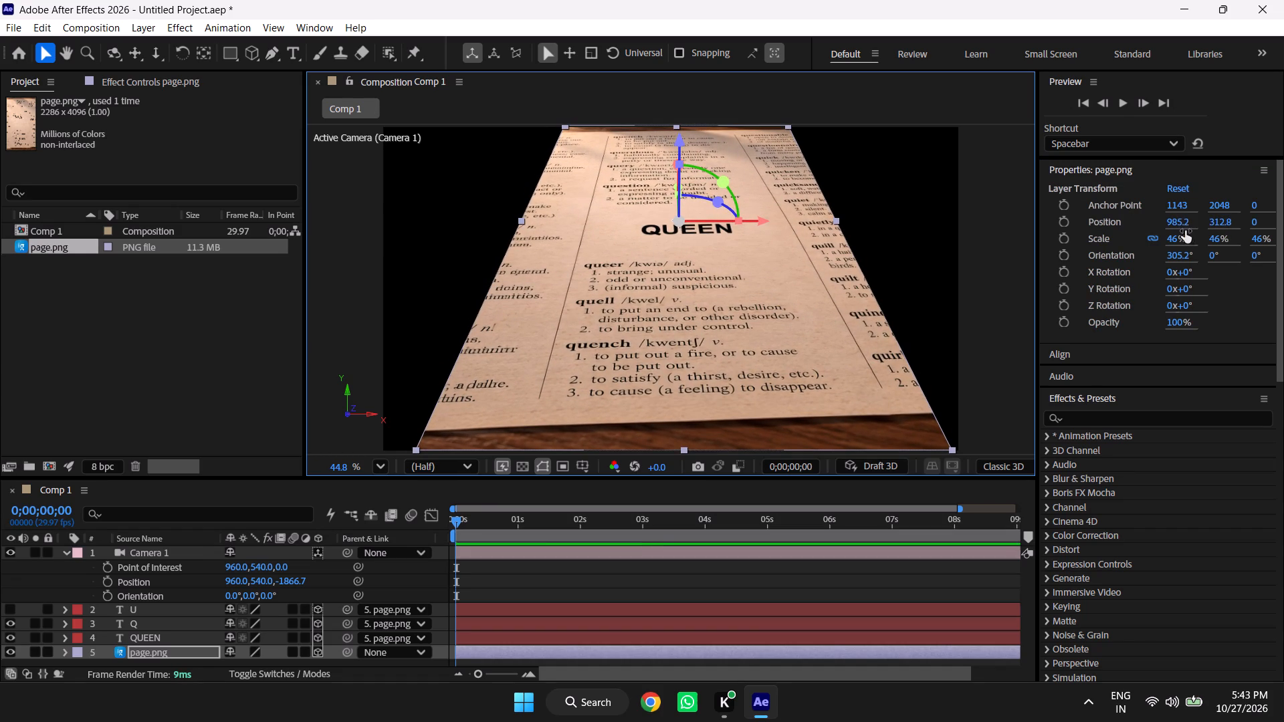
left_click_drag(1180, 236, 1200, 245)
left_click(737, 330)
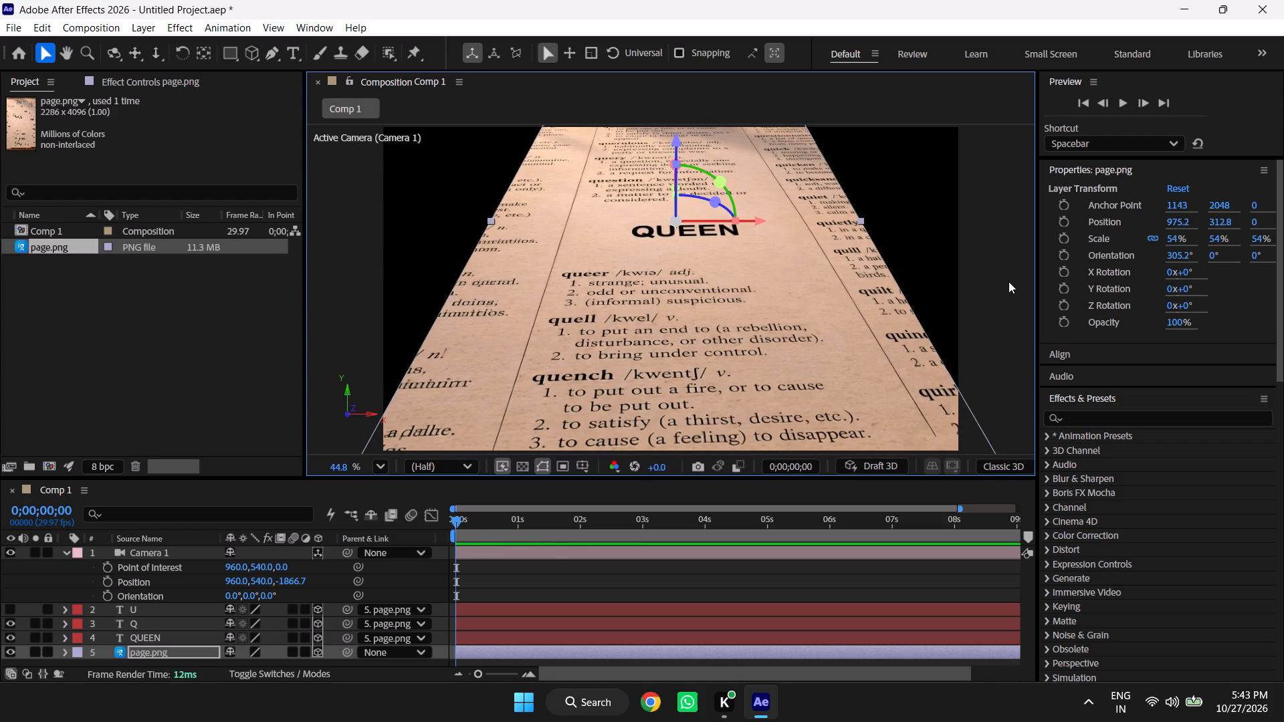
Try steeper and shallower tilts for page.png, and set its X orientation to 334.2°.
left_click(1179, 222)
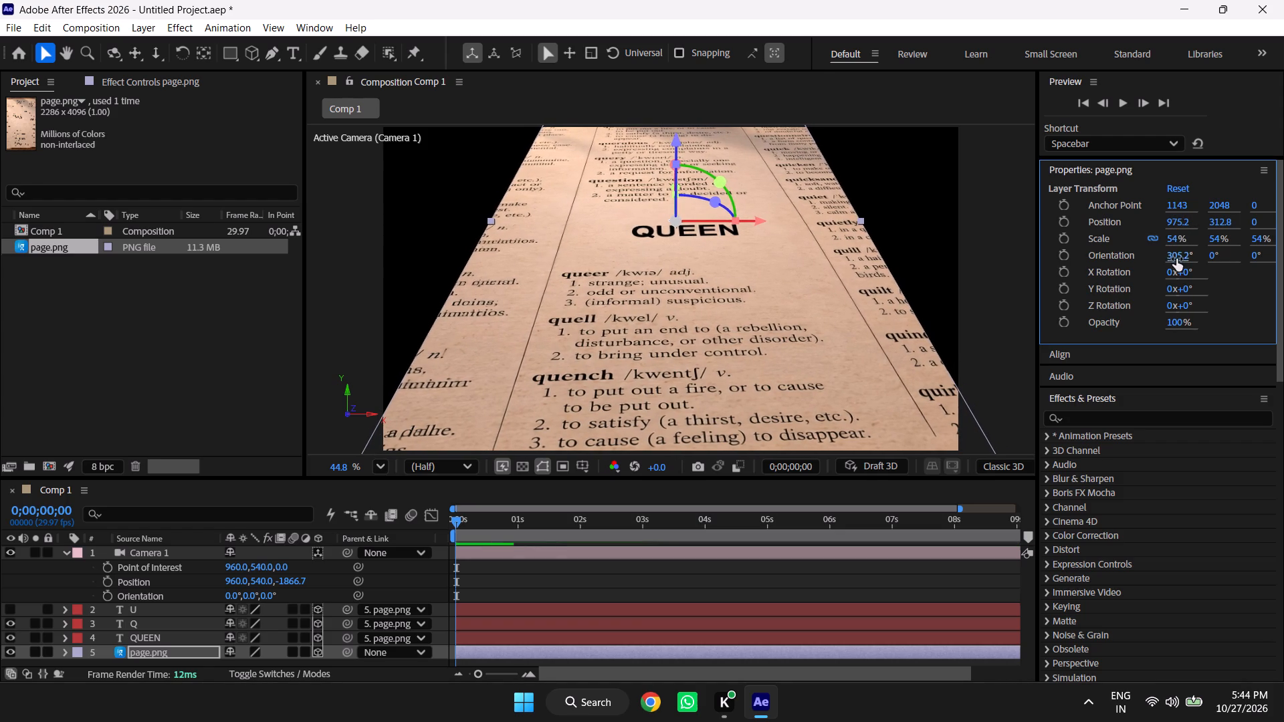
left_click_drag(1179, 254, 1178, 261)
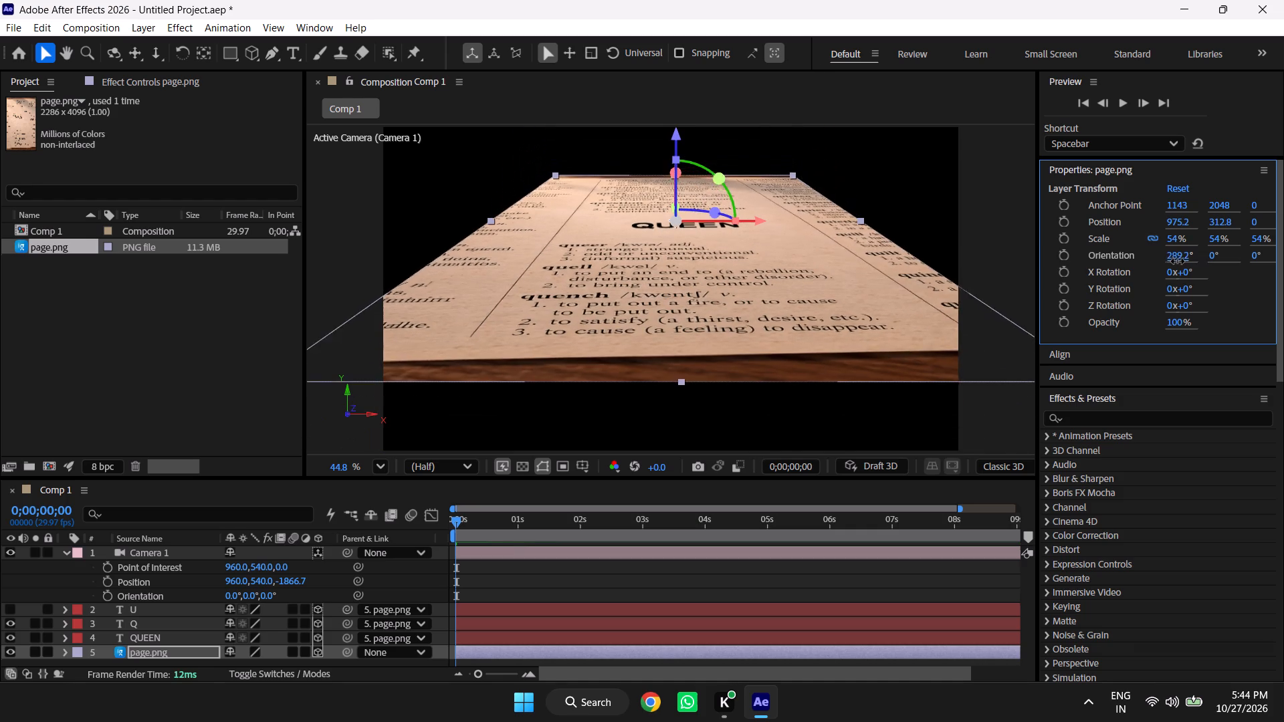
left_click_drag(1178, 261, 1191, 264)
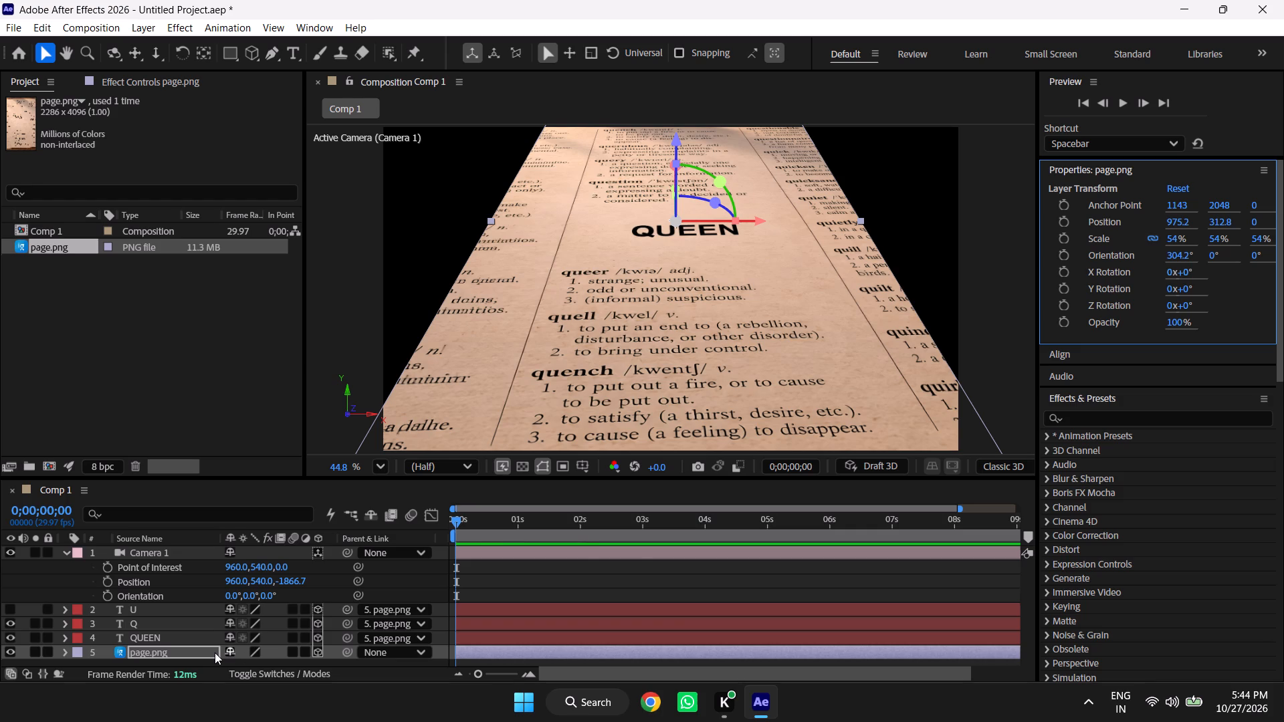
left_click_drag(1186, 252, 1178, 261)
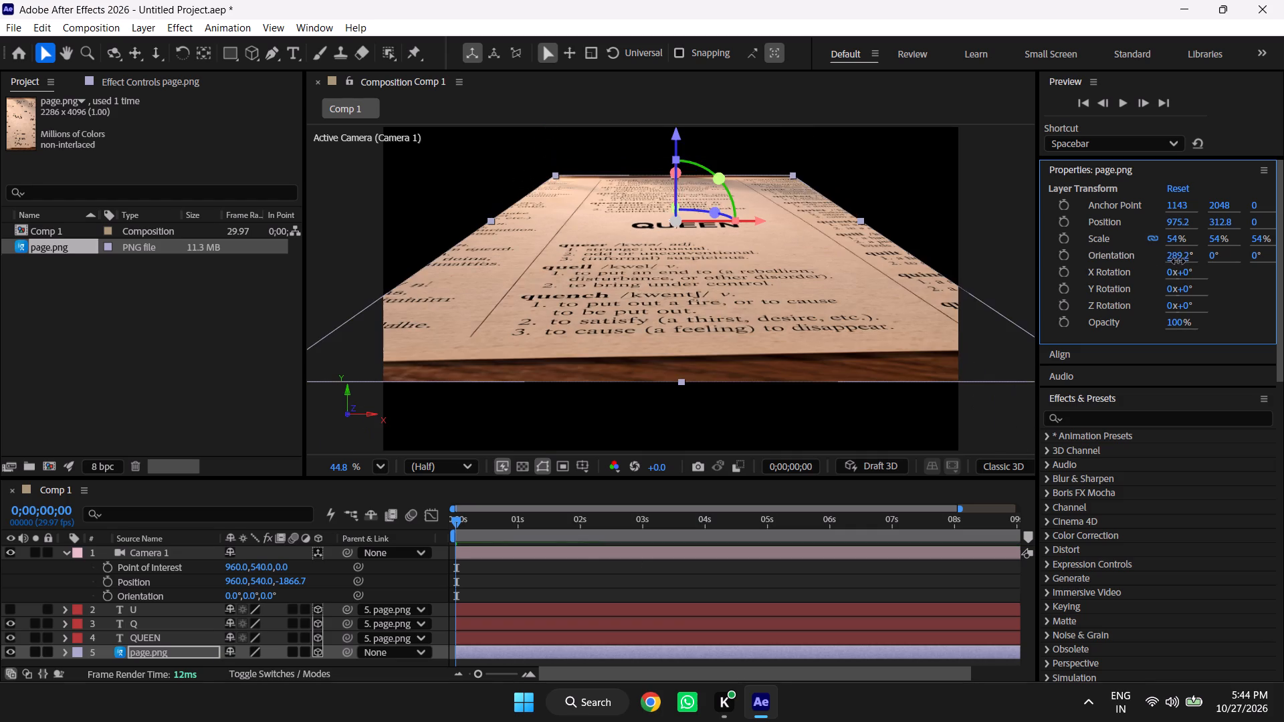
left_click_drag(1178, 261, 1212, 256)
Try several positions for page.png, enlarge it to 124% and place it at about 1022.8, 1856.5.
left_click_drag(735, 277, 730, 431)
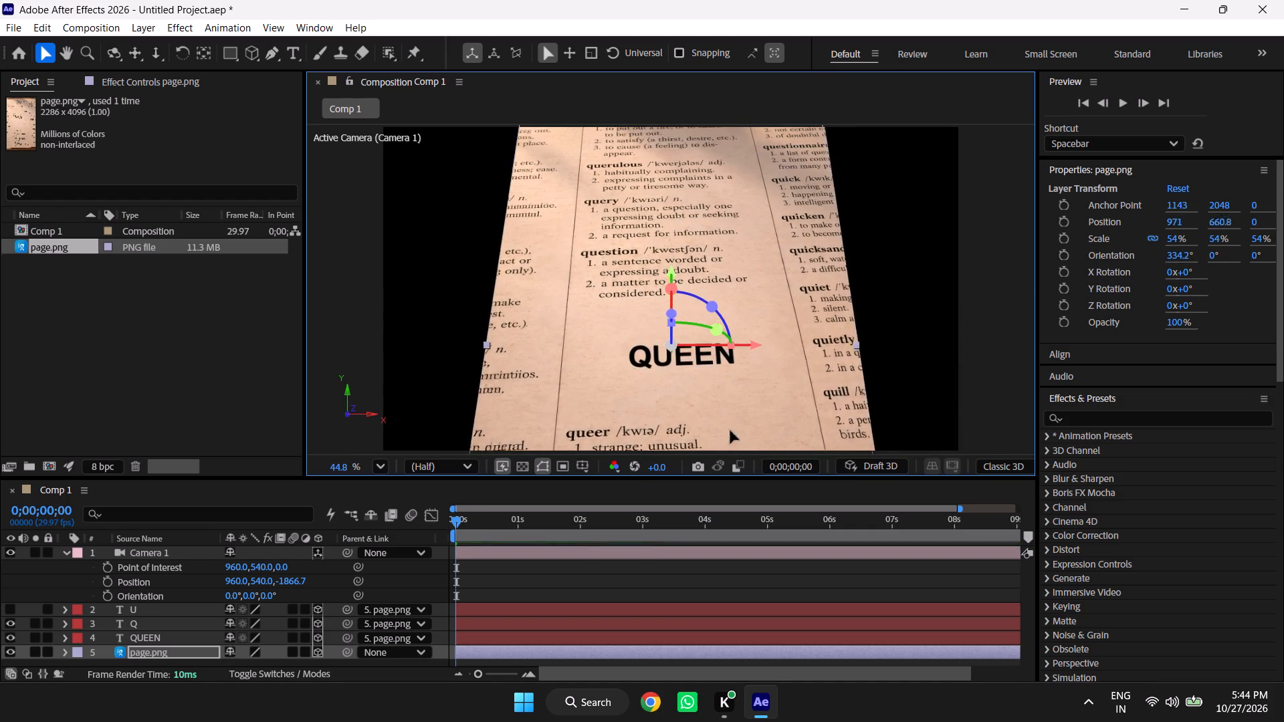
left_click_drag(730, 431, 737, 189)
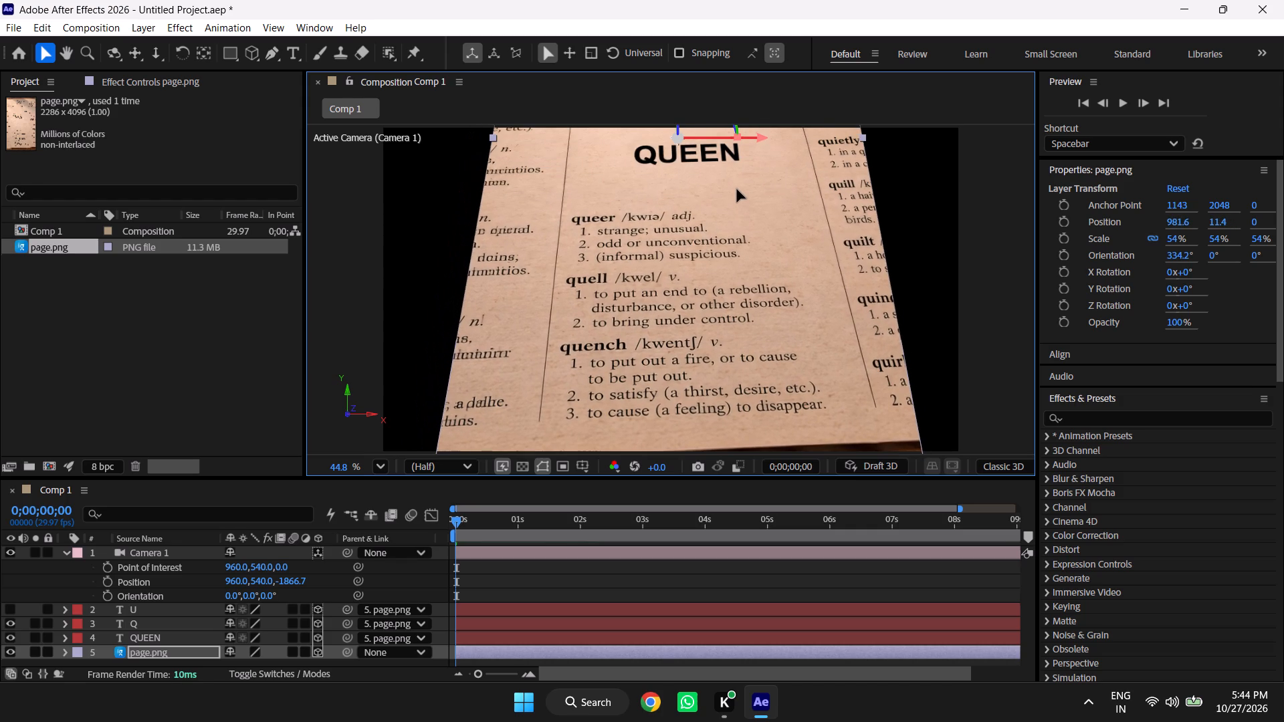
left_click_drag(737, 189, 750, 381)
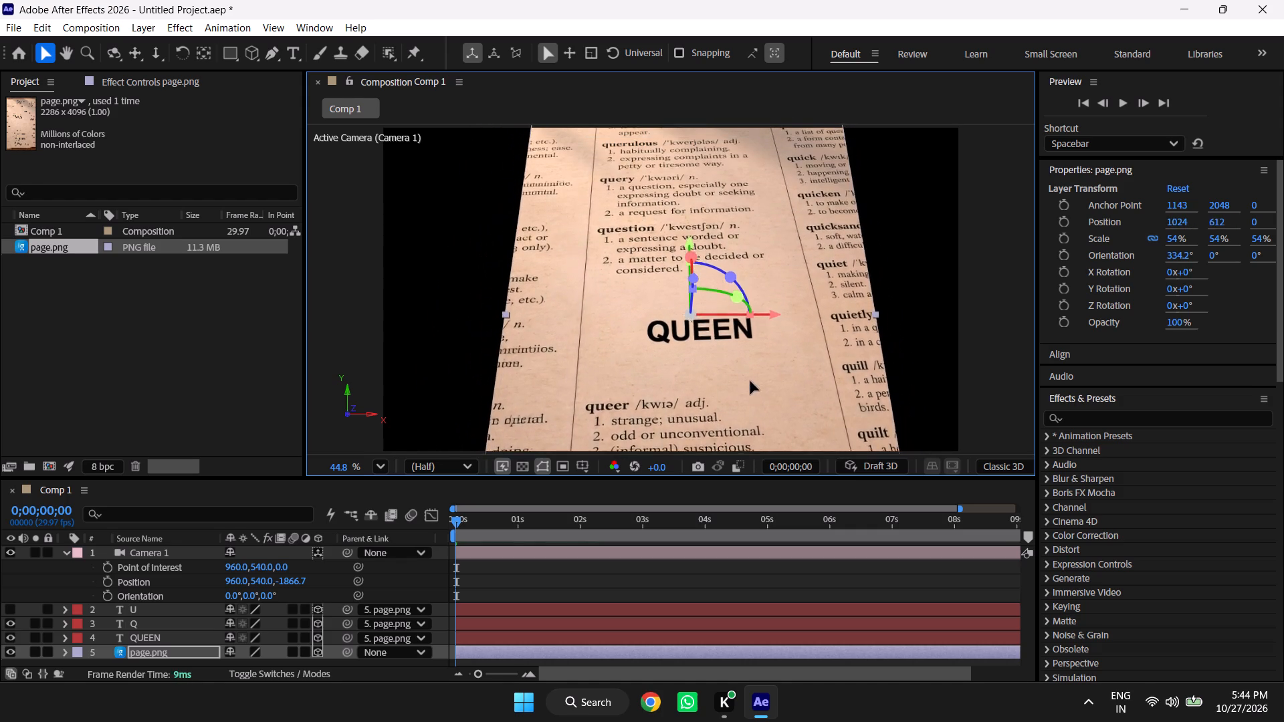
left_click_drag(750, 381, 742, 437)
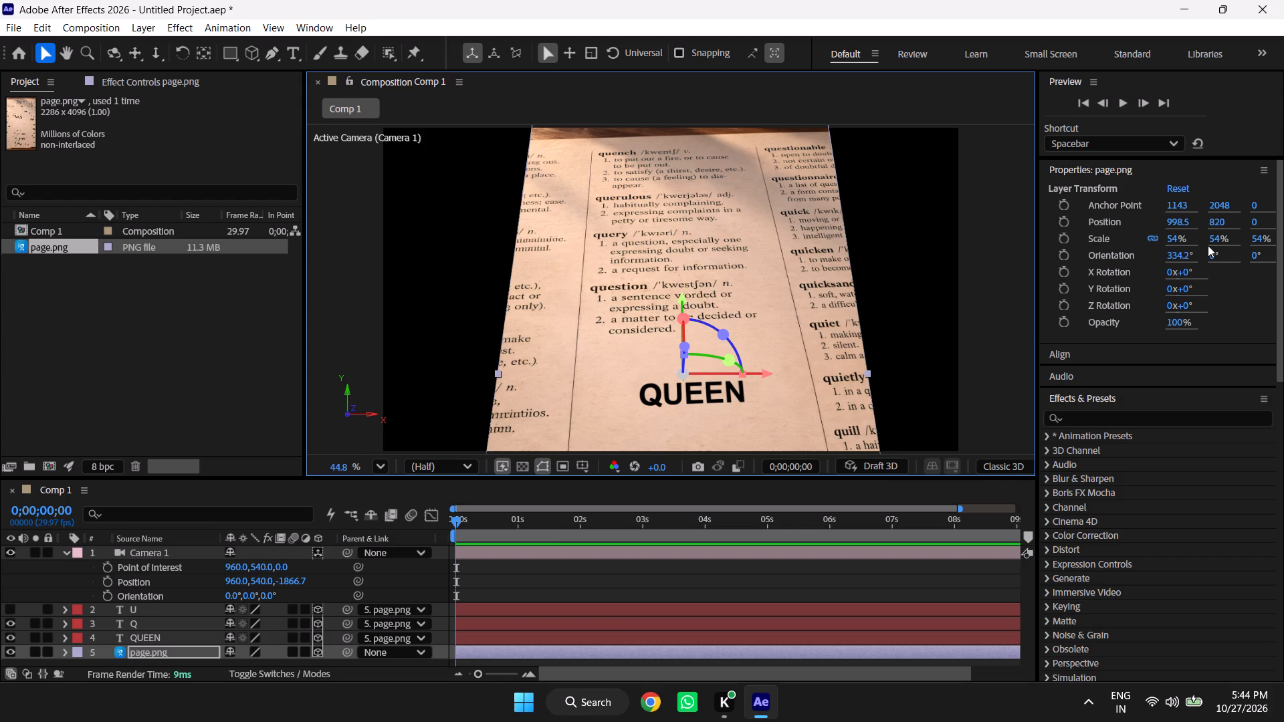
left_click_drag(1181, 238, 1263, 258)
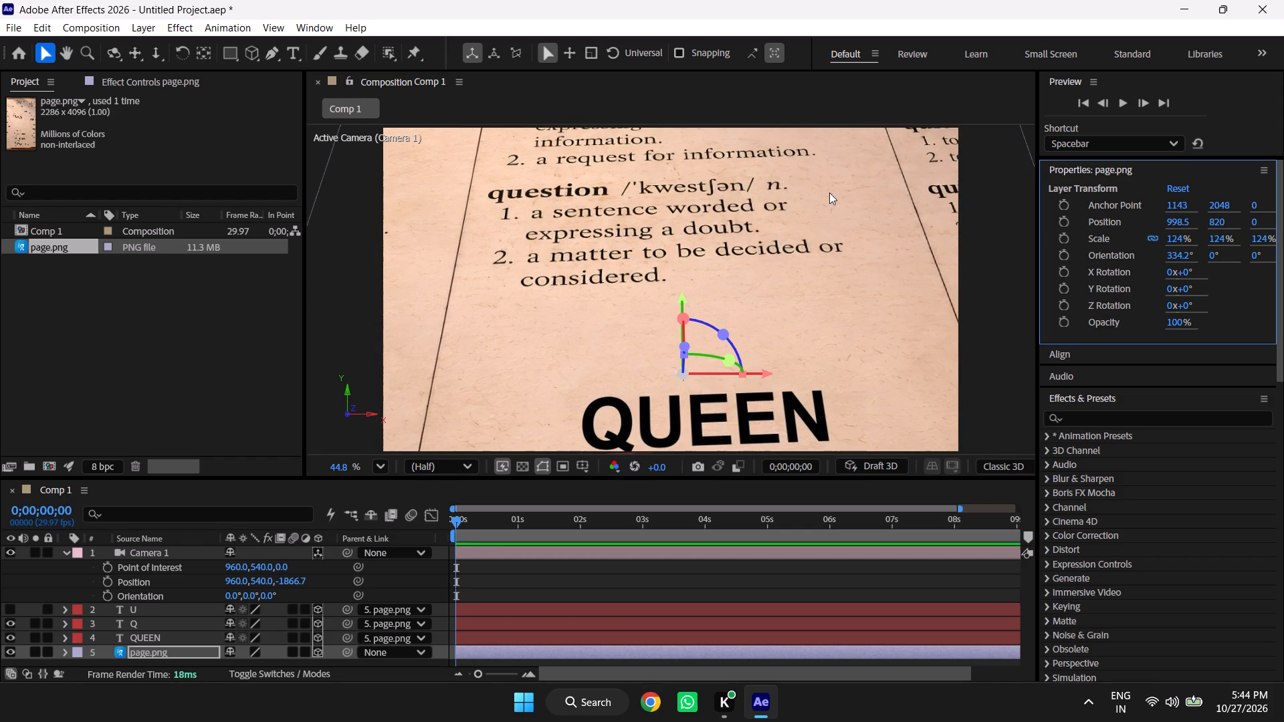
left_click_drag(827, 193, 819, 508)
left_click_drag(784, 231, 796, 191)
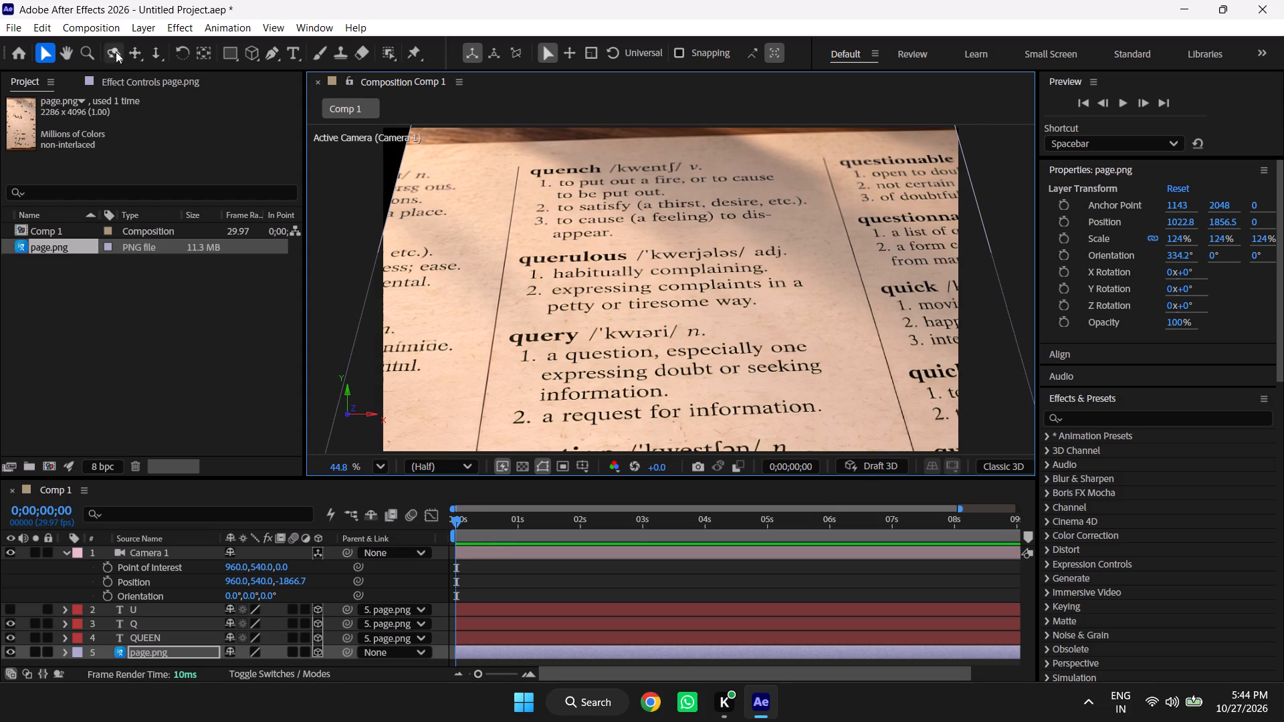
Change Comp 1's settings to the Social Media Portrait HD preset, 1080x1920 at 30 fps.
left_click(6, 26)
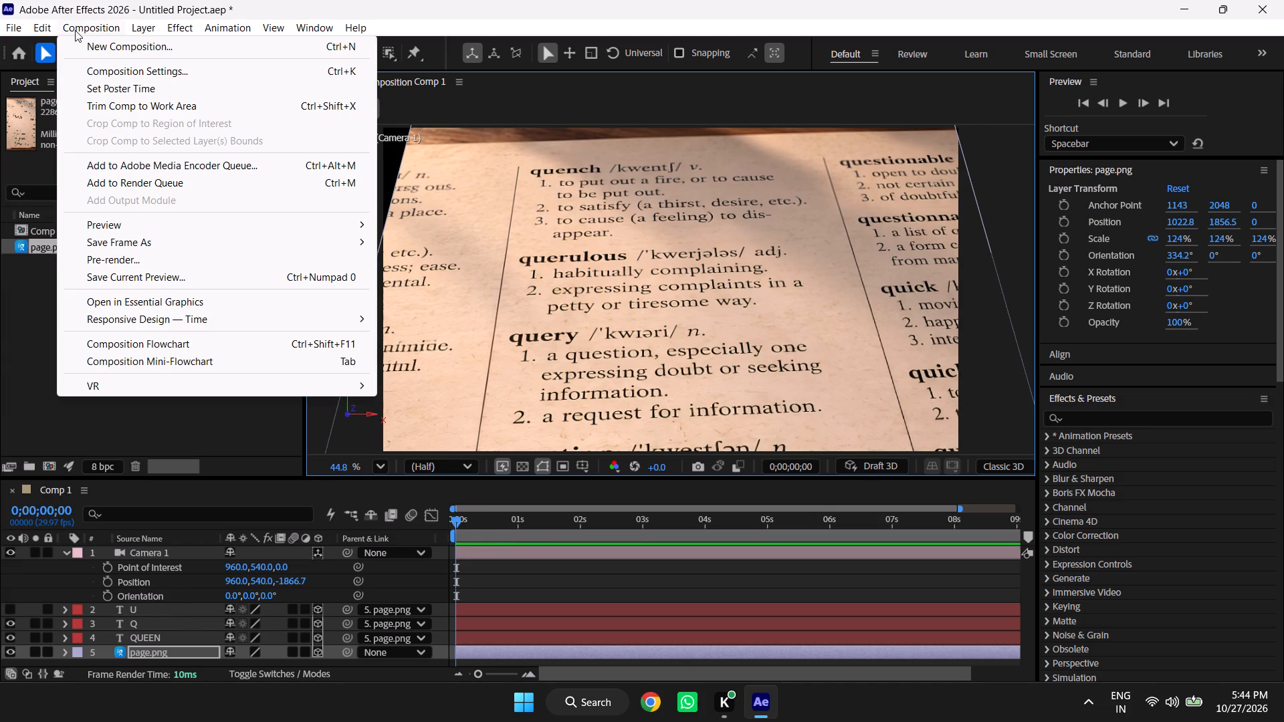
left_click(133, 70)
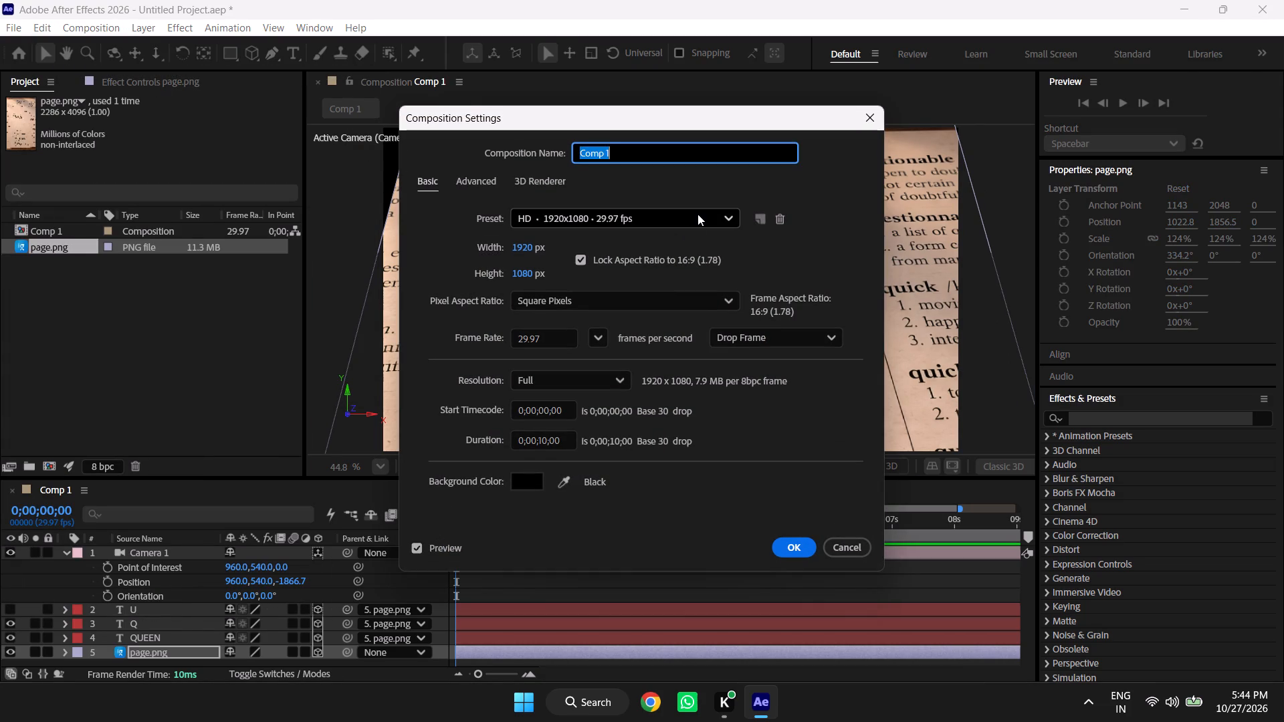
left_click(698, 214)
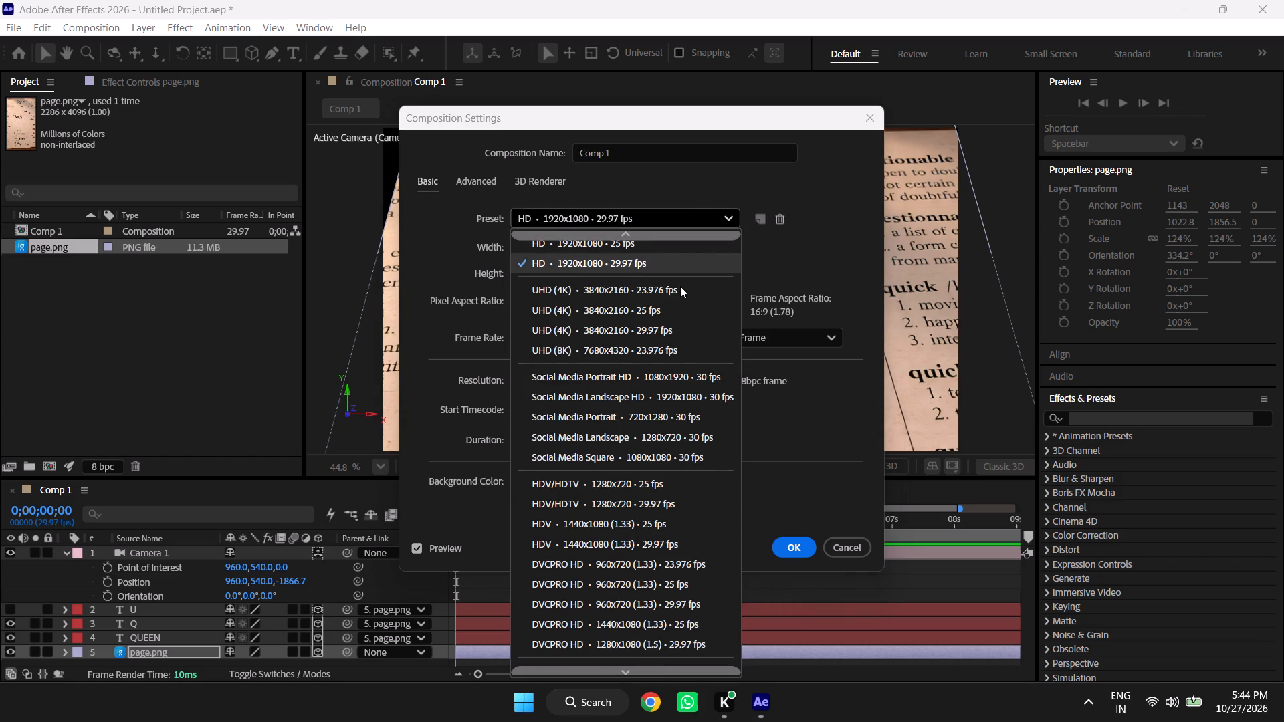
left_click(671, 378)
left_click(786, 548)
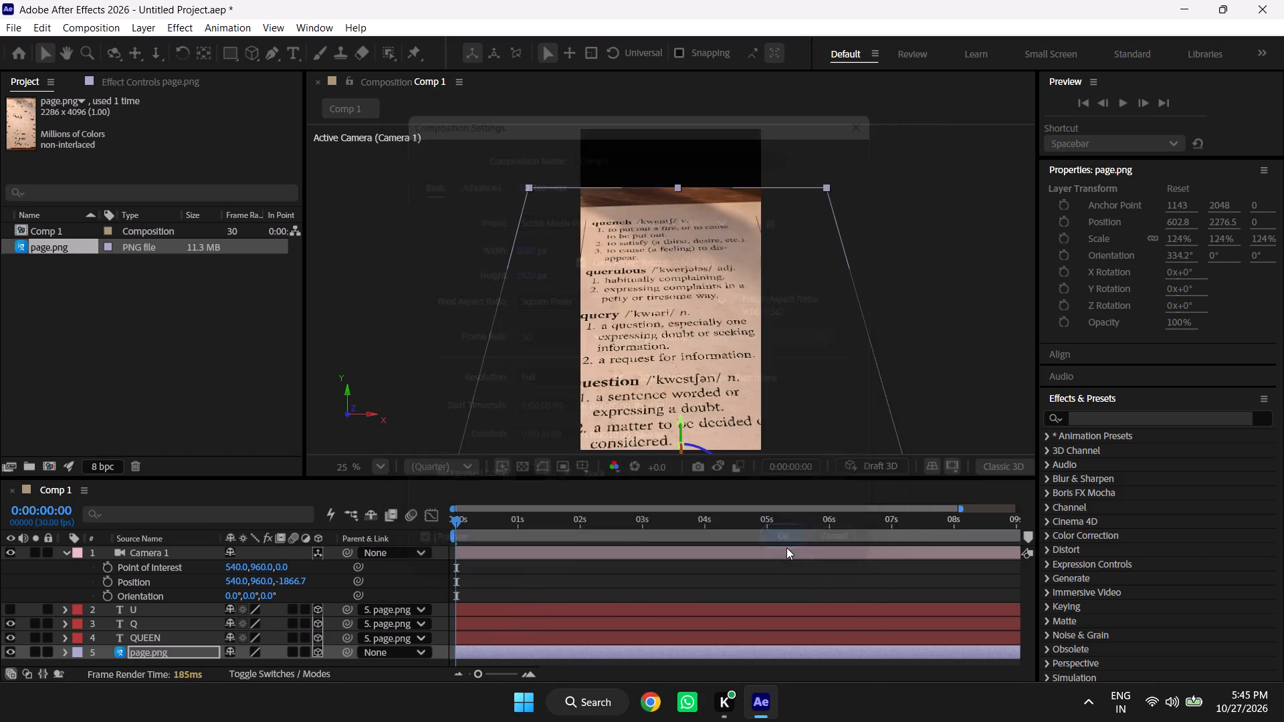
Move page.png up, and undo that move, the portrait preset change and the earlier enlarging, repositioning and tilting of page.png.
left_click_drag(694, 340, 706, 253)
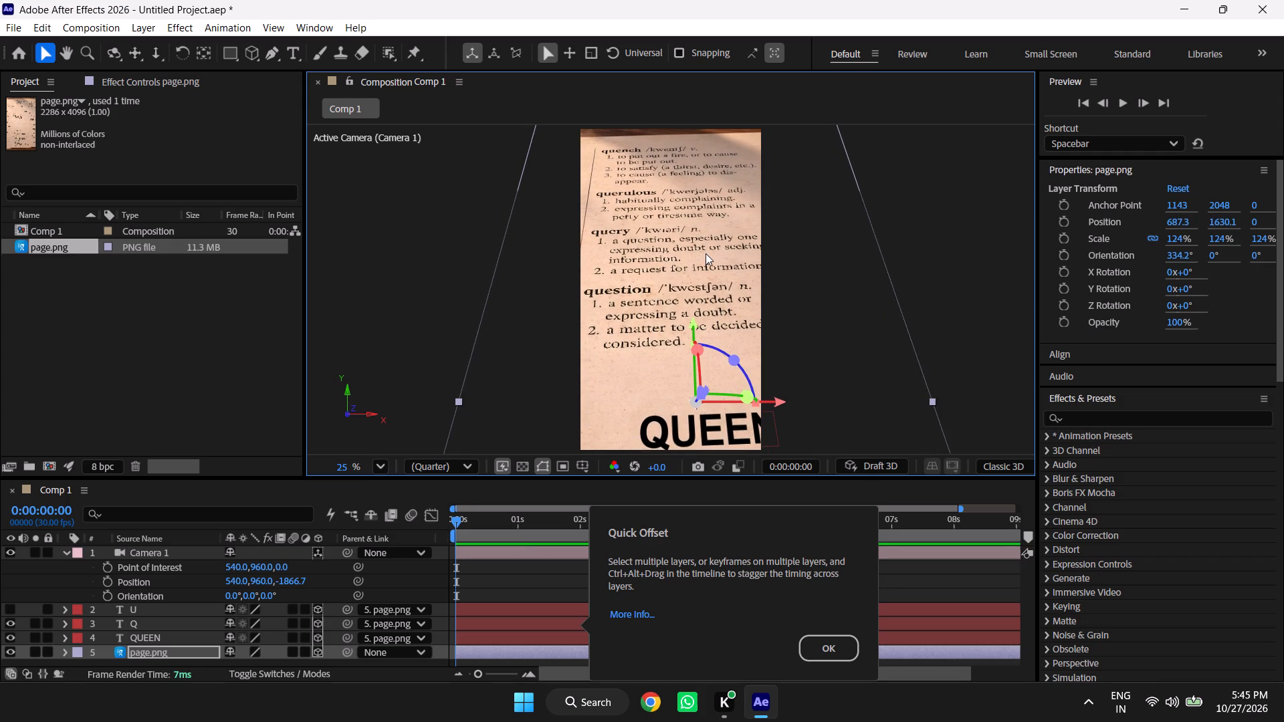
key("ctrl+z")
key("ctrl+z")
key("ctrl+z")
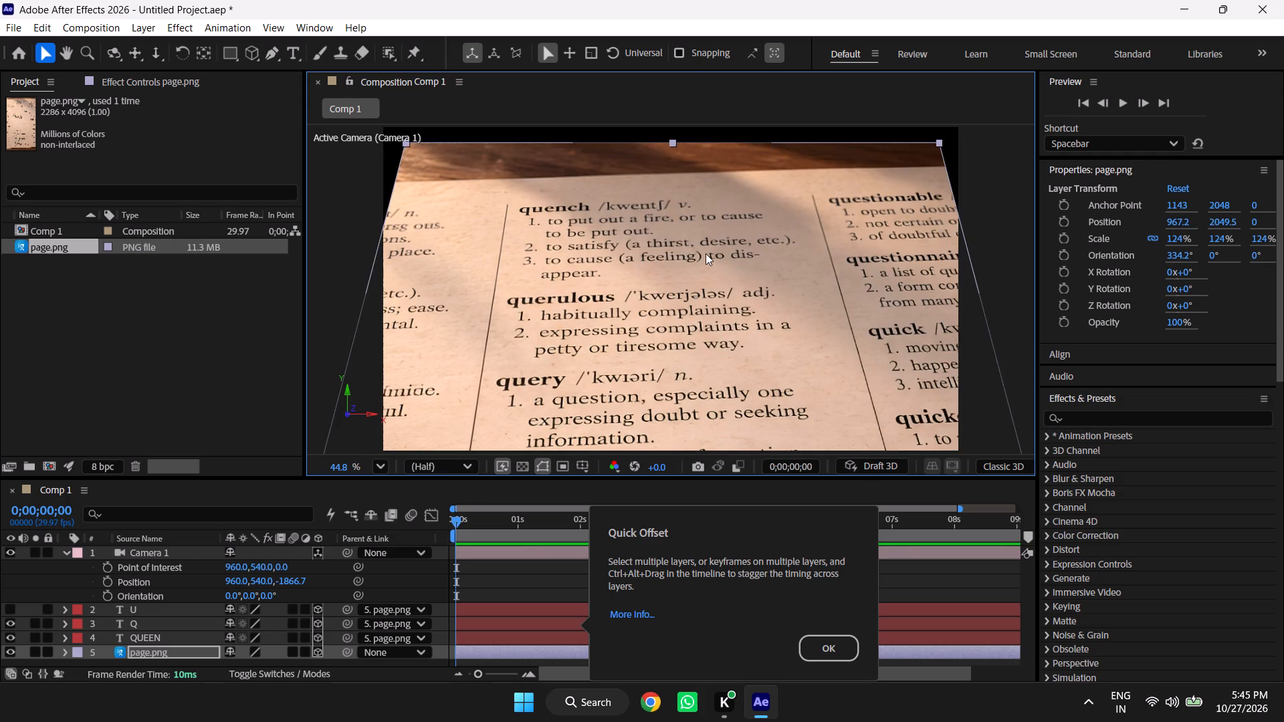
key("ctrl+z")
key("ctrl+z")
key("ctrl+z")
key("ctrl+z")
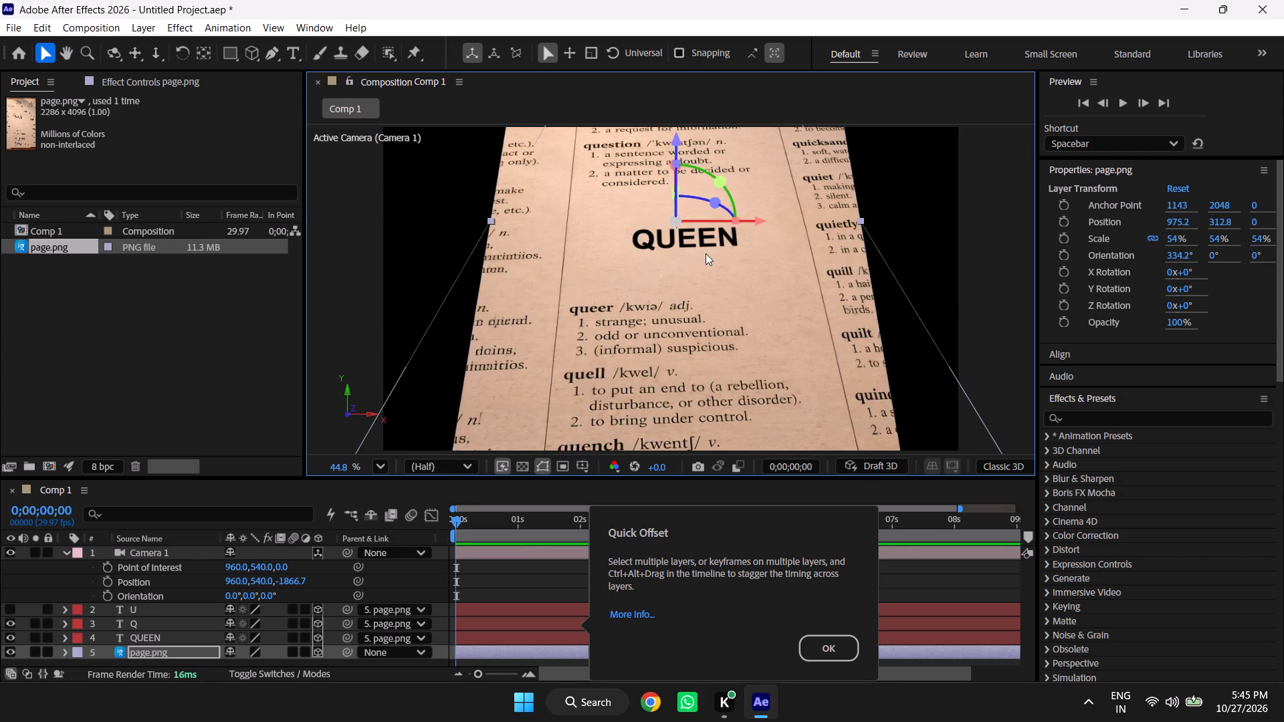
key("ctrl+z")
key("ctrl+z")
key("ctrl+z")
key("ctrl+z")
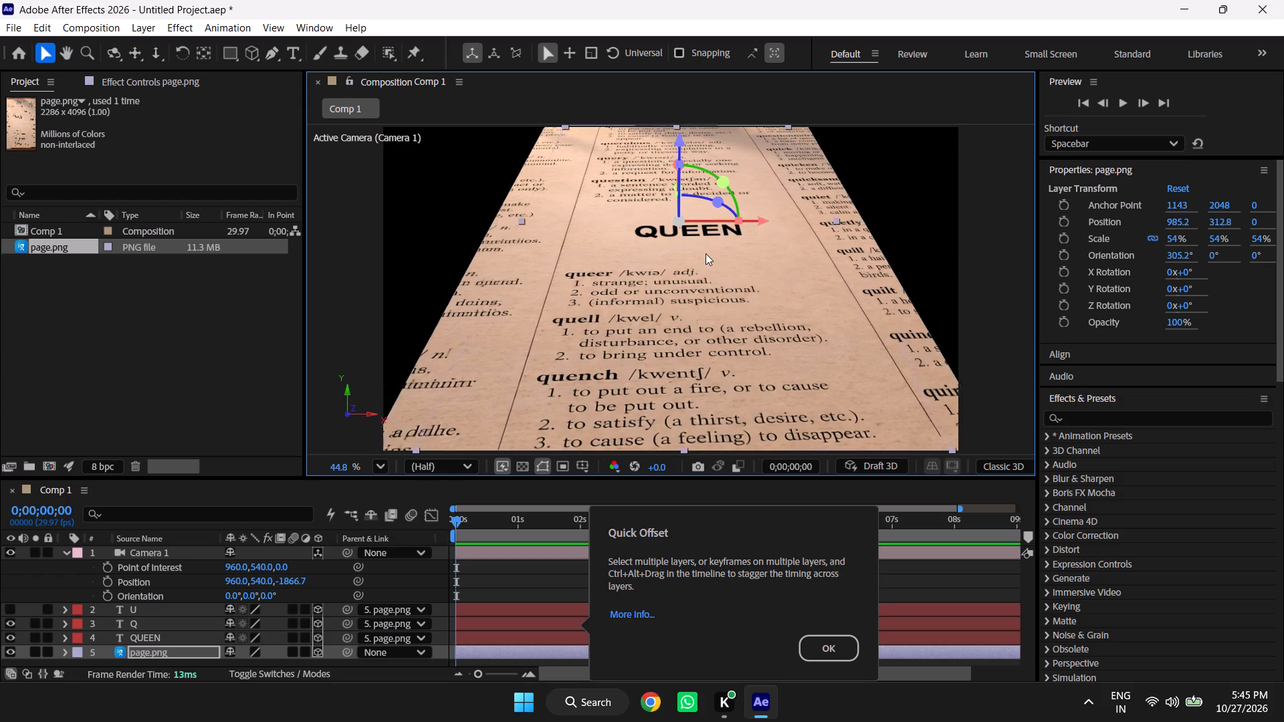
key("ctrl+z")
key("ctrl+z")
key("ctrl+z")
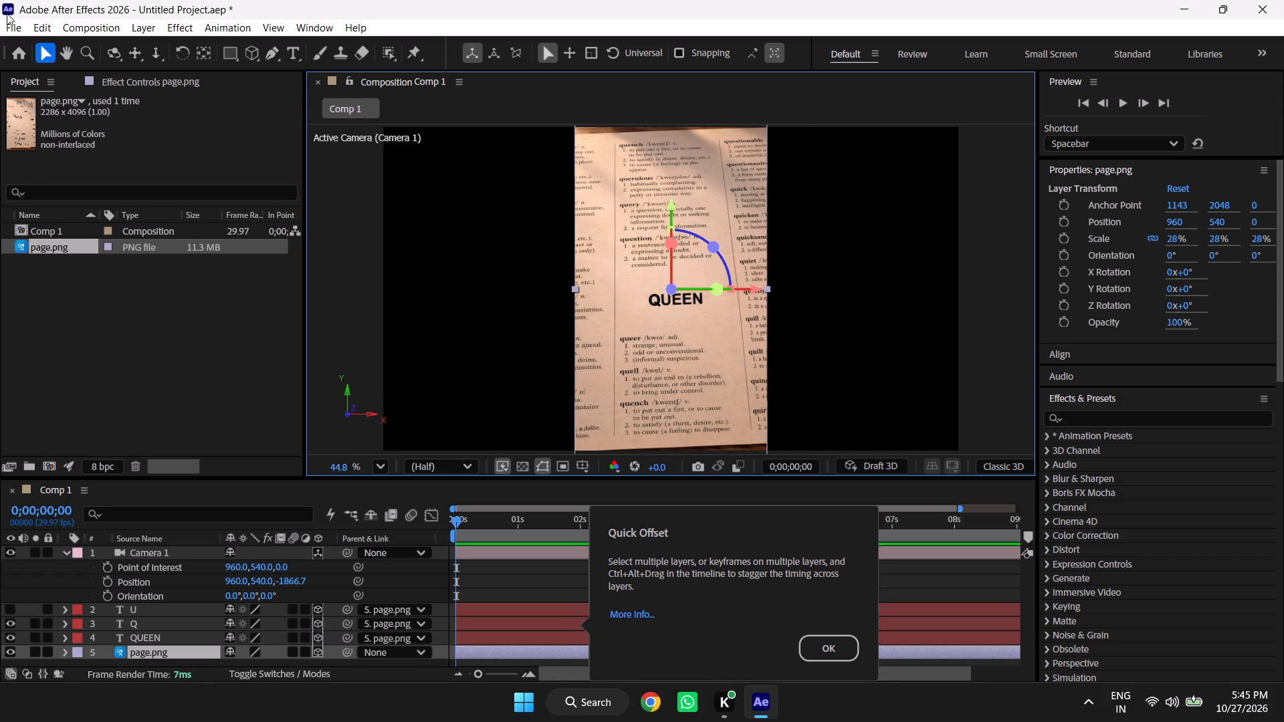
Change Comp 1's settings to the Social Media Portrait HD preset, 1080x1920 at 30 fps.
left_click(108, 25)
left_click(111, 80)
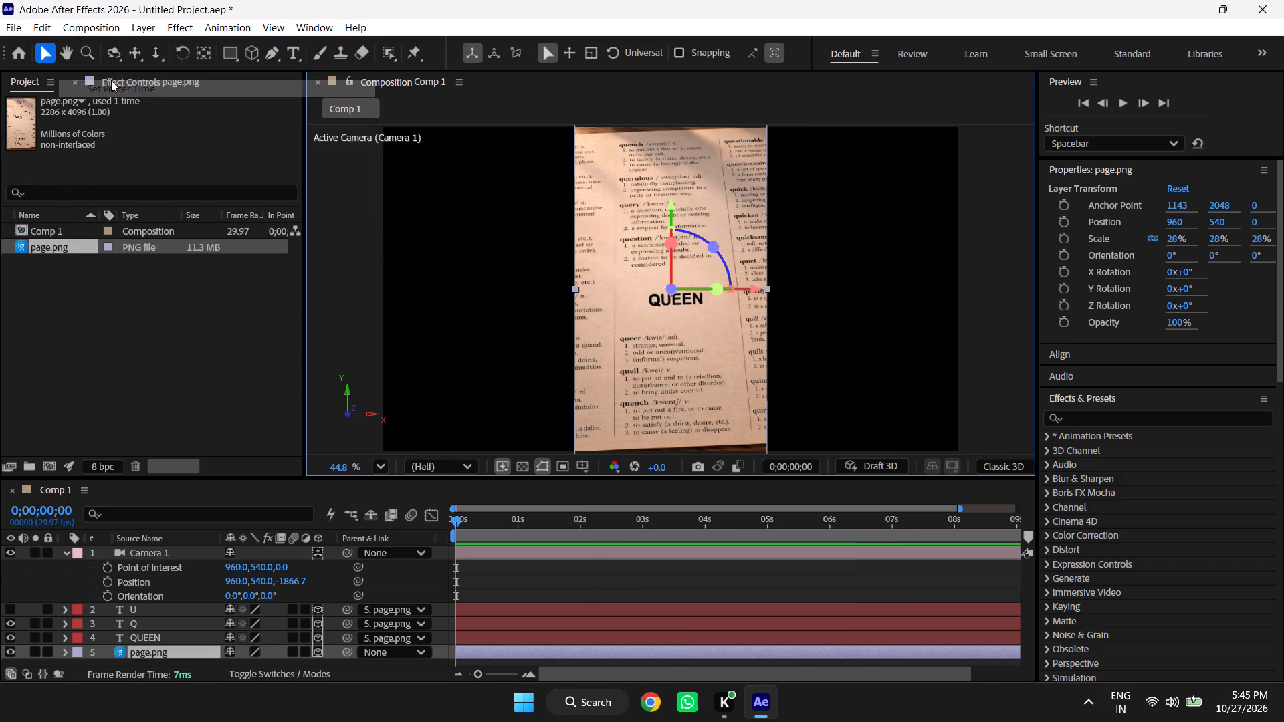
key("ctrl+z")
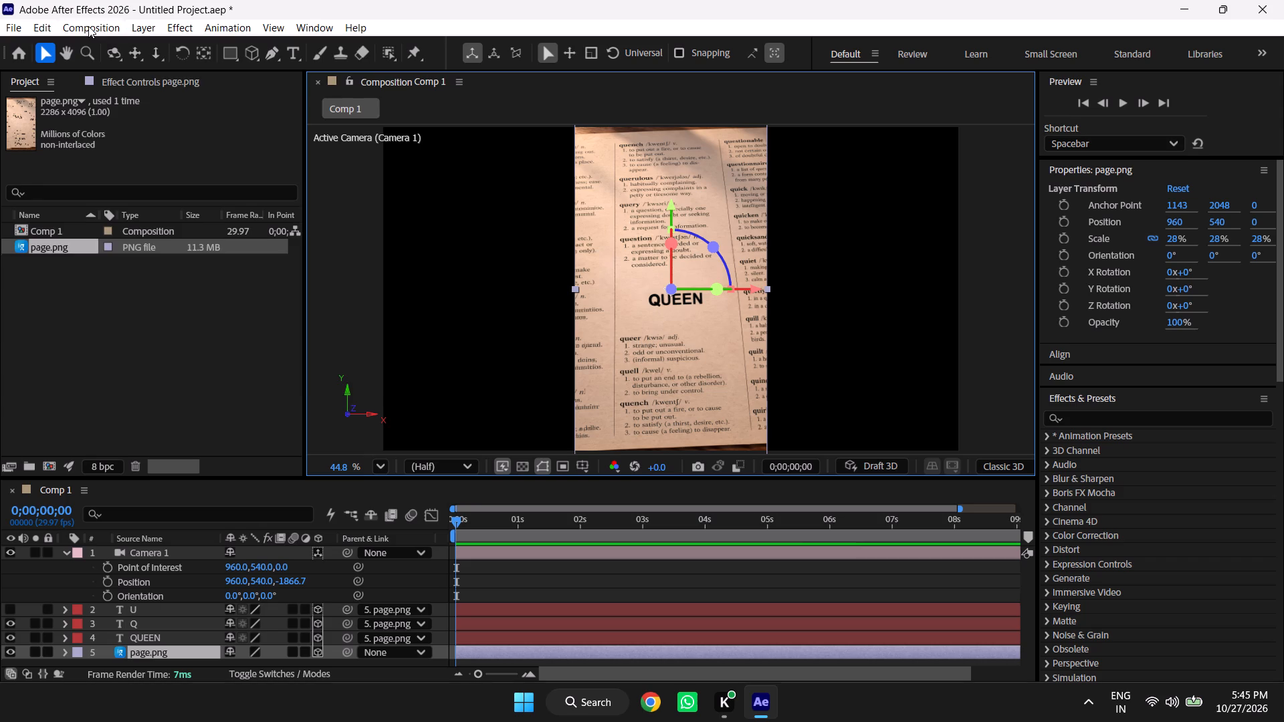
left_click(88, 26)
left_click(118, 73)
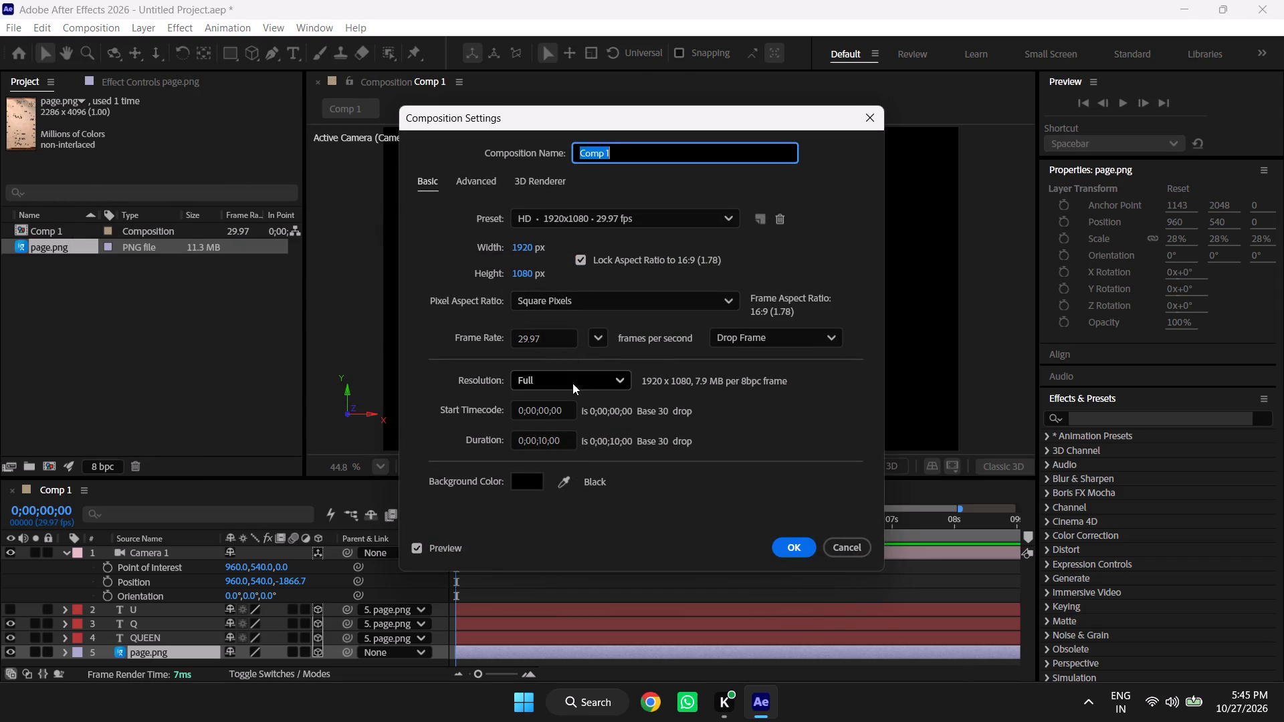
left_click(556, 211)
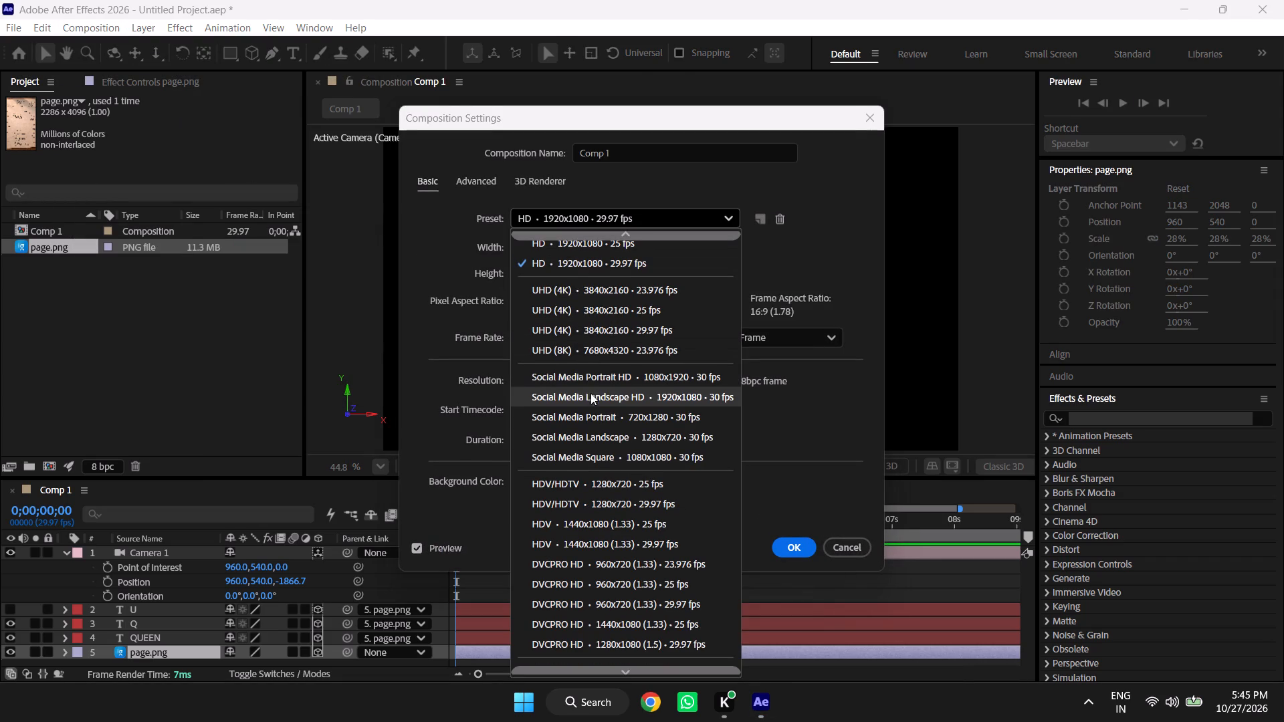
left_click(593, 378)
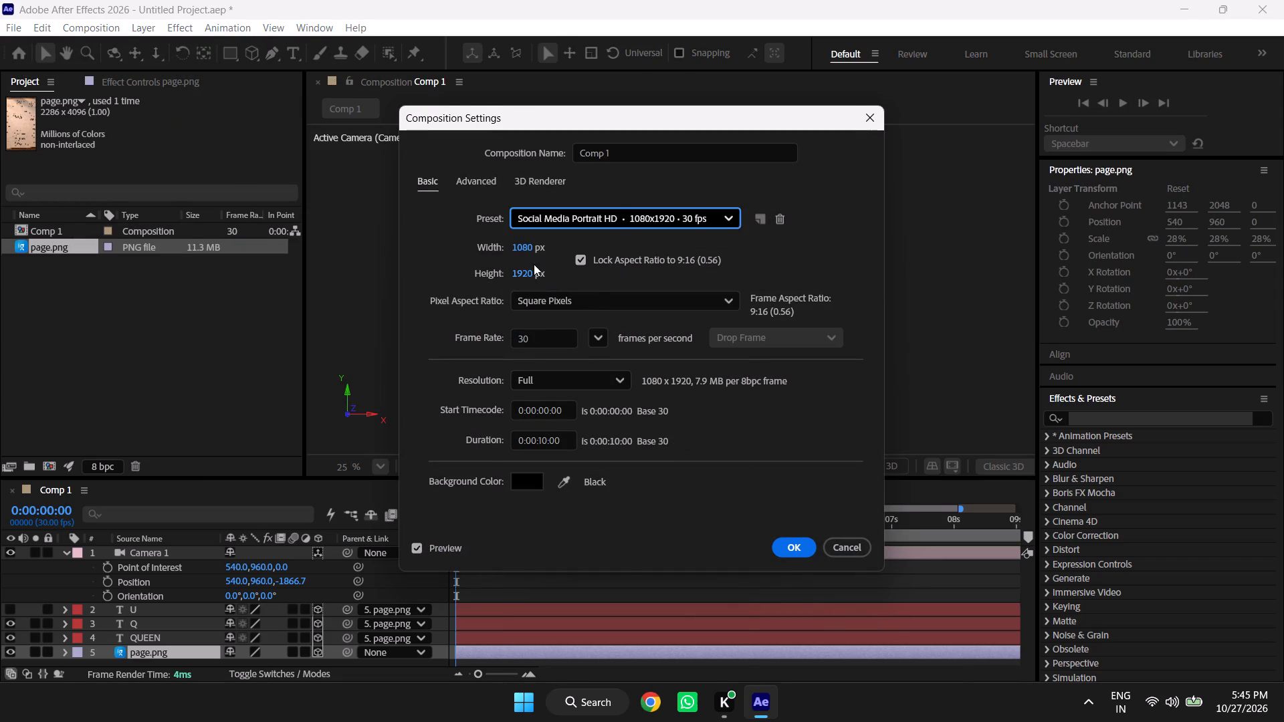
left_click(784, 541)
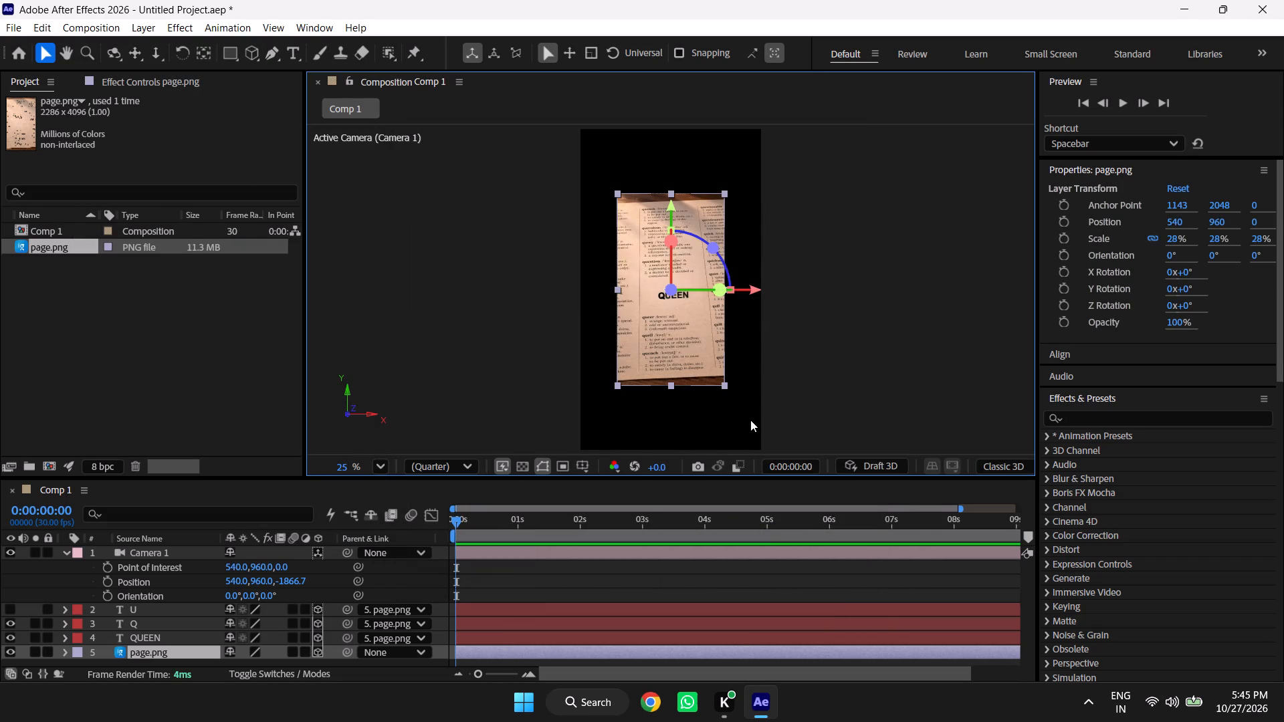
Scale page.png up to 50% on all axes so it fills the portrait frame.
left_click_drag(1173, 240, 1201, 253)
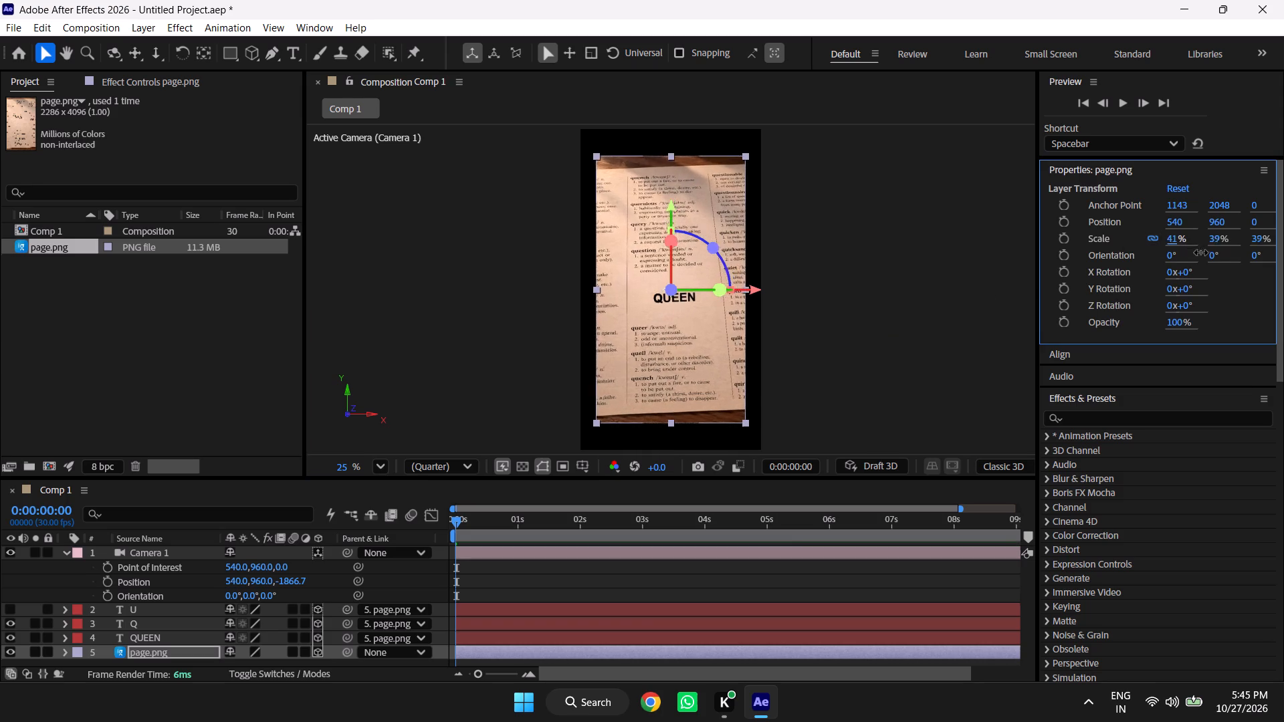
left_click_drag(1201, 253, 1222, 268)
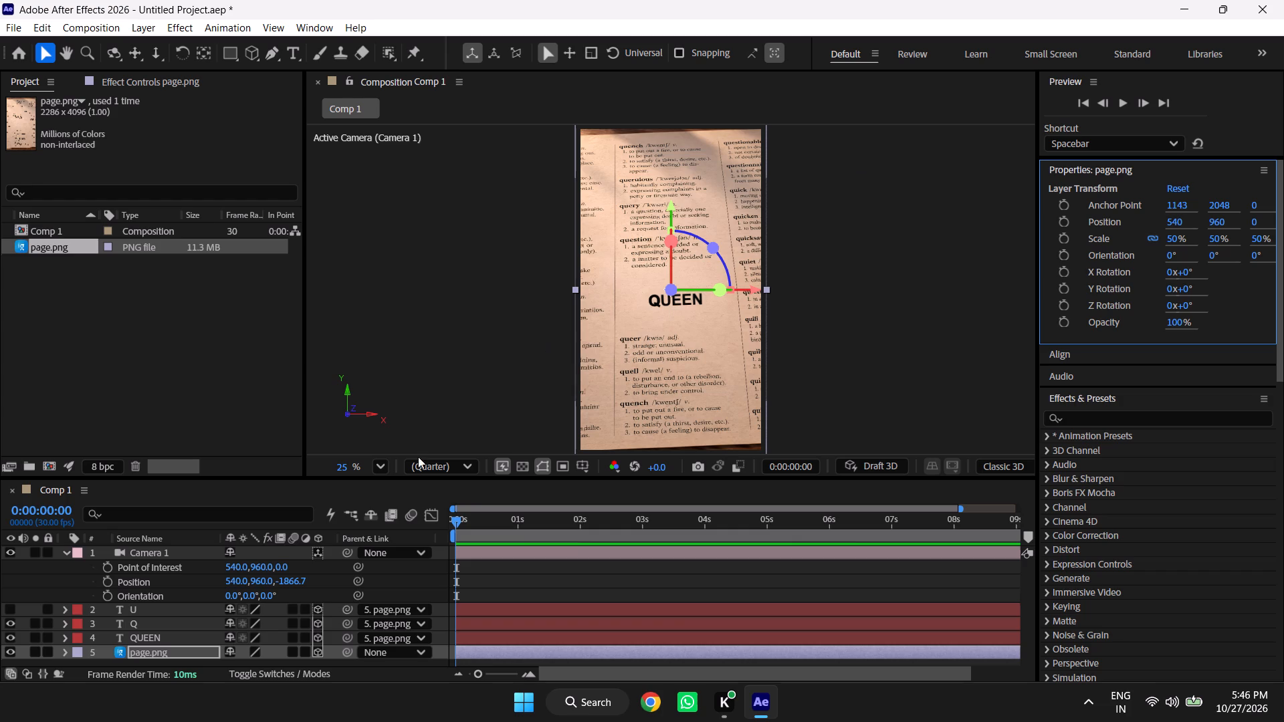
Delete the Camera 1 layer from Comp 1.
left_click(150, 552)
key("Delete")
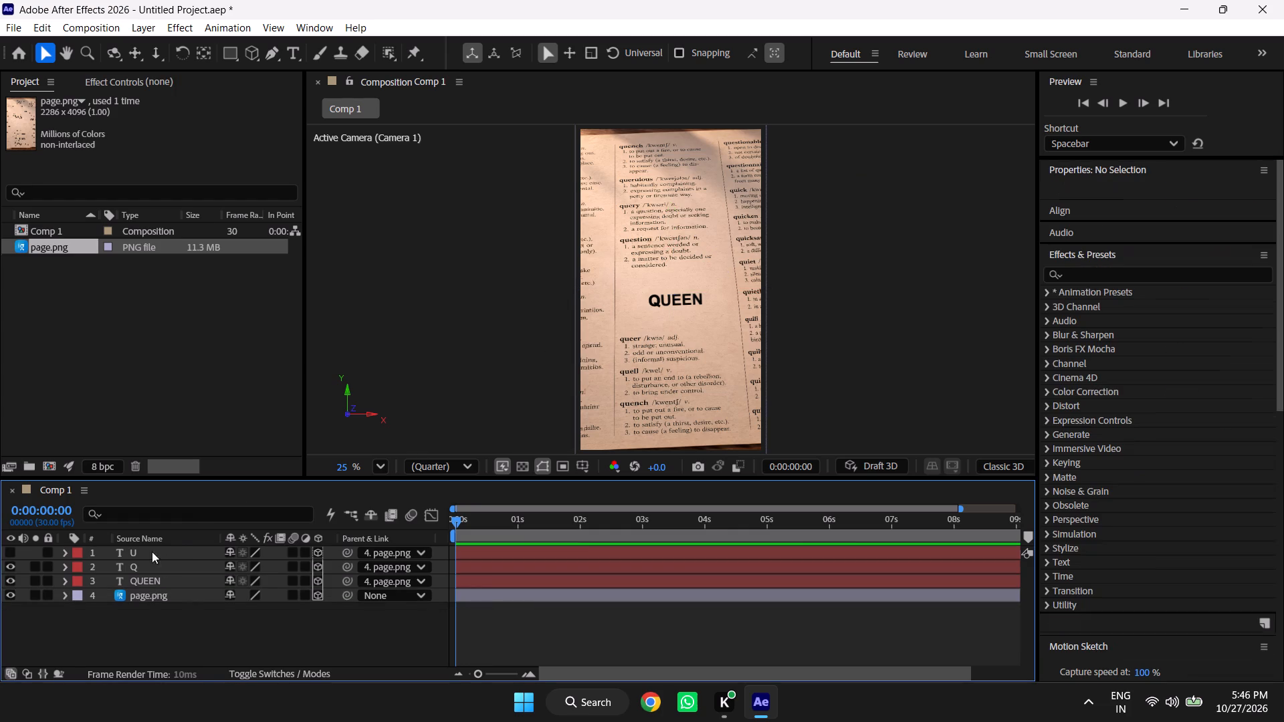
Turn off 3D for the page.png, QUEEN, Q and U layers.
left_click(316, 598)
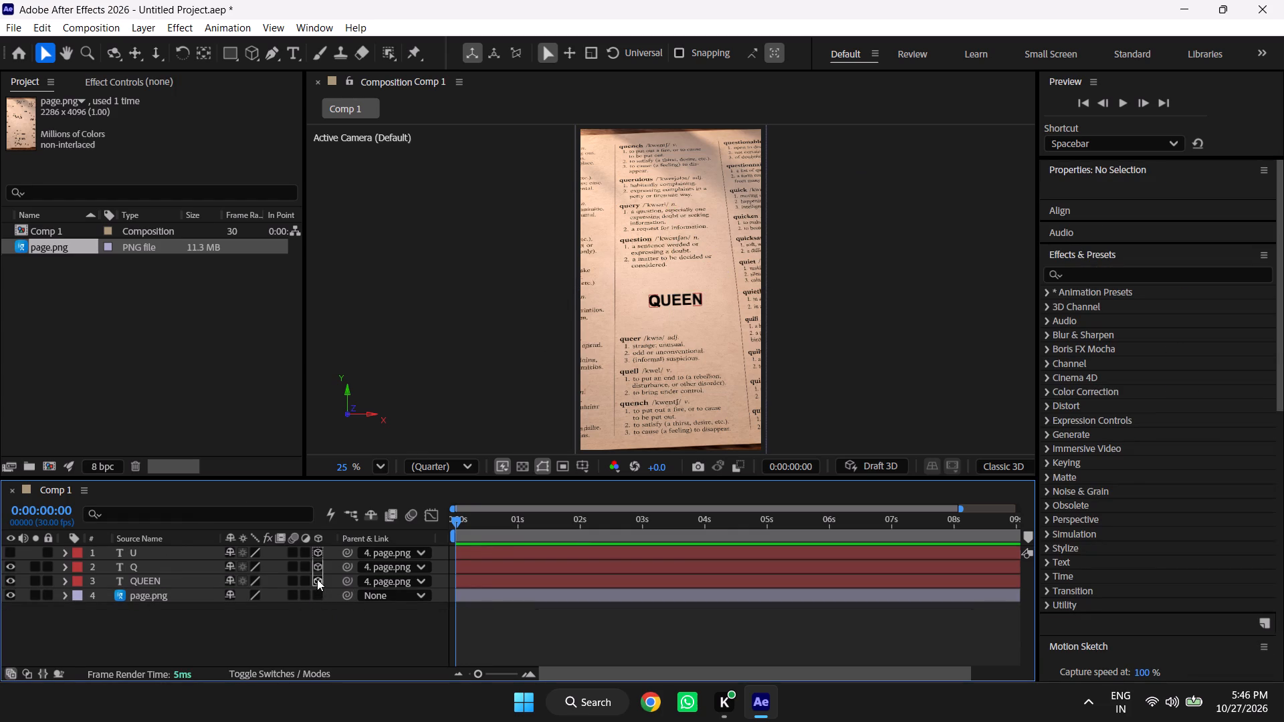
left_click(317, 579)
left_click(317, 568)
left_click(315, 554)
left_click(338, 647)
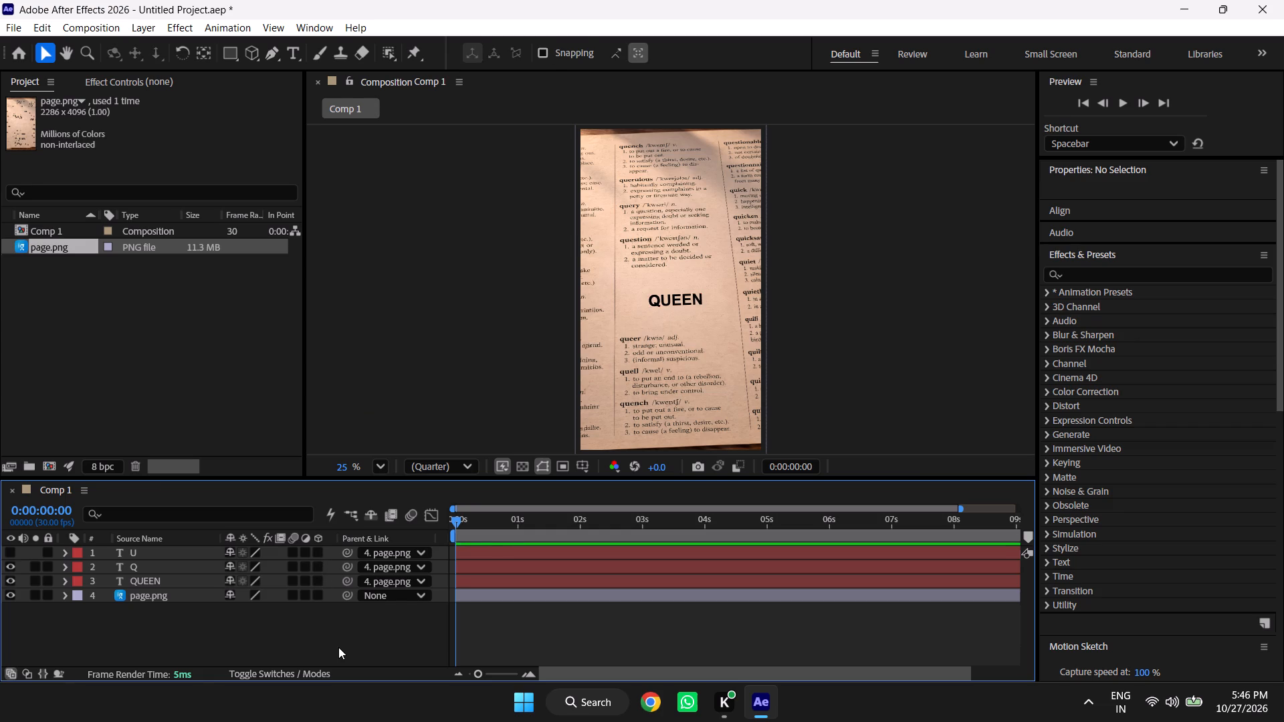
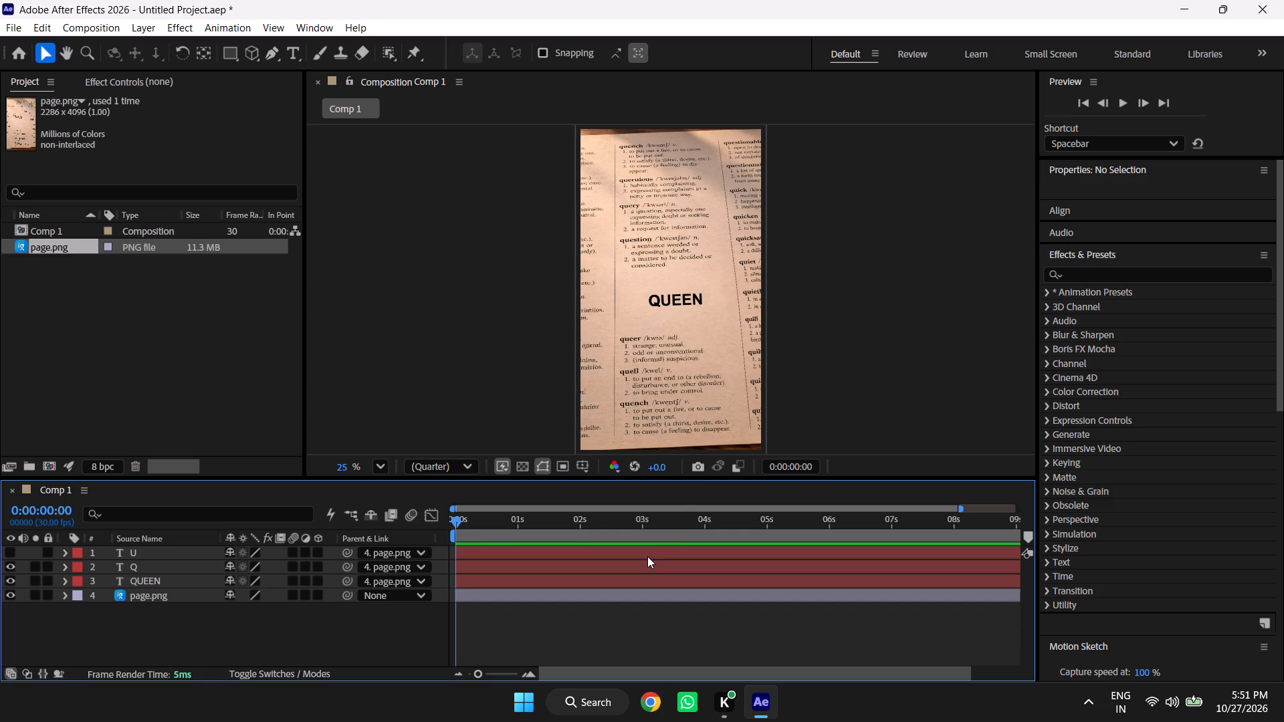
Examine the QUEEN text against the surrounding dictionary page, both close up and across the whole portrait frame.
scroll(677, 317, "up", 1)
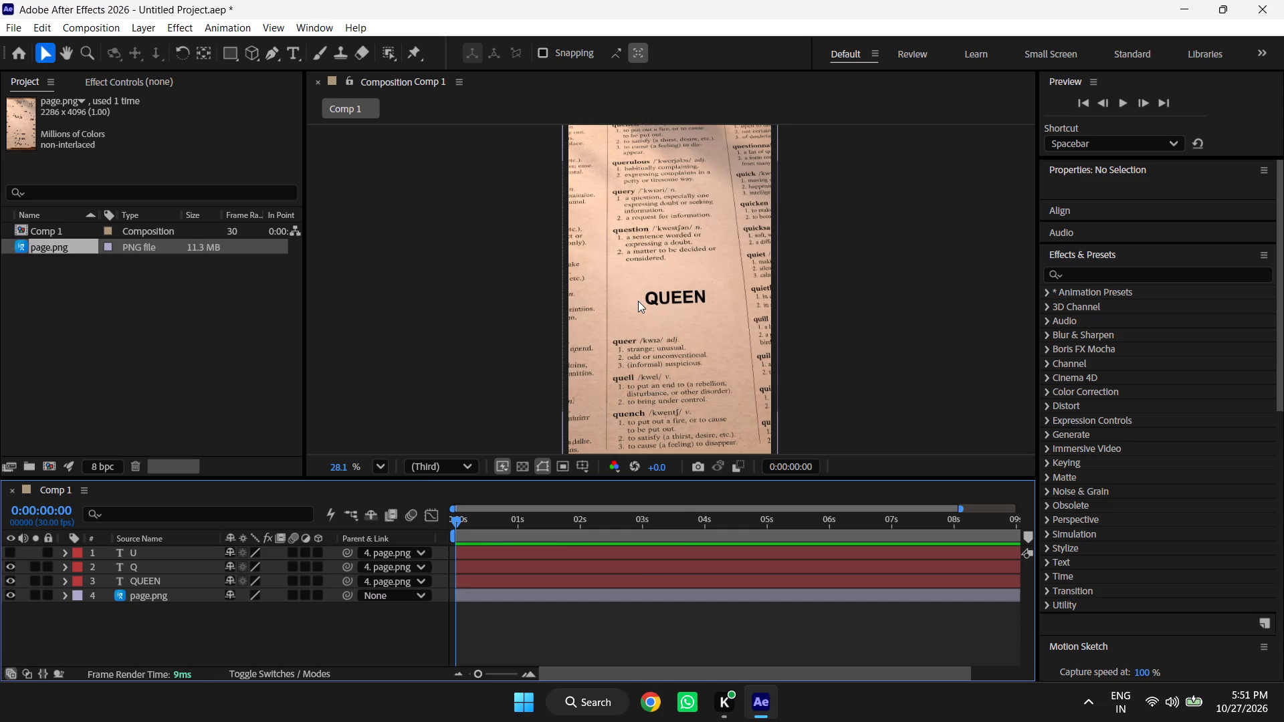
scroll(638, 301, "up", 3)
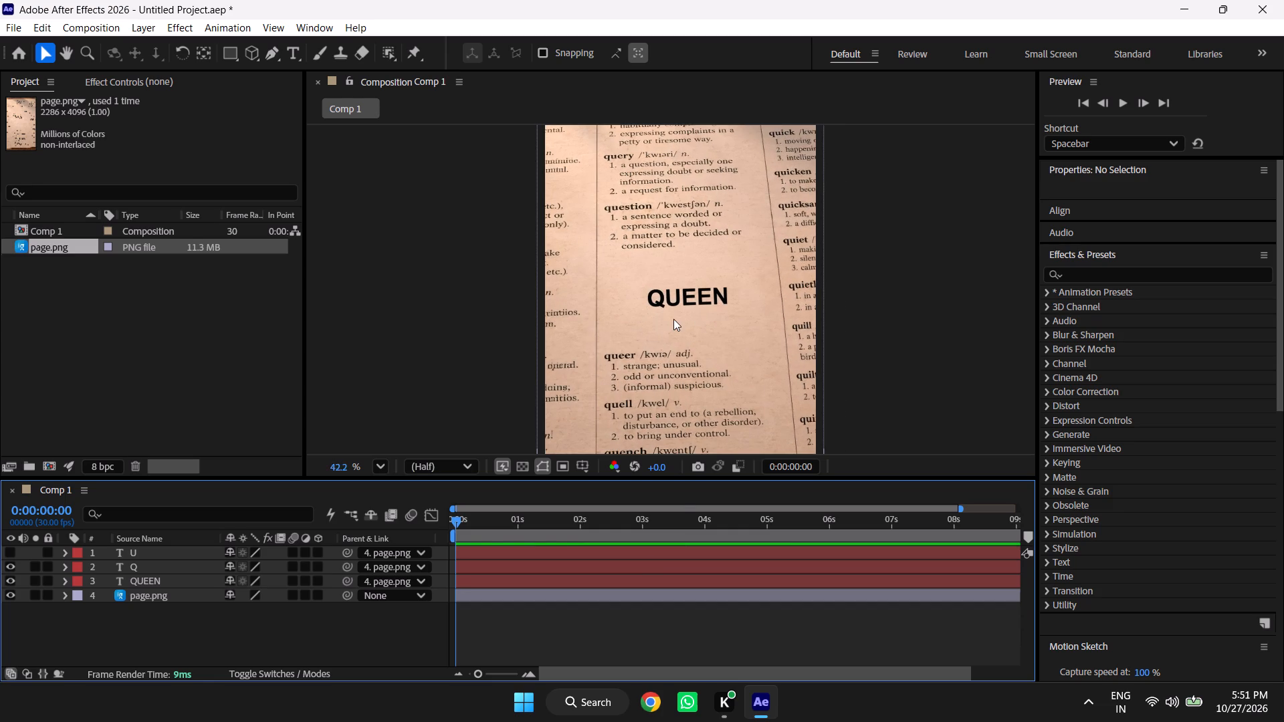
scroll(673, 319, "up", 8)
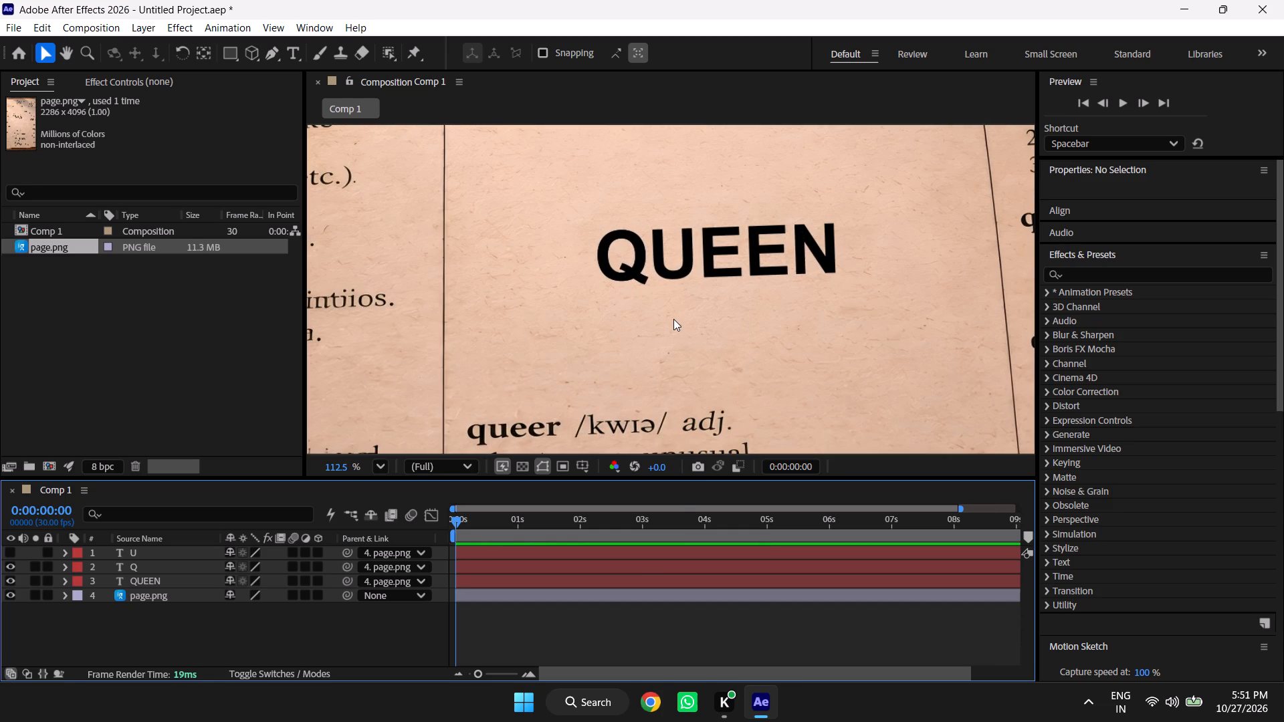
scroll(673, 319, "up", 1)
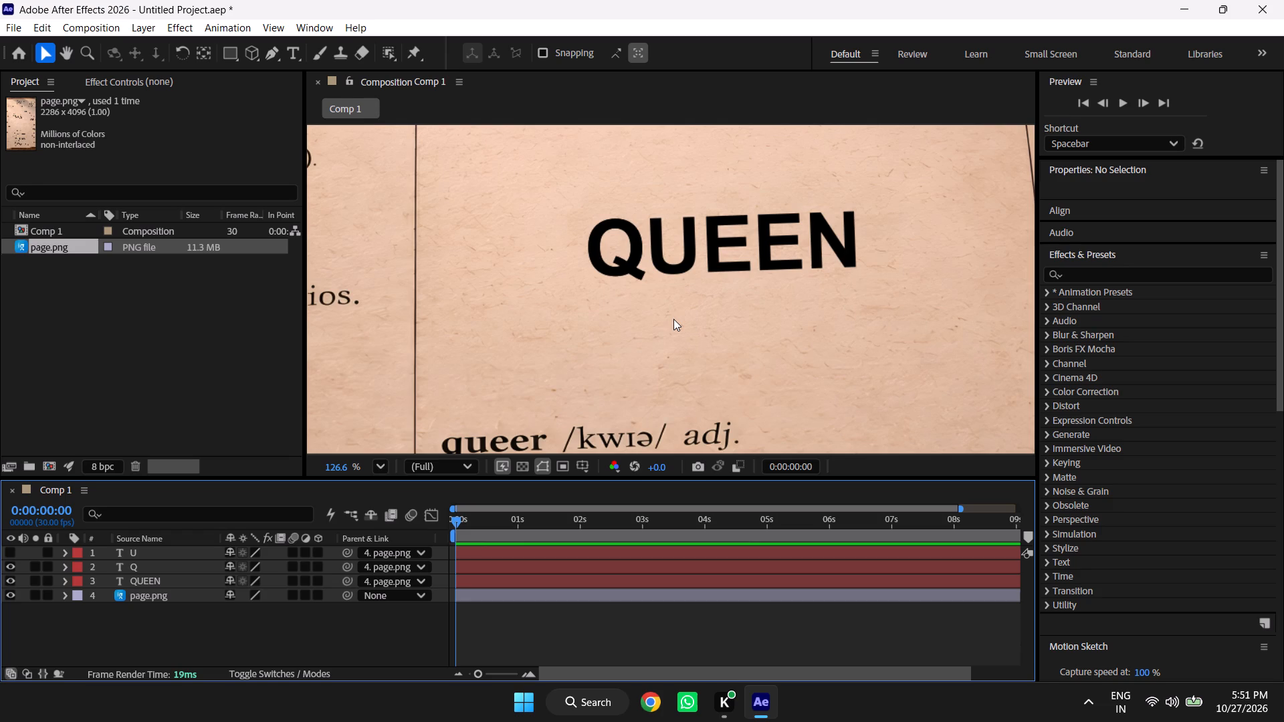
scroll(673, 319, "down", 15)
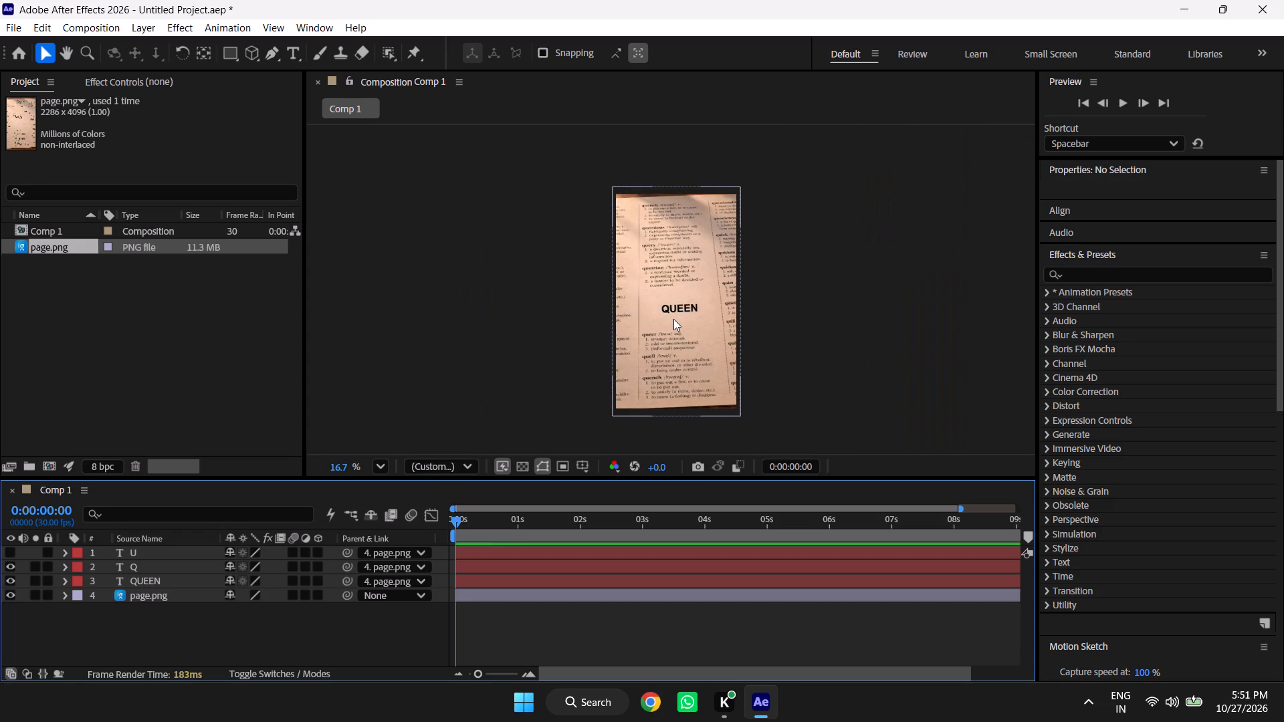
scroll(673, 319, "up", 2)
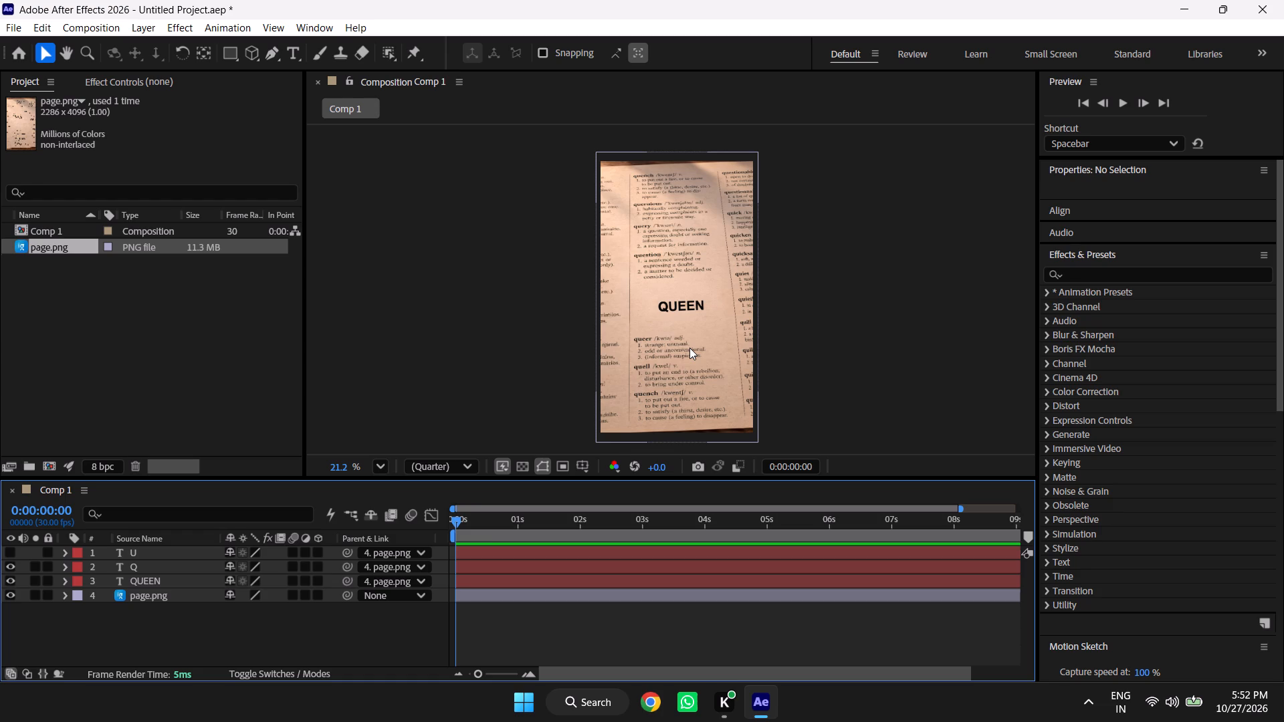
left_click(551, 547)
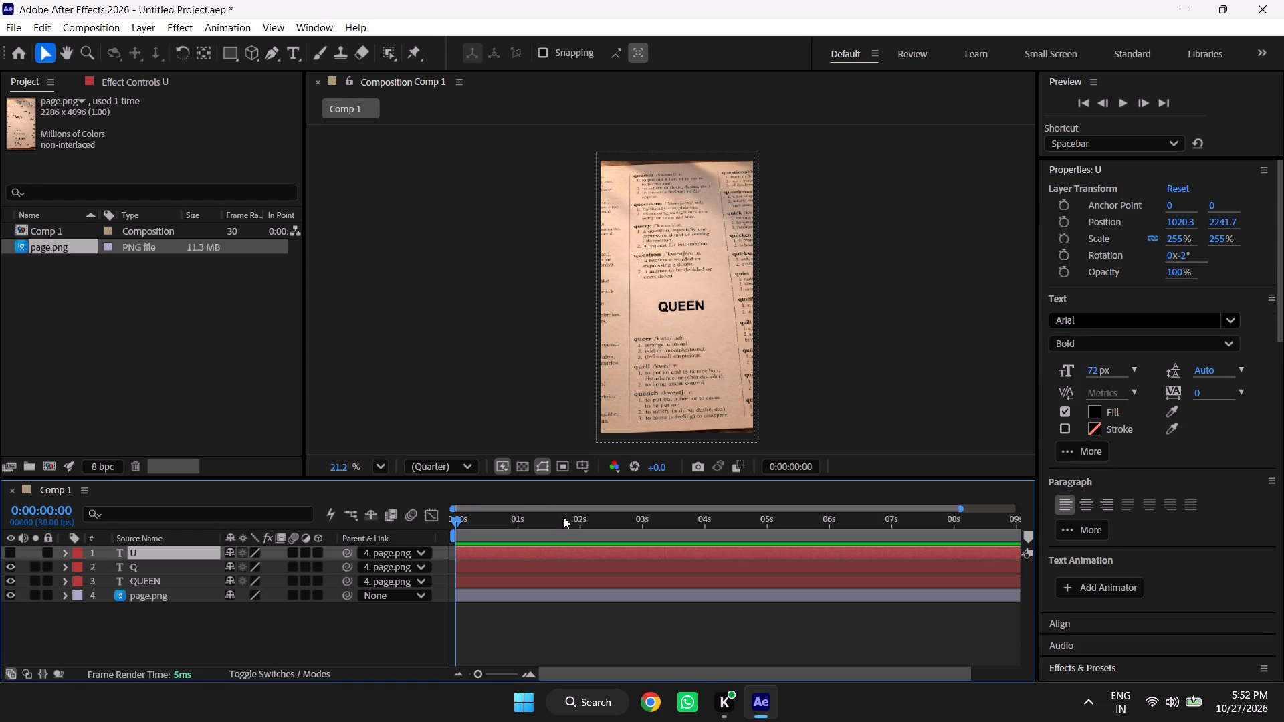
left_click_drag(563, 517, 422, 519)
scroll(683, 328, "up", 6)
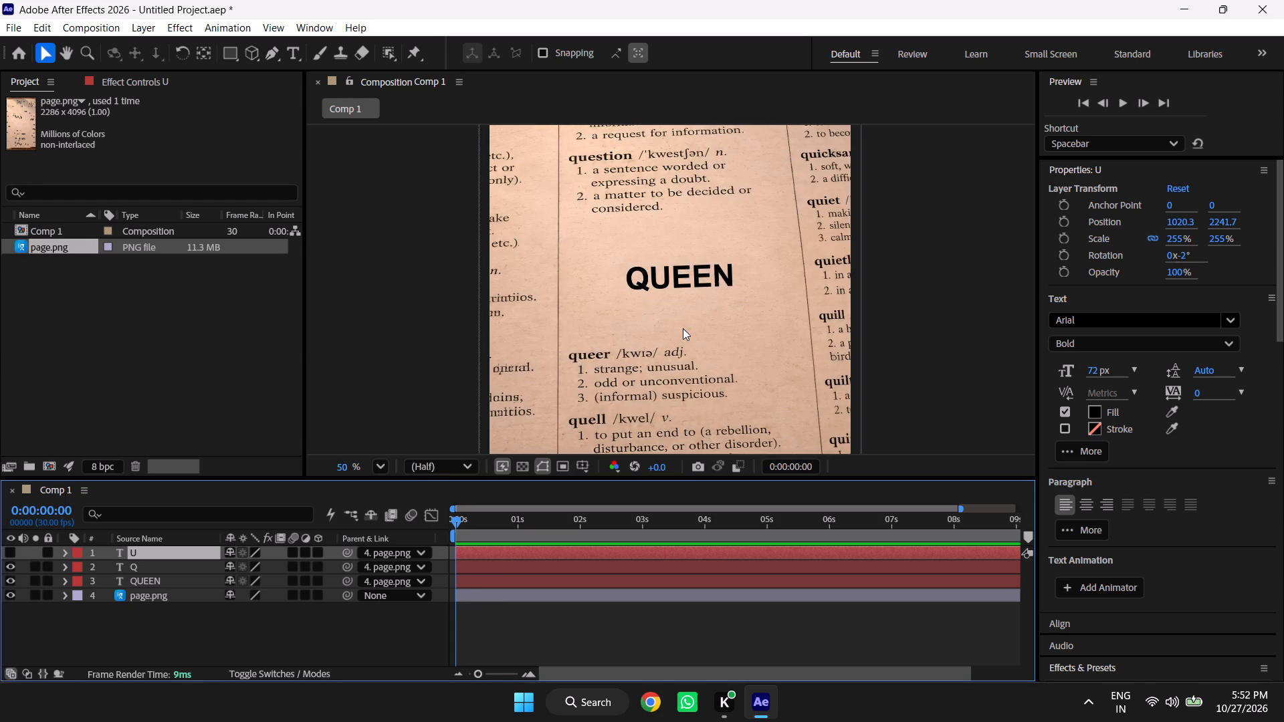
scroll(683, 328, "down", 6)
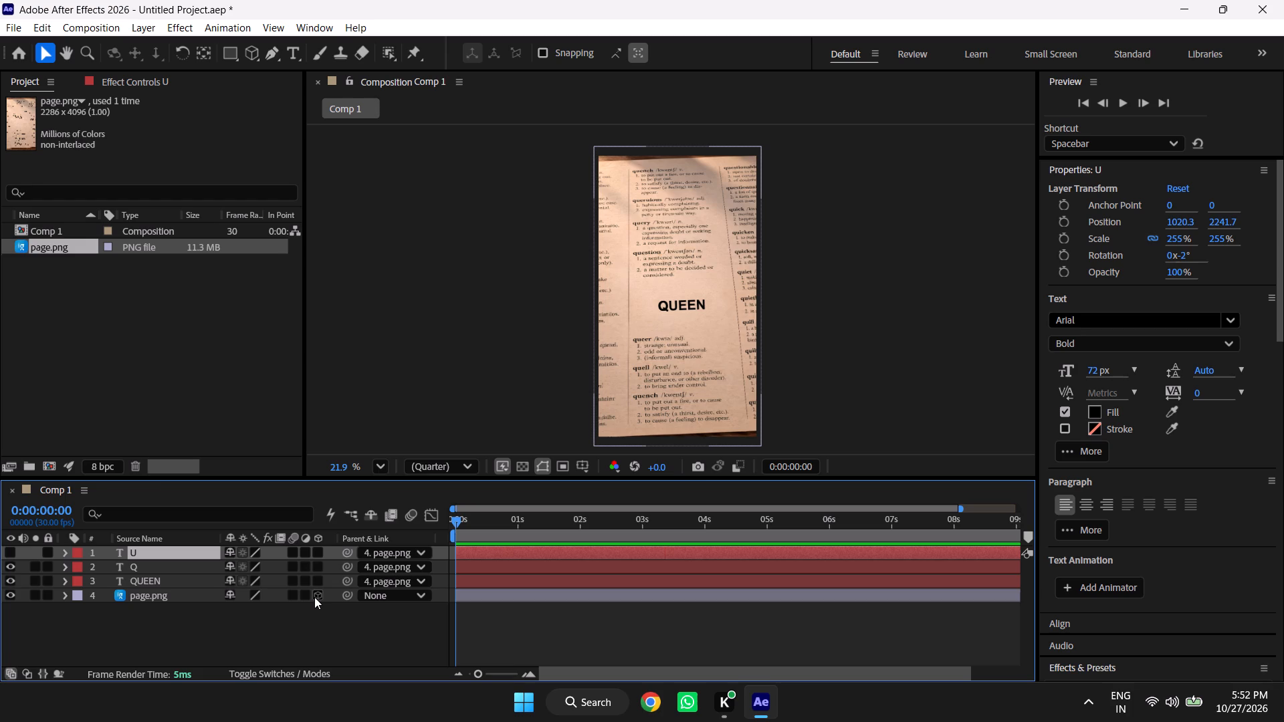
Turn on 3D for the page.png, QUEEN, Q and U layers.
left_click(314, 597)
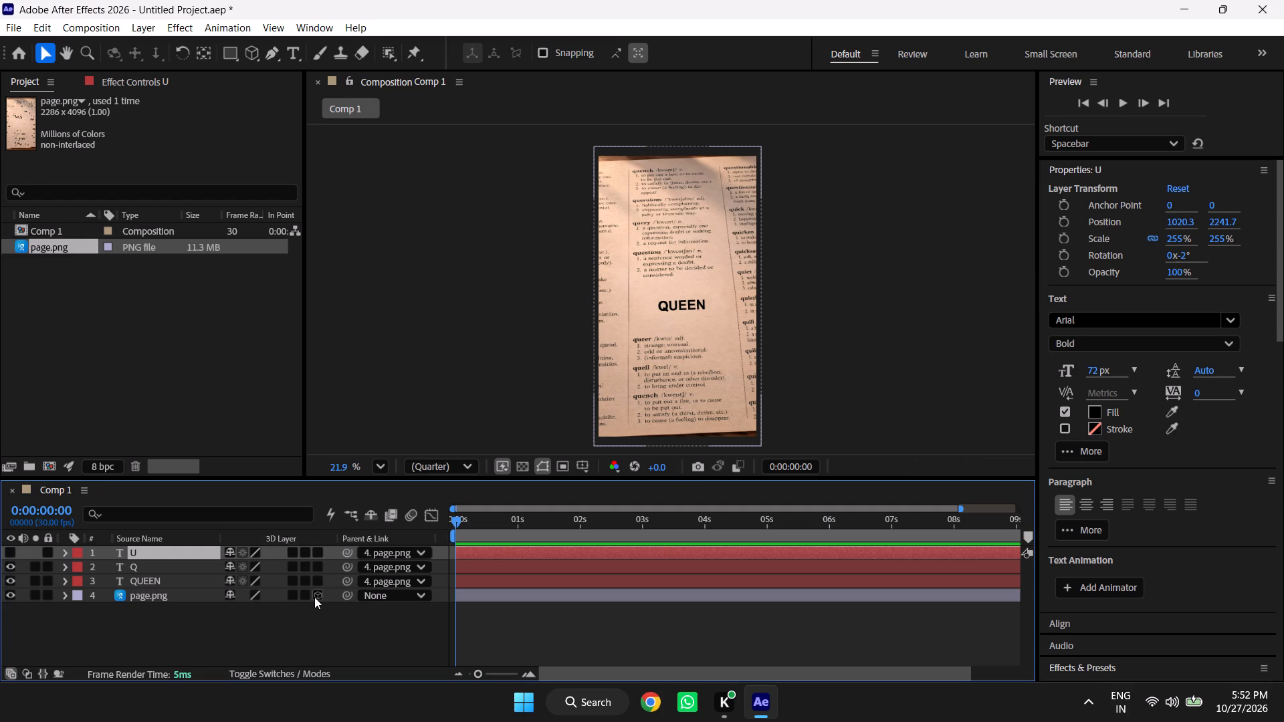
left_click(316, 579)
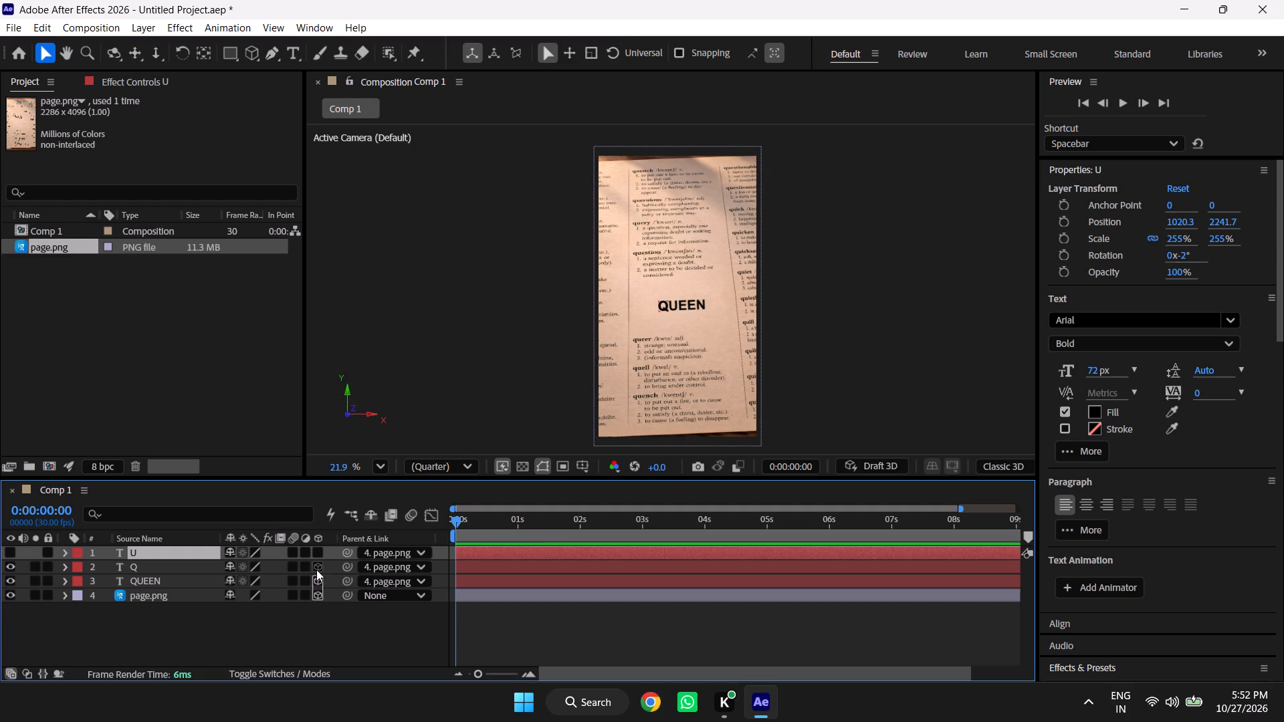
left_click(316, 570)
left_click(316, 556)
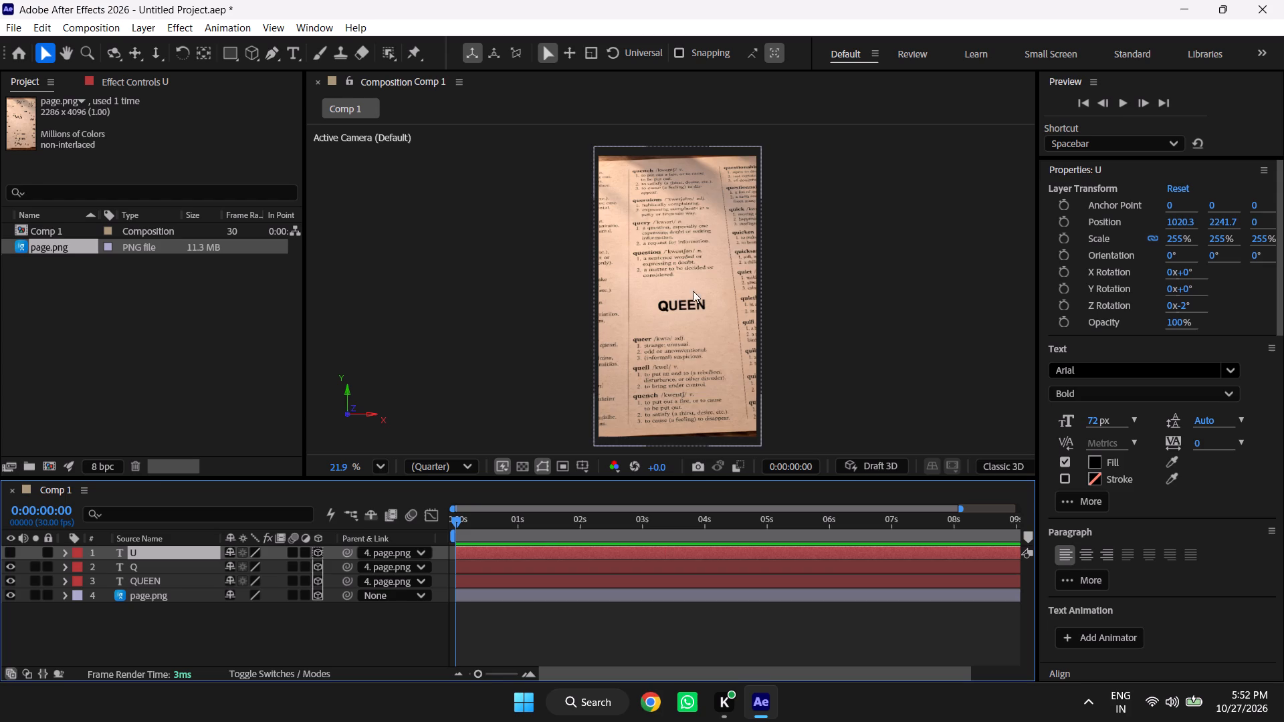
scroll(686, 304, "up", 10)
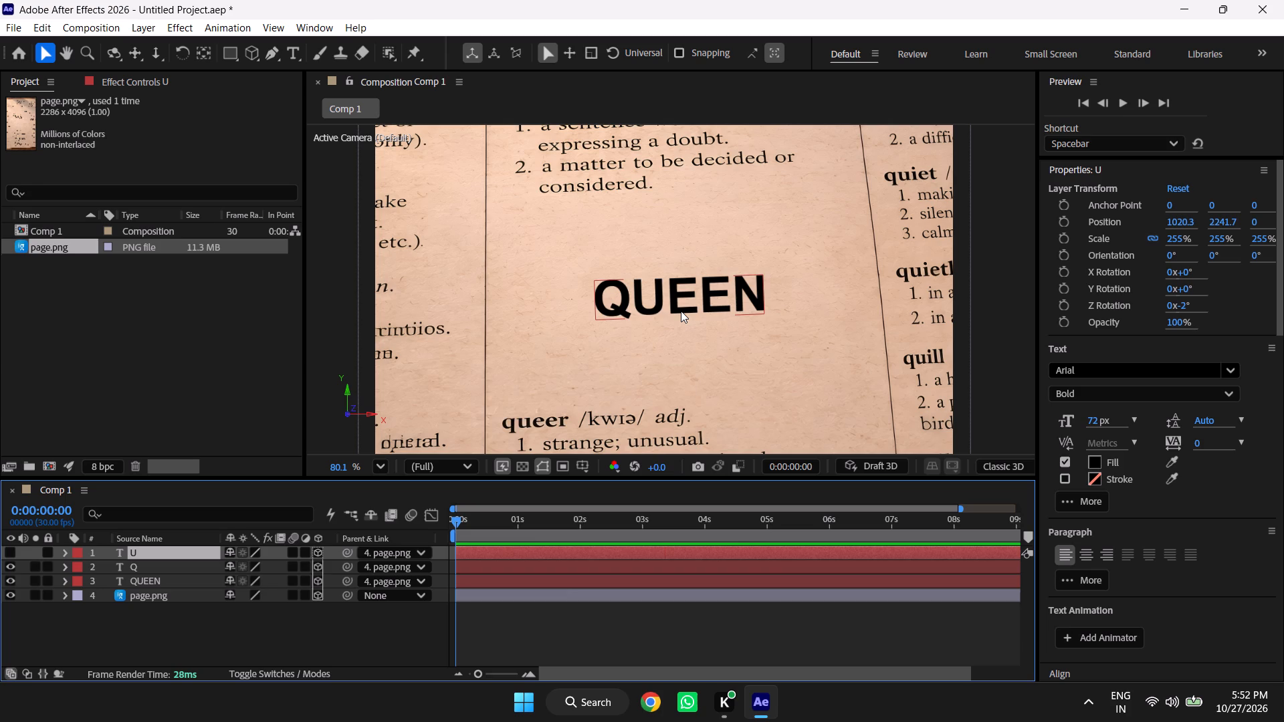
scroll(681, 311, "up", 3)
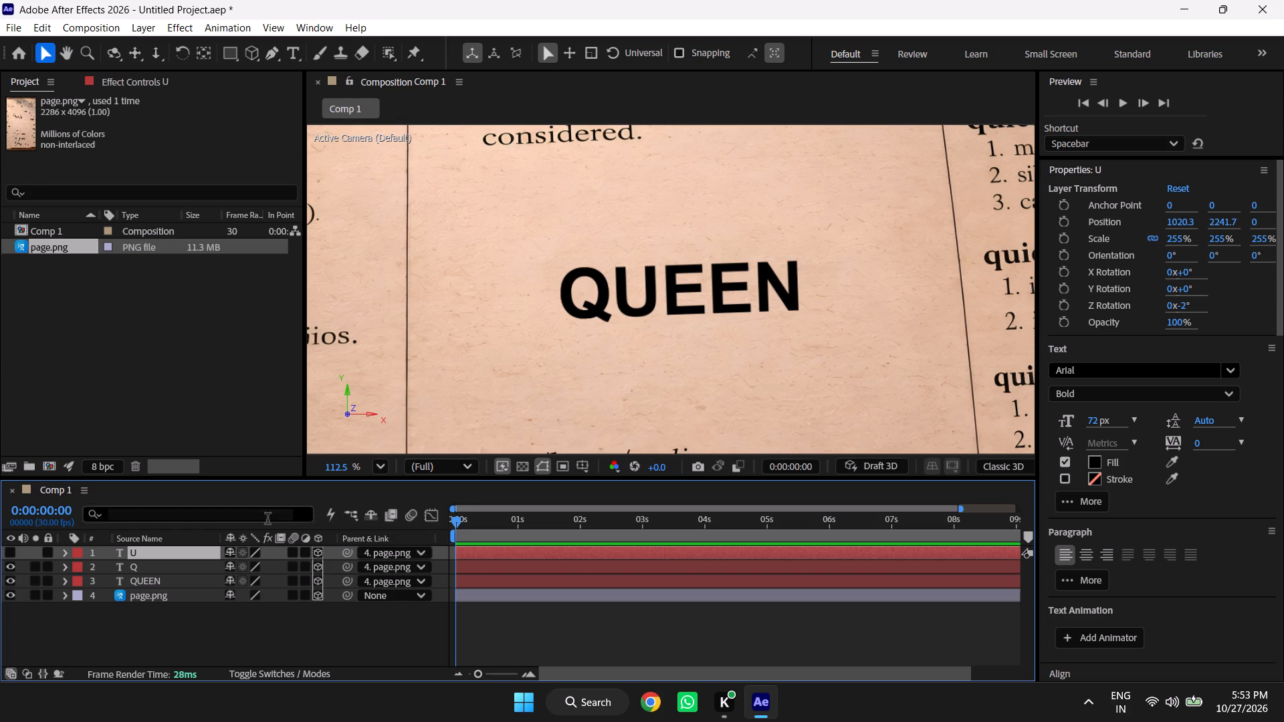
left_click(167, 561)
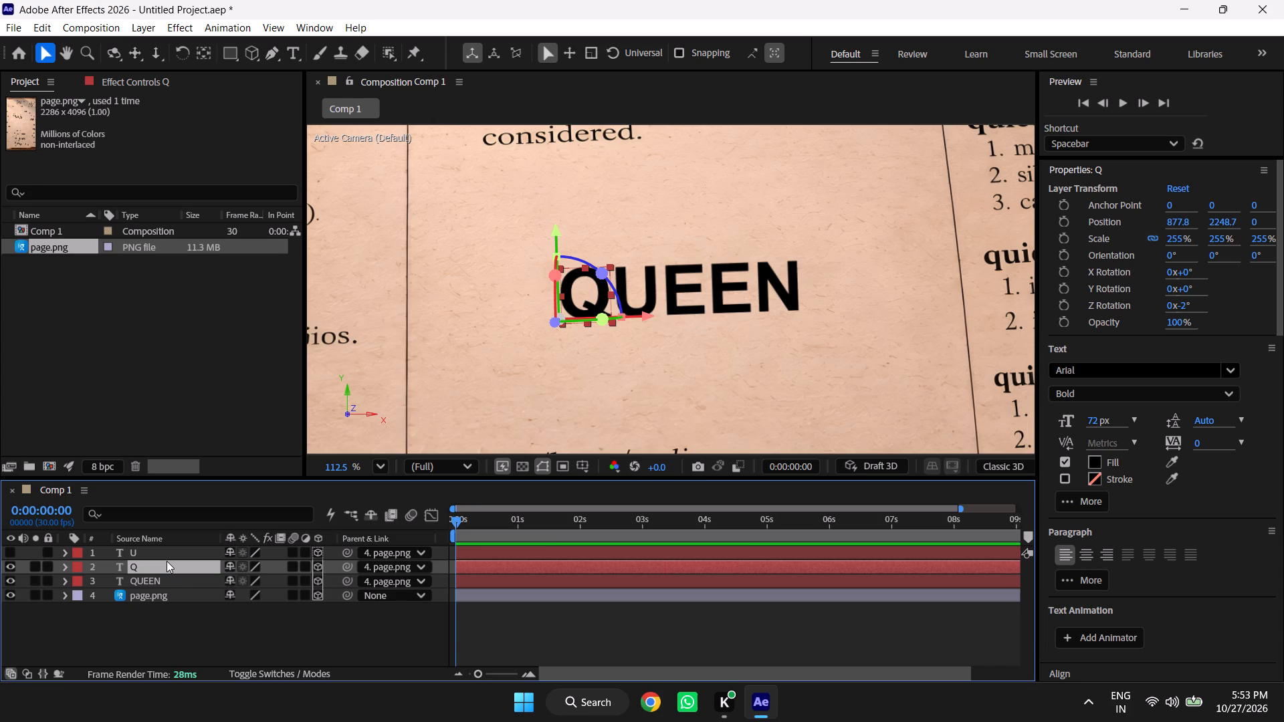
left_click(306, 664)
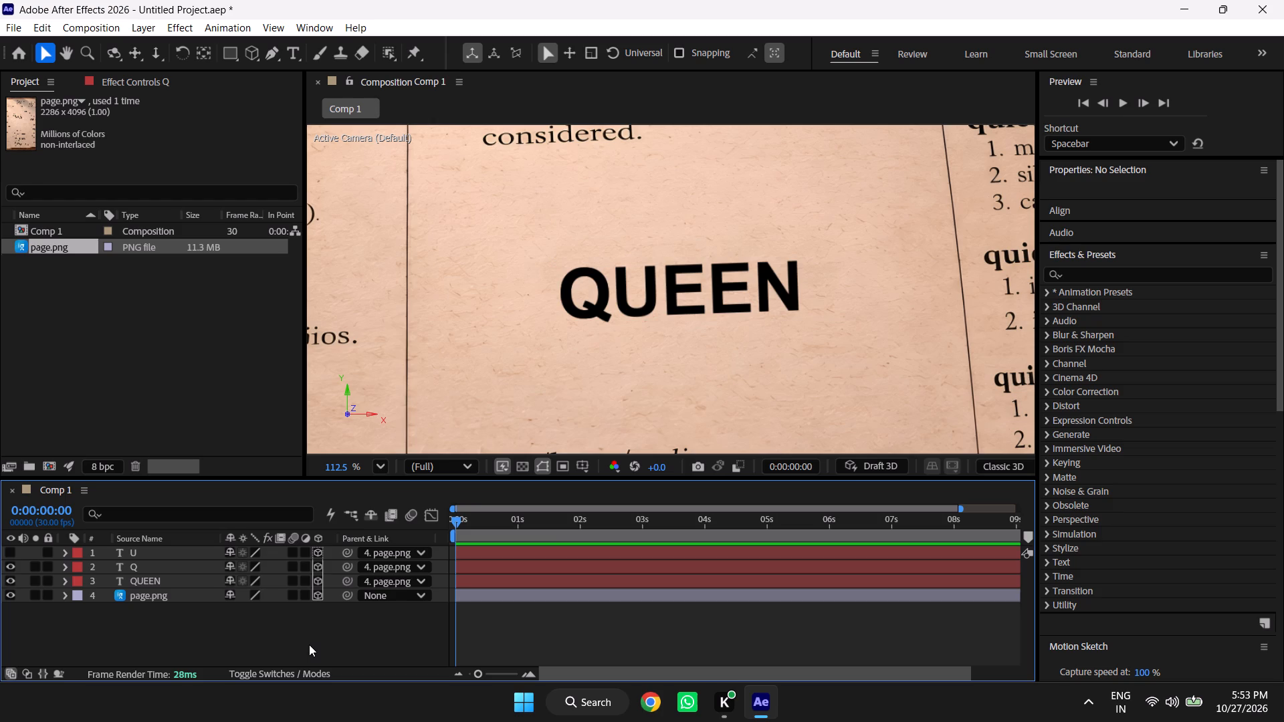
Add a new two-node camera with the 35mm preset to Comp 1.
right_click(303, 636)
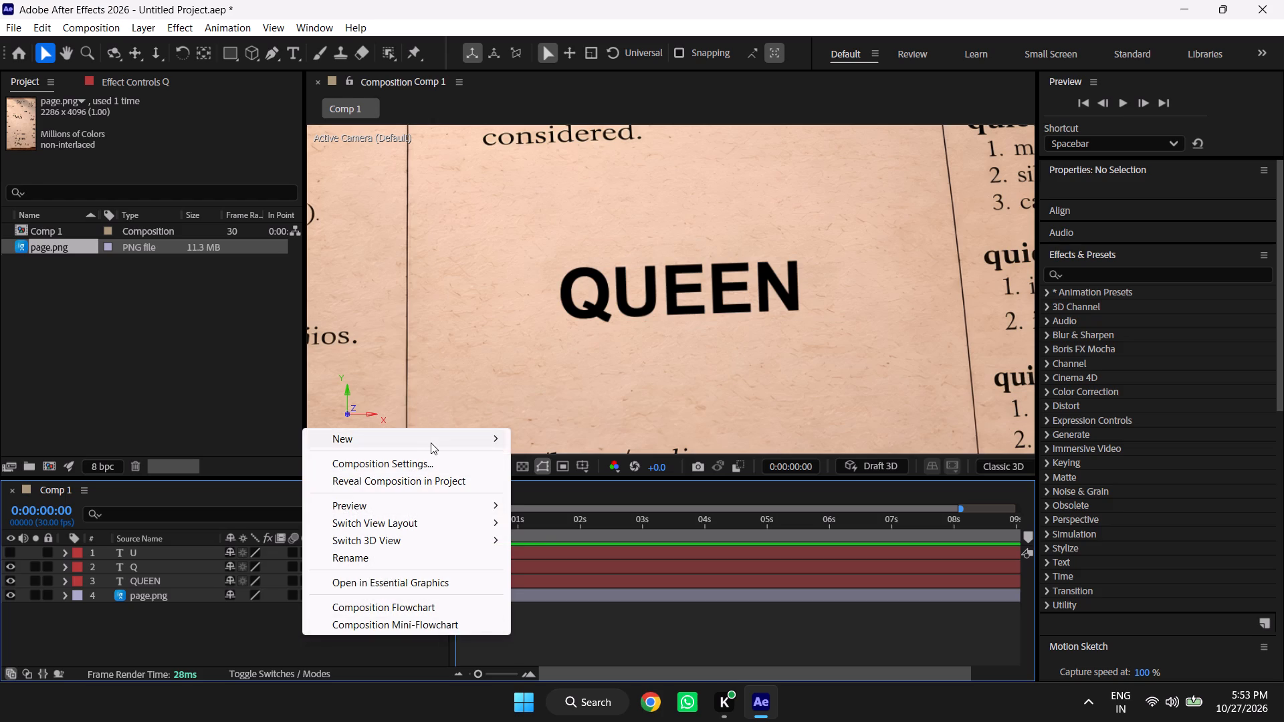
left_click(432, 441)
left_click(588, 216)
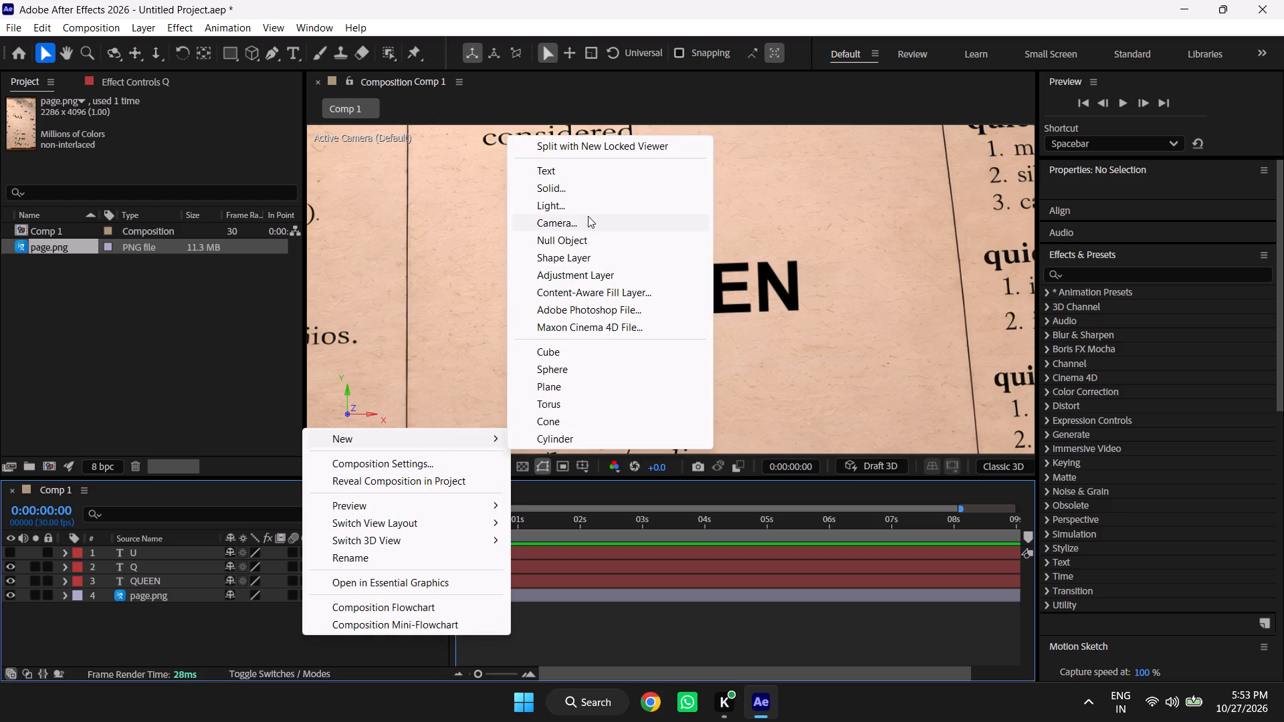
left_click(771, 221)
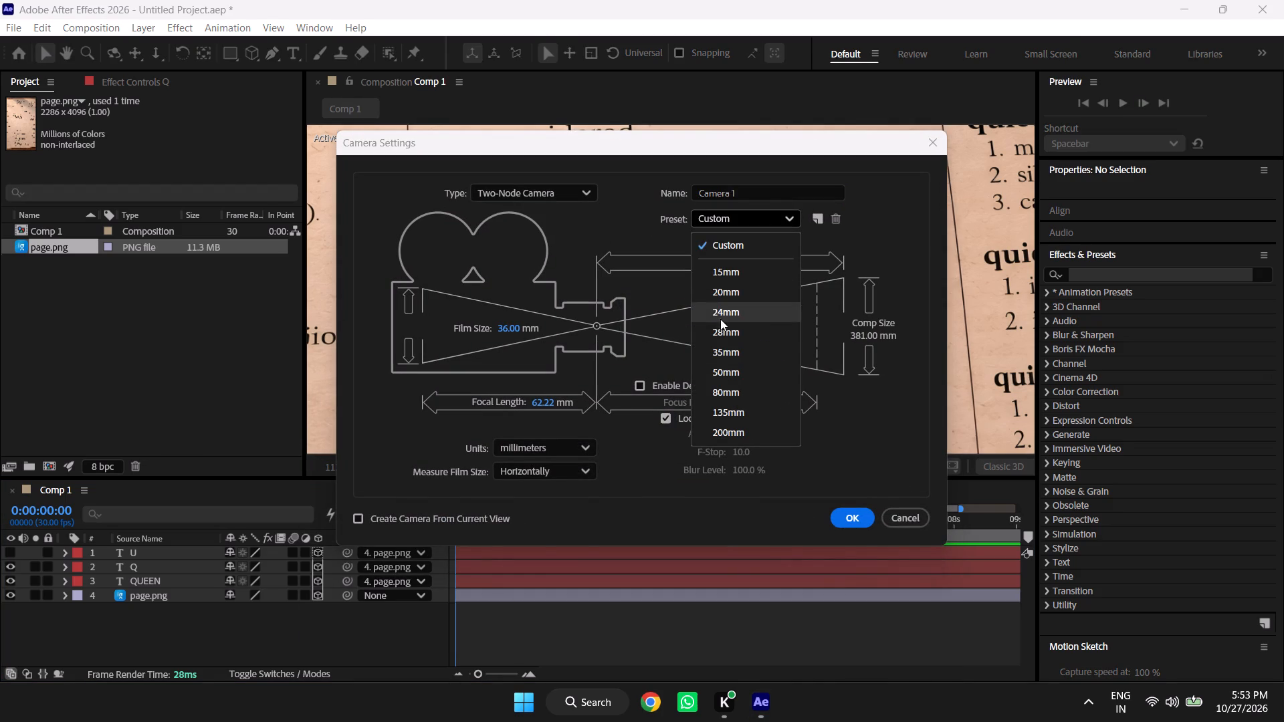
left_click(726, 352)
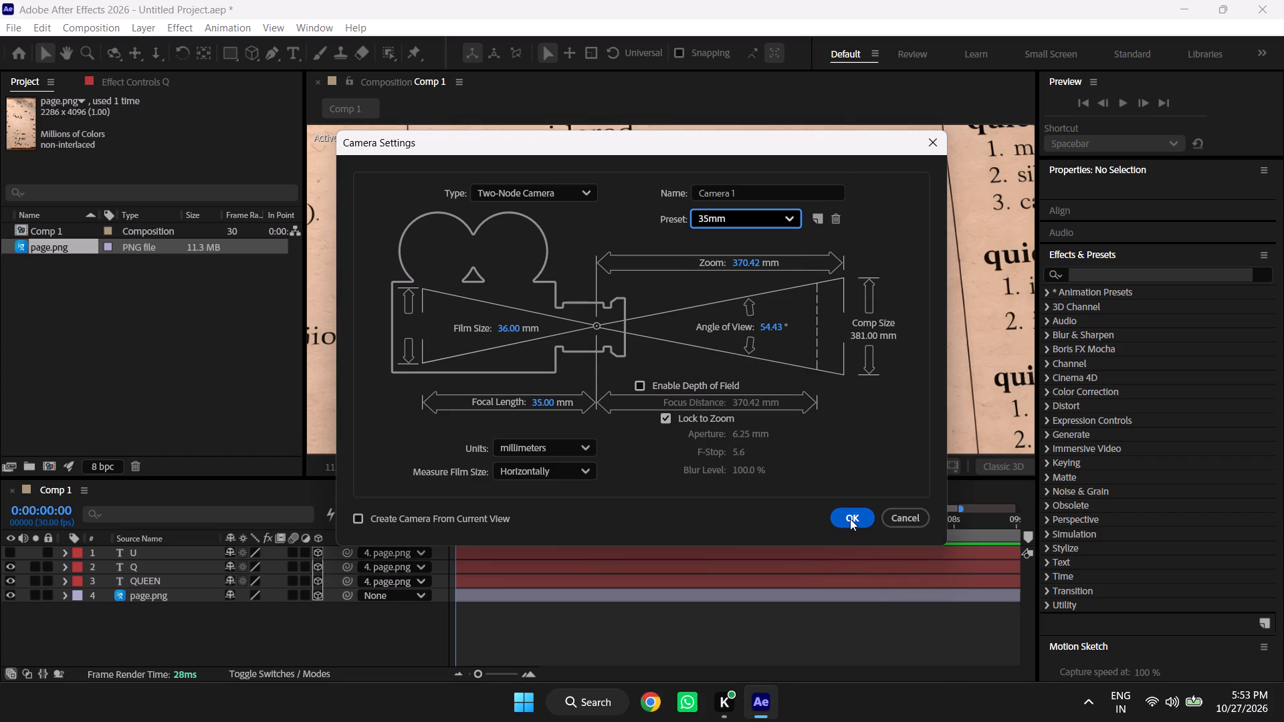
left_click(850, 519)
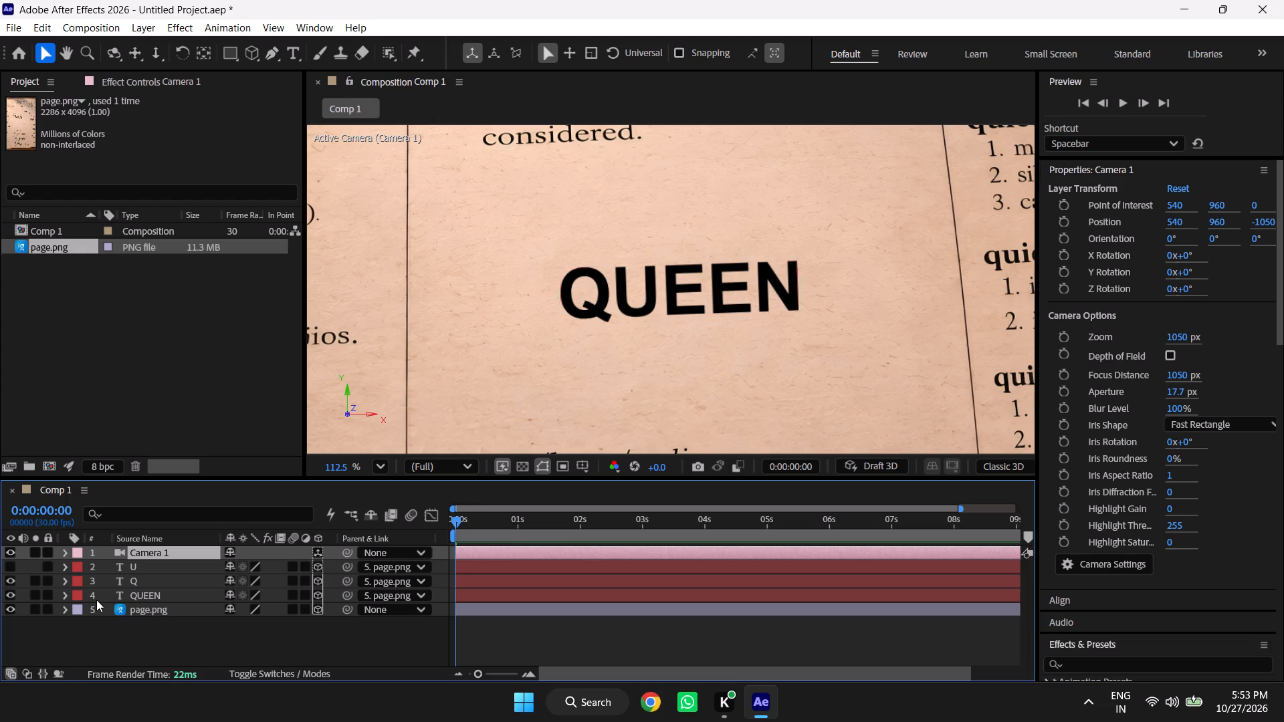
Expand the QUEEN layer's properties down to its Geometry Options and view the composition's 3D renderer settings.
left_click(61, 591)
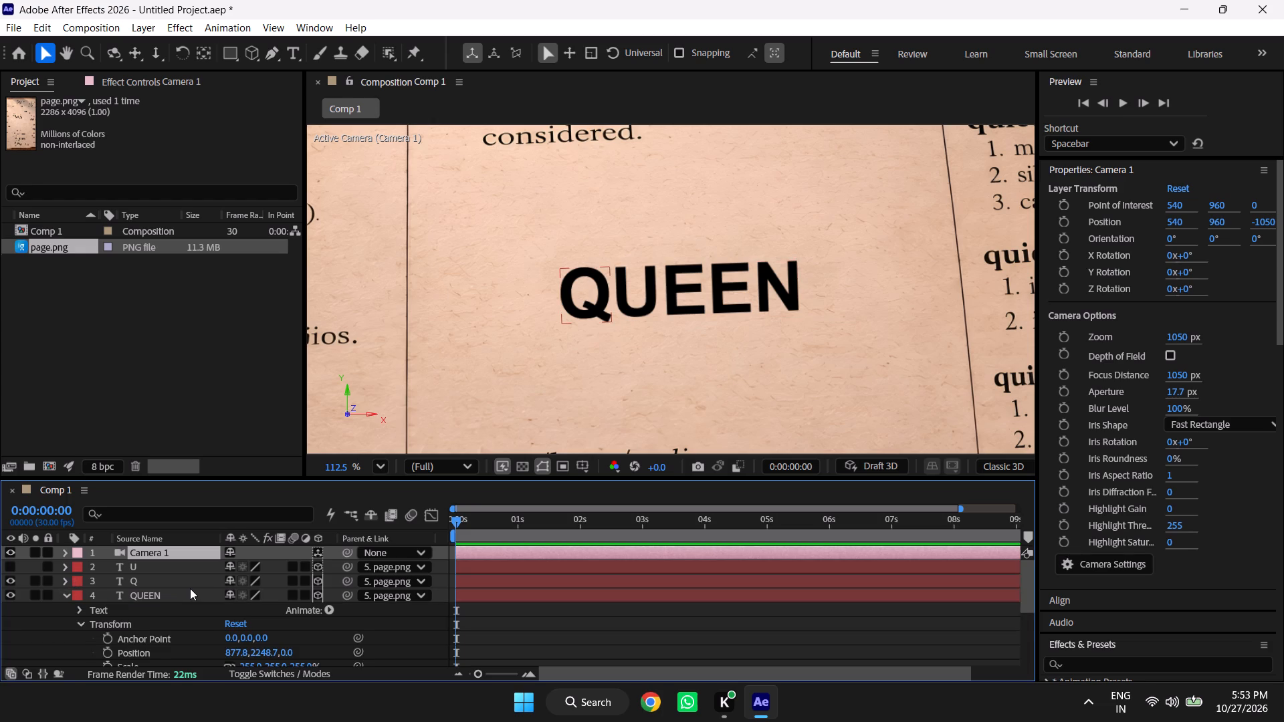
scroll(190, 588, "down", 3)
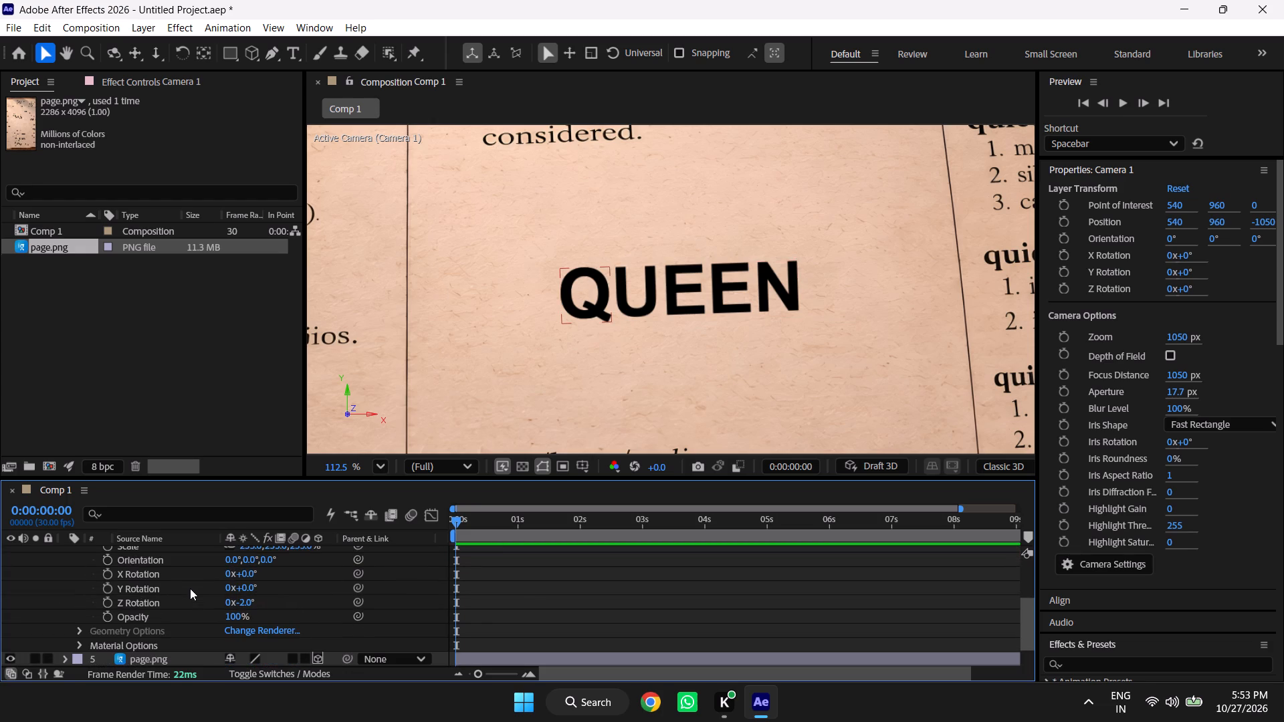
scroll(160, 603, "down", 1)
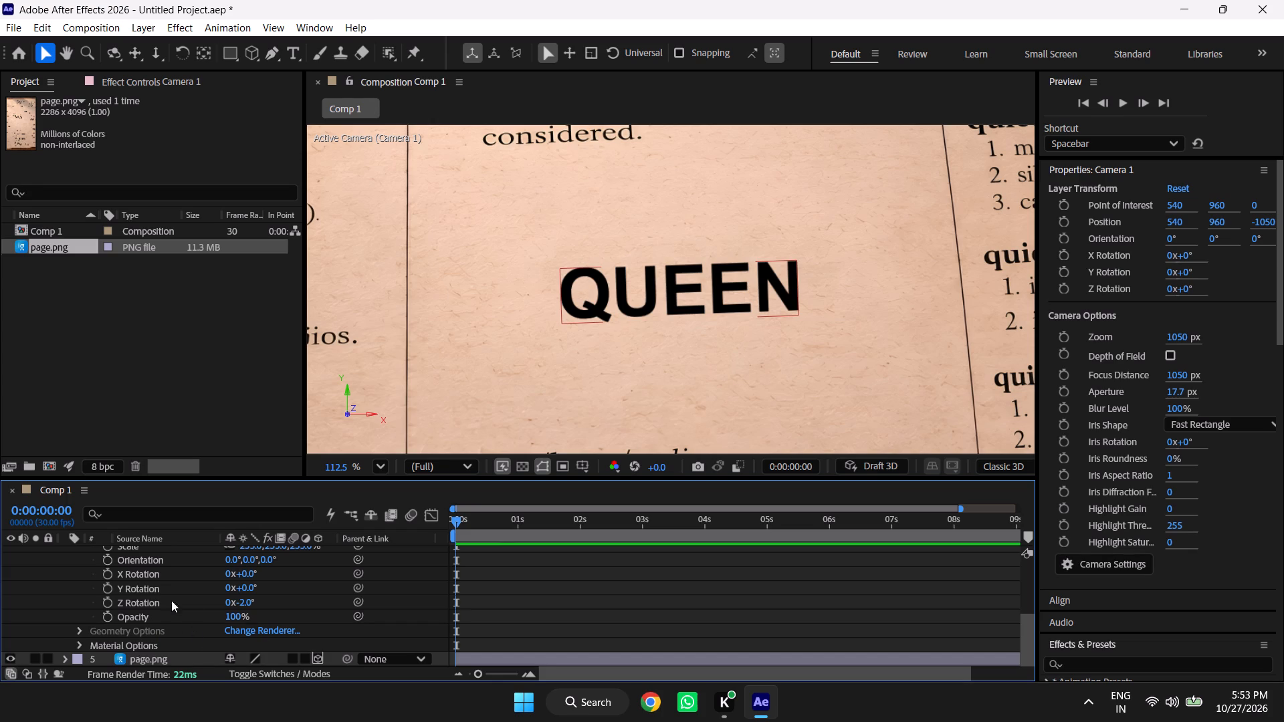
left_click(264, 631)
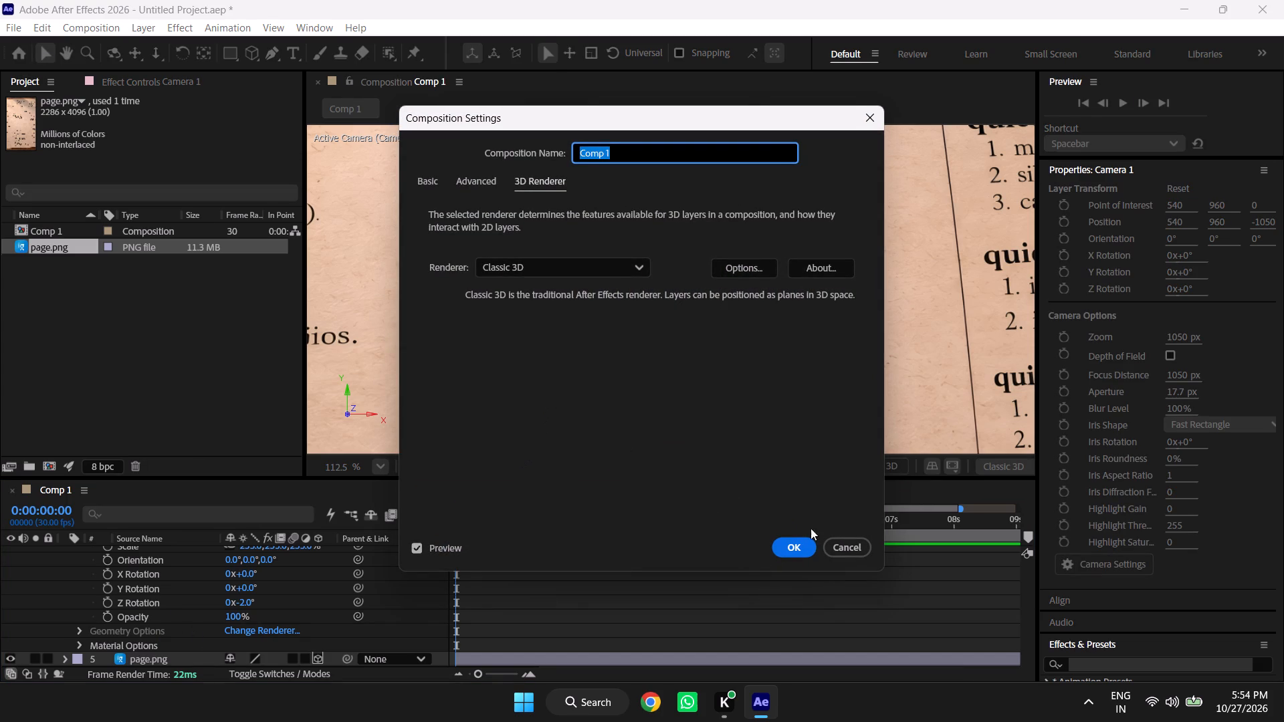
left_click(792, 545)
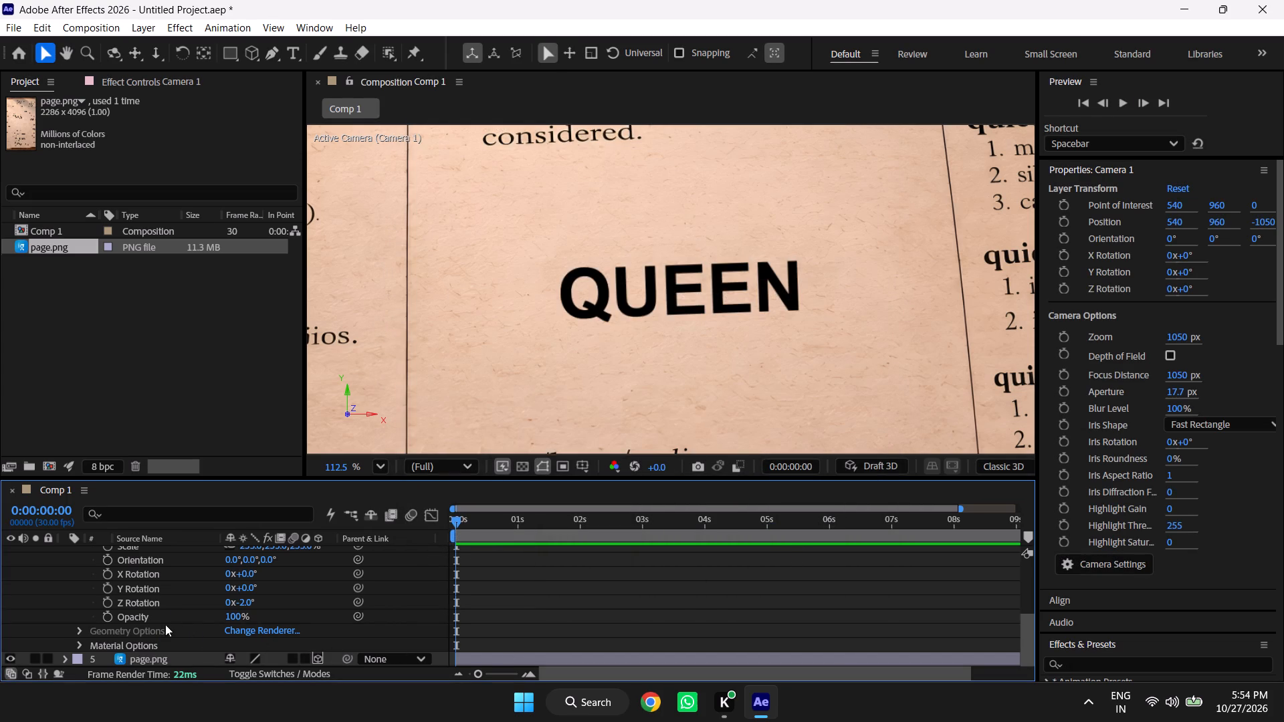
left_click(140, 629)
left_click(74, 630)
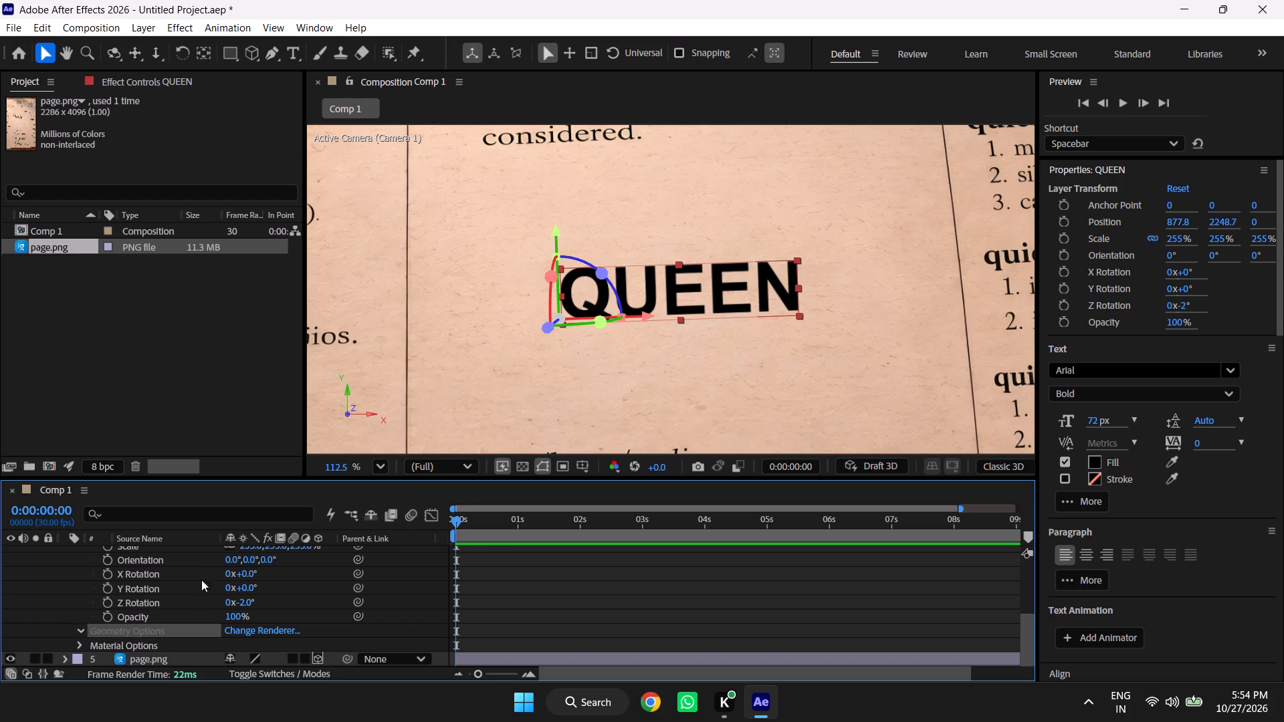
scroll(236, 566, "down", 2)
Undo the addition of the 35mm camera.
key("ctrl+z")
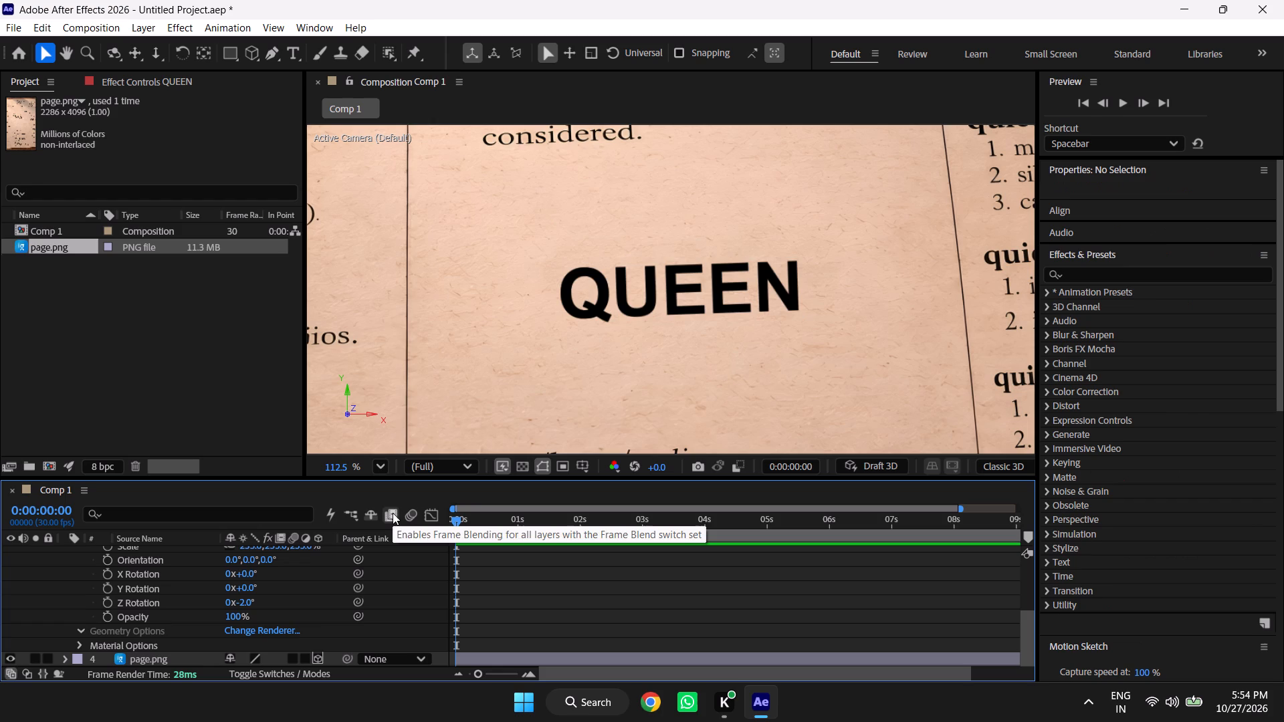
Set Comp 1's 3D renderer to Advanced 3D from the QUEEN layer's Geometry Options.
left_click(180, 633)
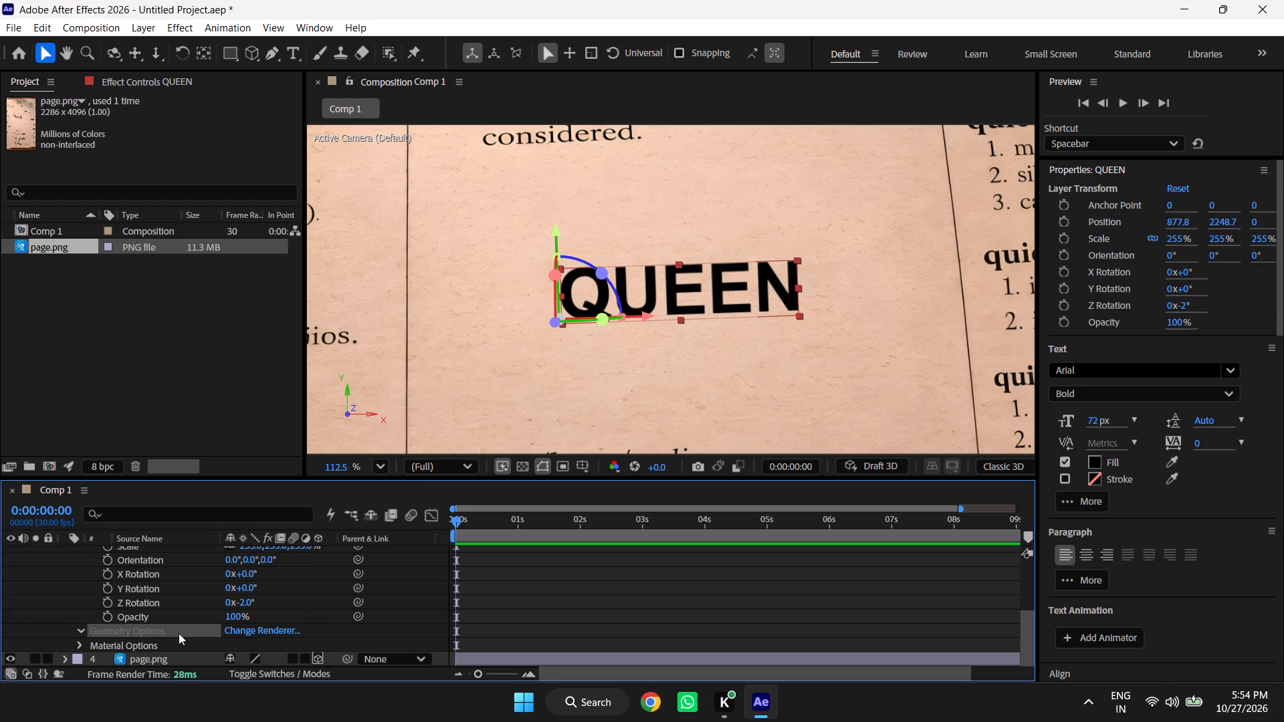
left_click(179, 633)
left_click(245, 629)
left_click(613, 274)
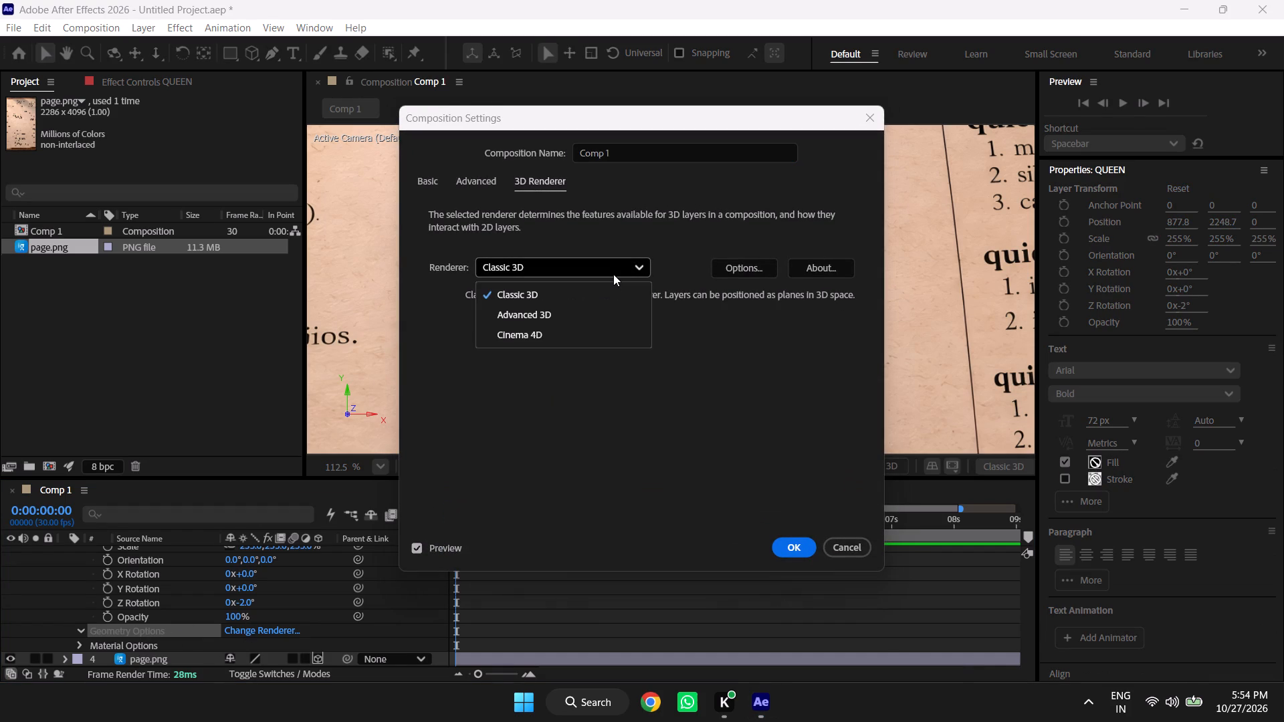
left_click(570, 308)
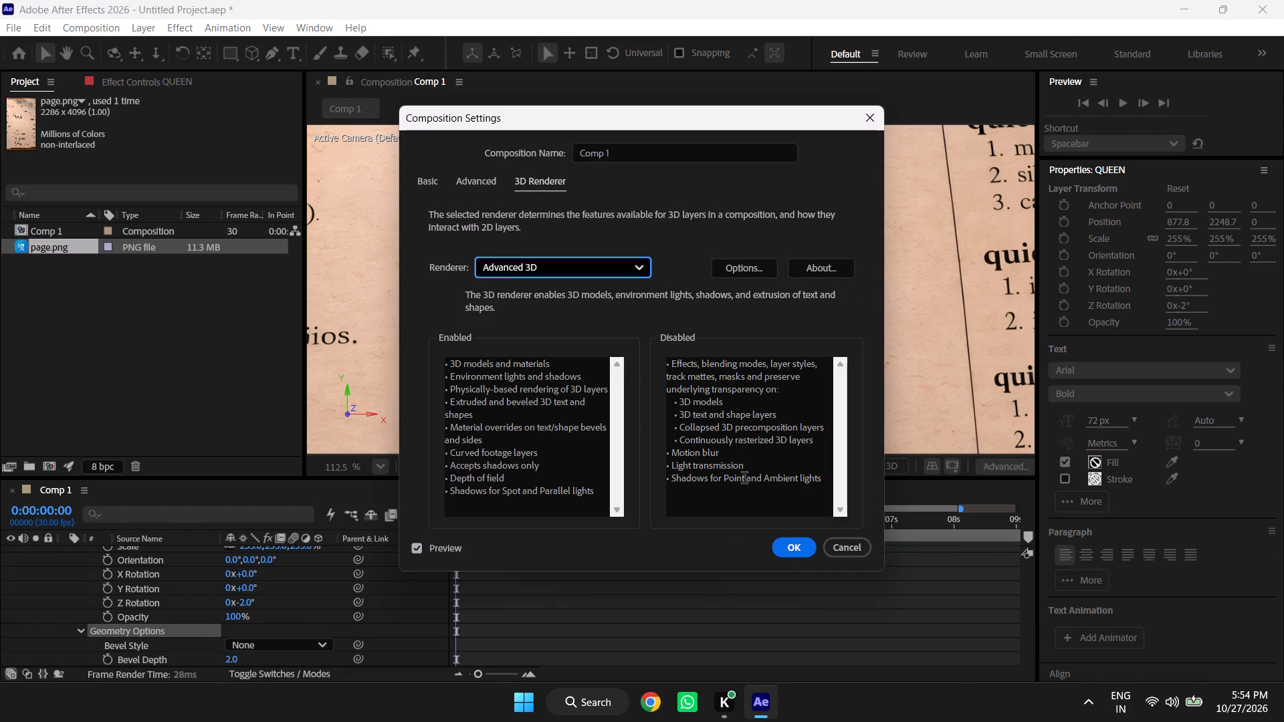
left_click(786, 550)
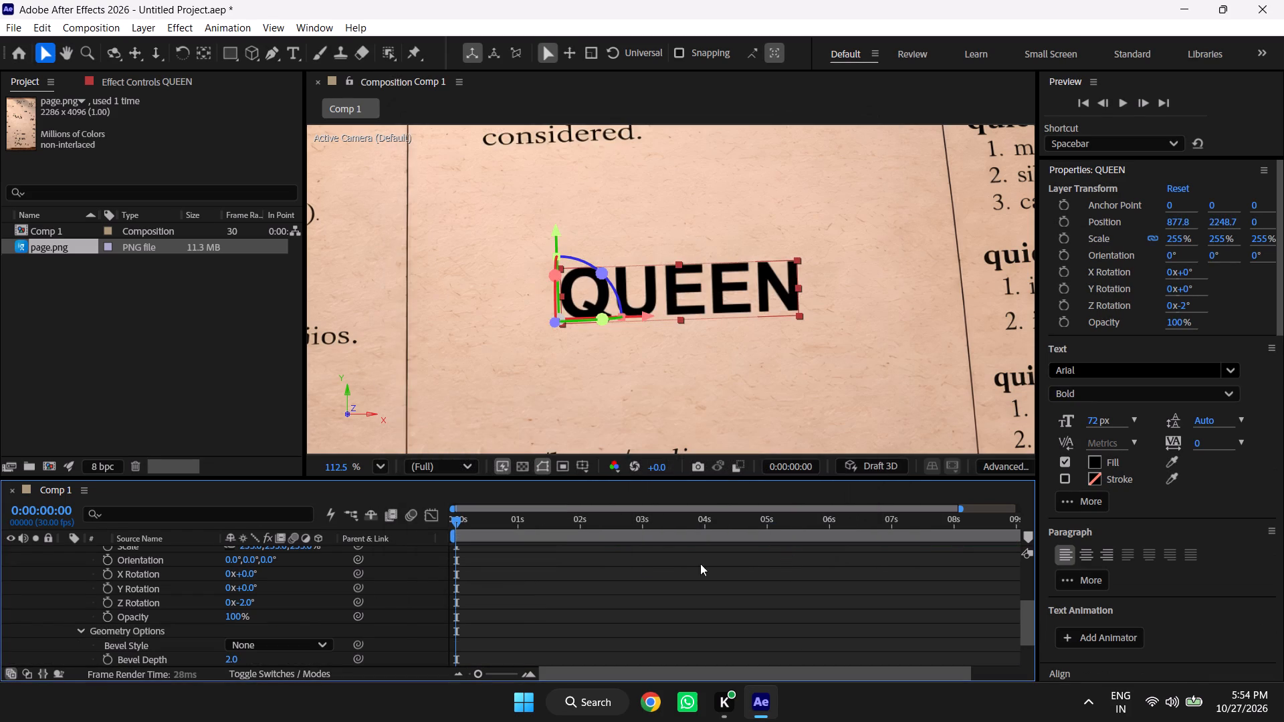
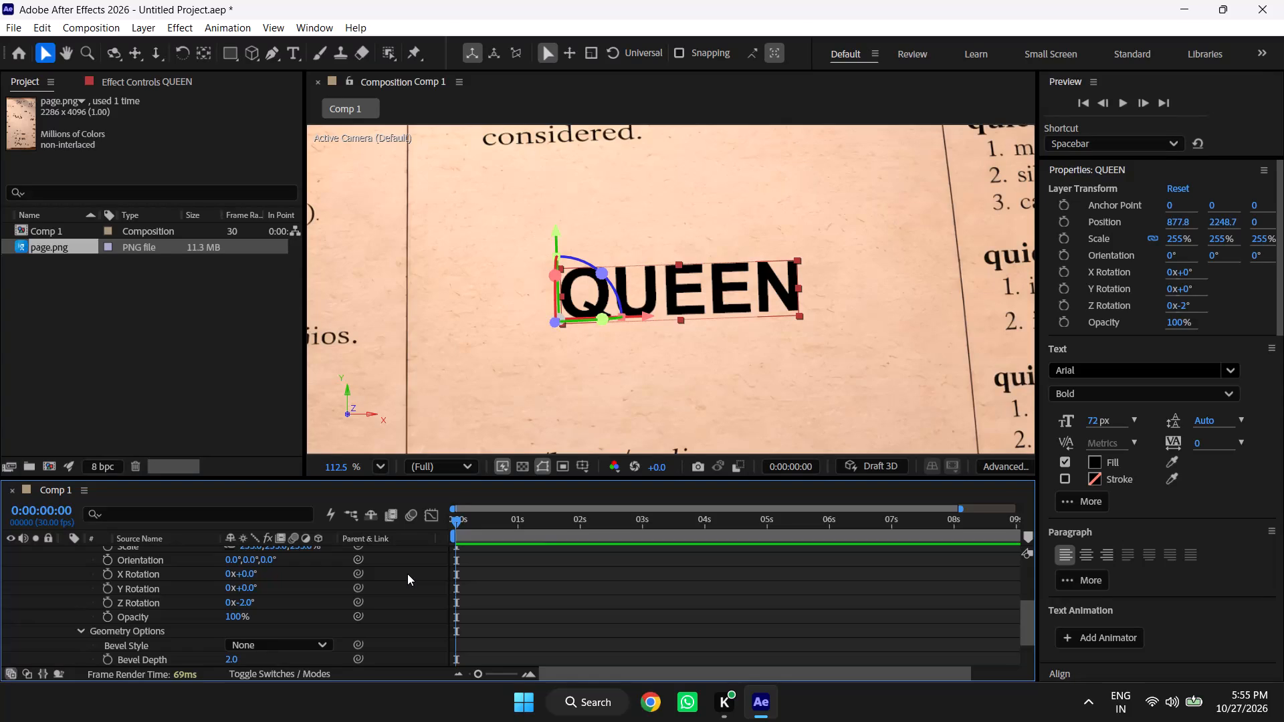
Raise the Extrusion Depth in the QUEEN layer's Geometry Options to about 187 and collapse the layer's properties.
scroll(299, 583, "down", 1)
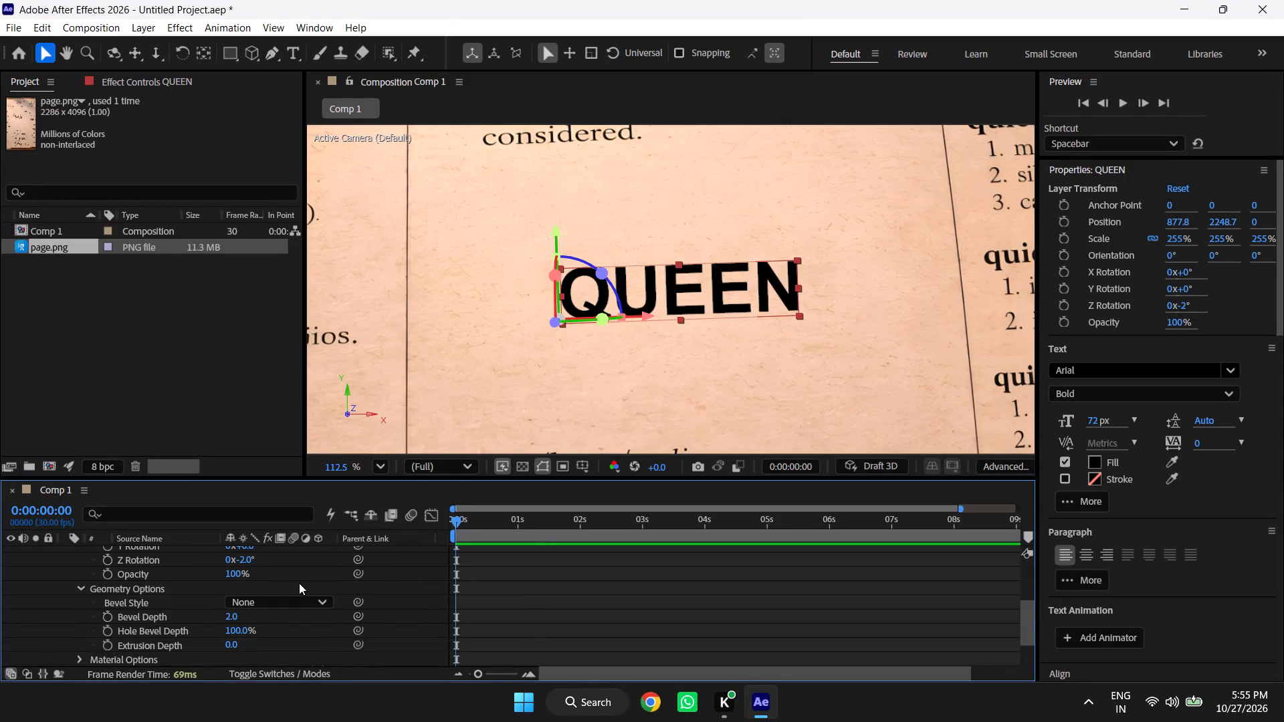
scroll(299, 583, "down", 1)
left_click_drag(235, 631, 247, 632)
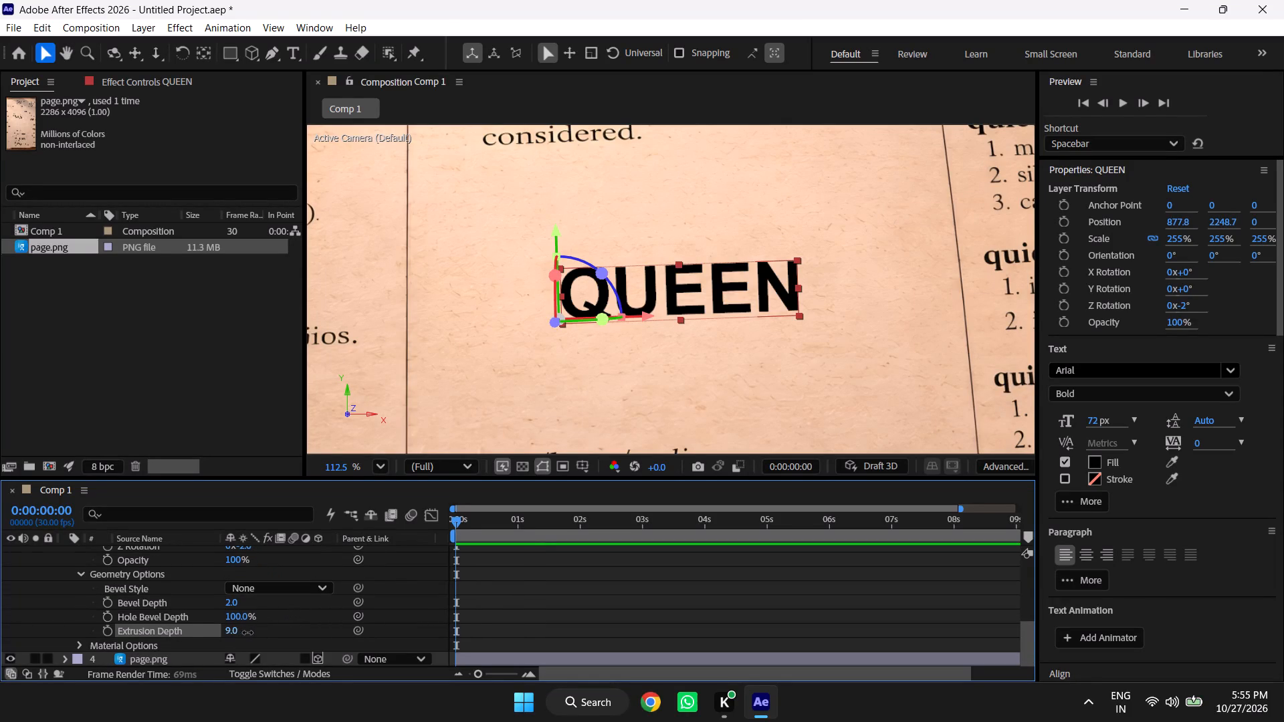
left_click_drag(247, 632, 327, 642)
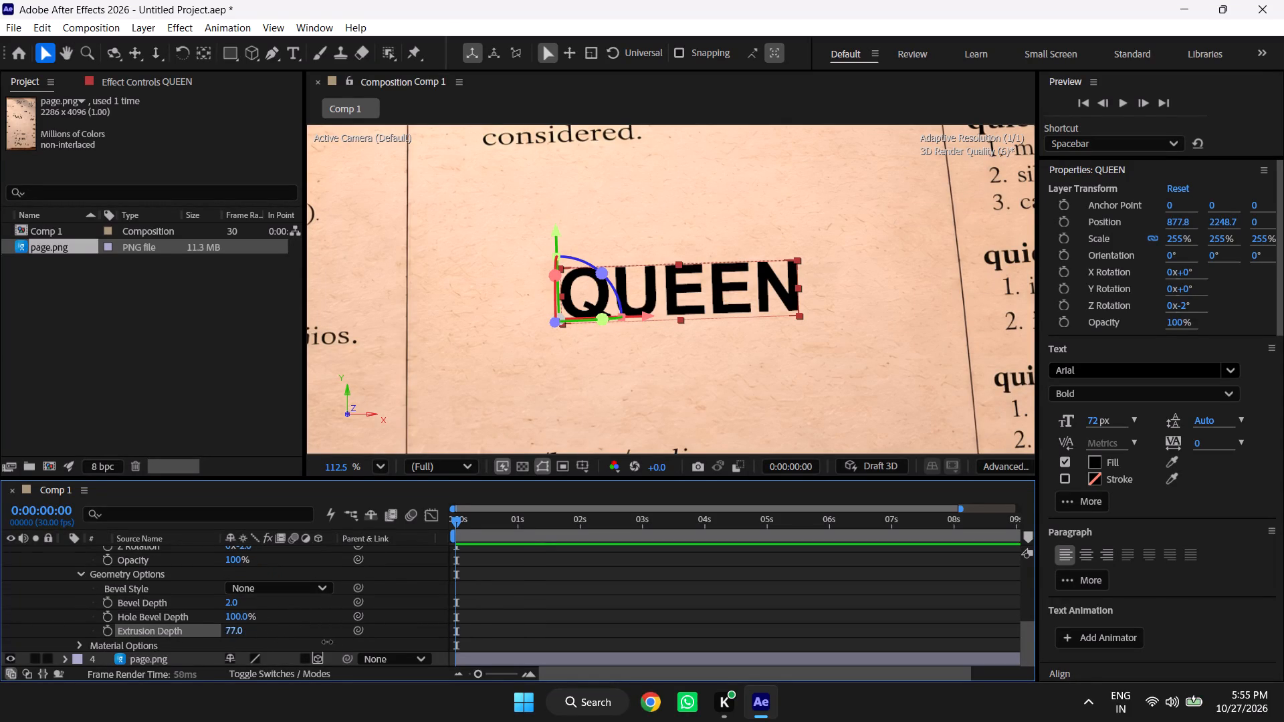
left_click_drag(327, 642, 281, 667)
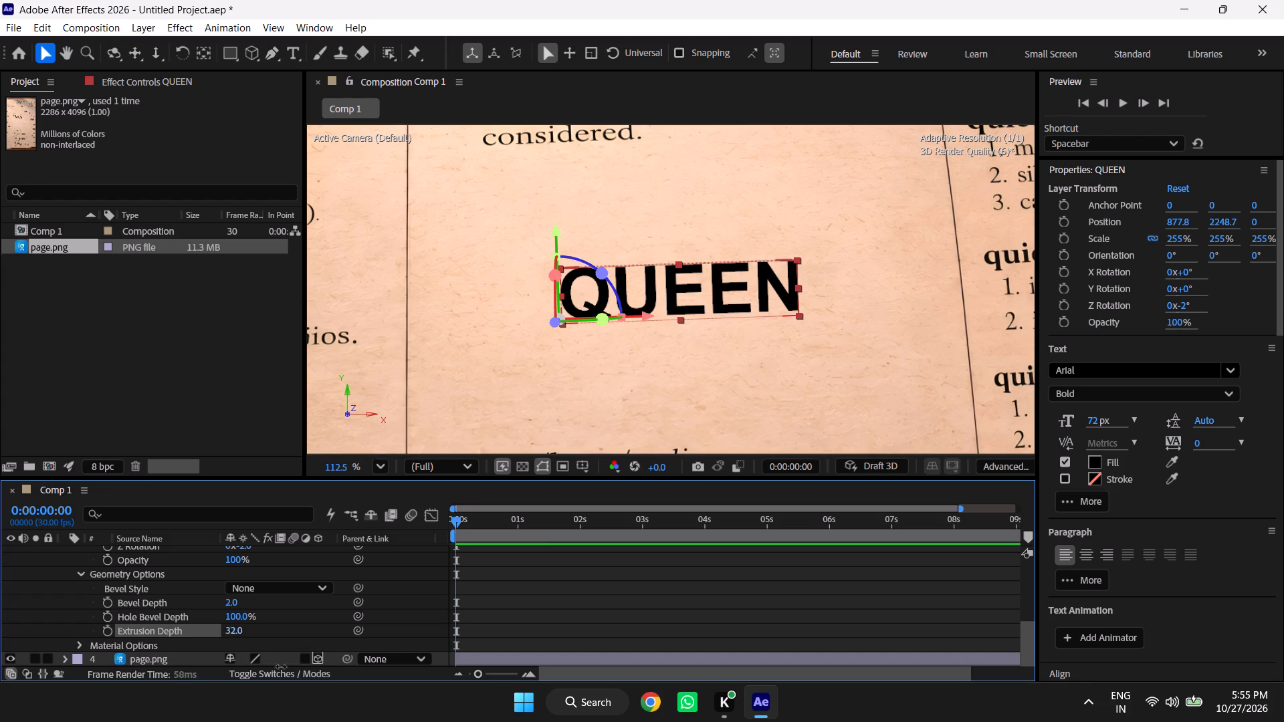
left_click_drag(281, 667, 105, 660)
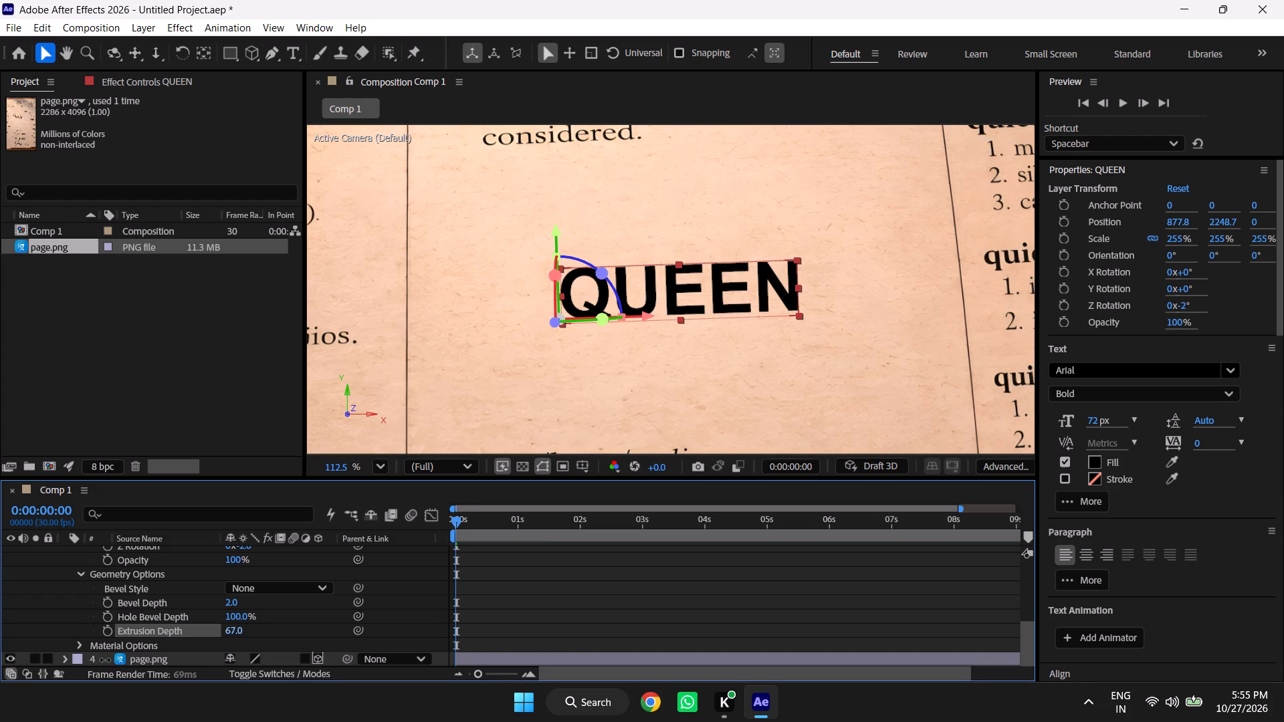
left_click_drag(105, 660, 110, 660)
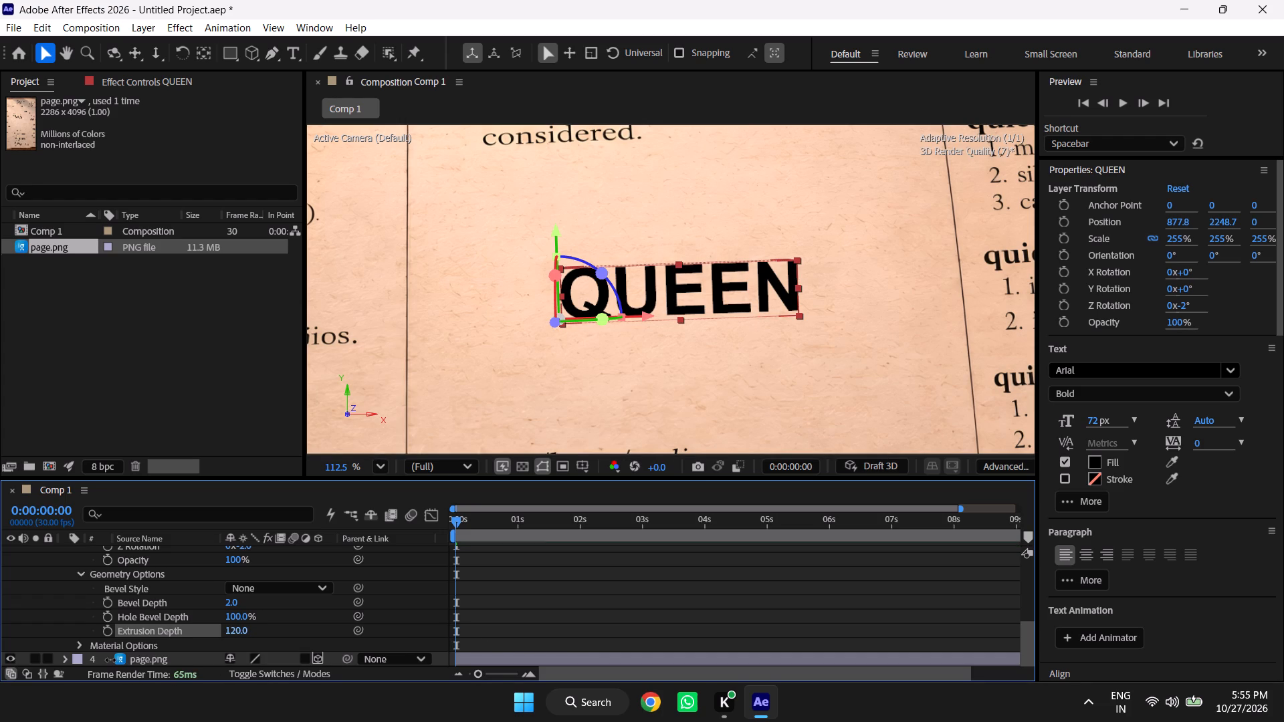
left_click_drag(110, 660, 123, 652)
left_click_drag(123, 652, 148, 642)
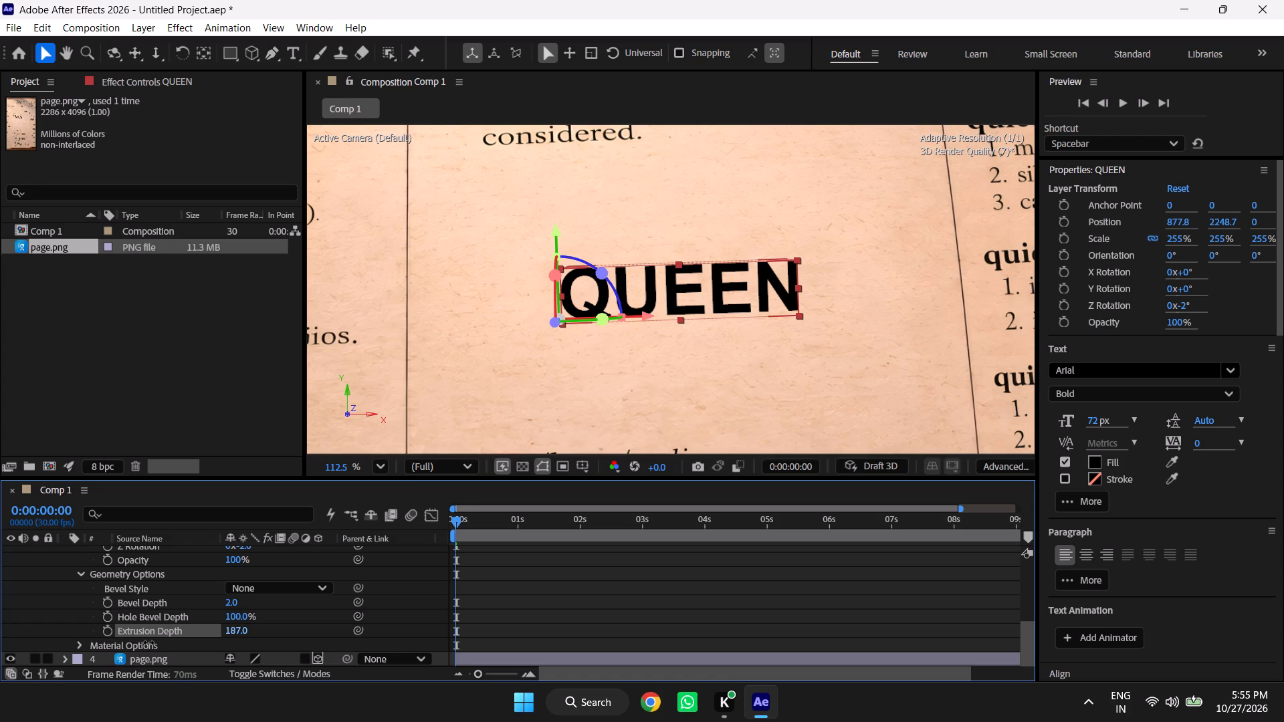
left_click_drag(148, 642, 154, 639)
scroll(203, 598, "up", 5)
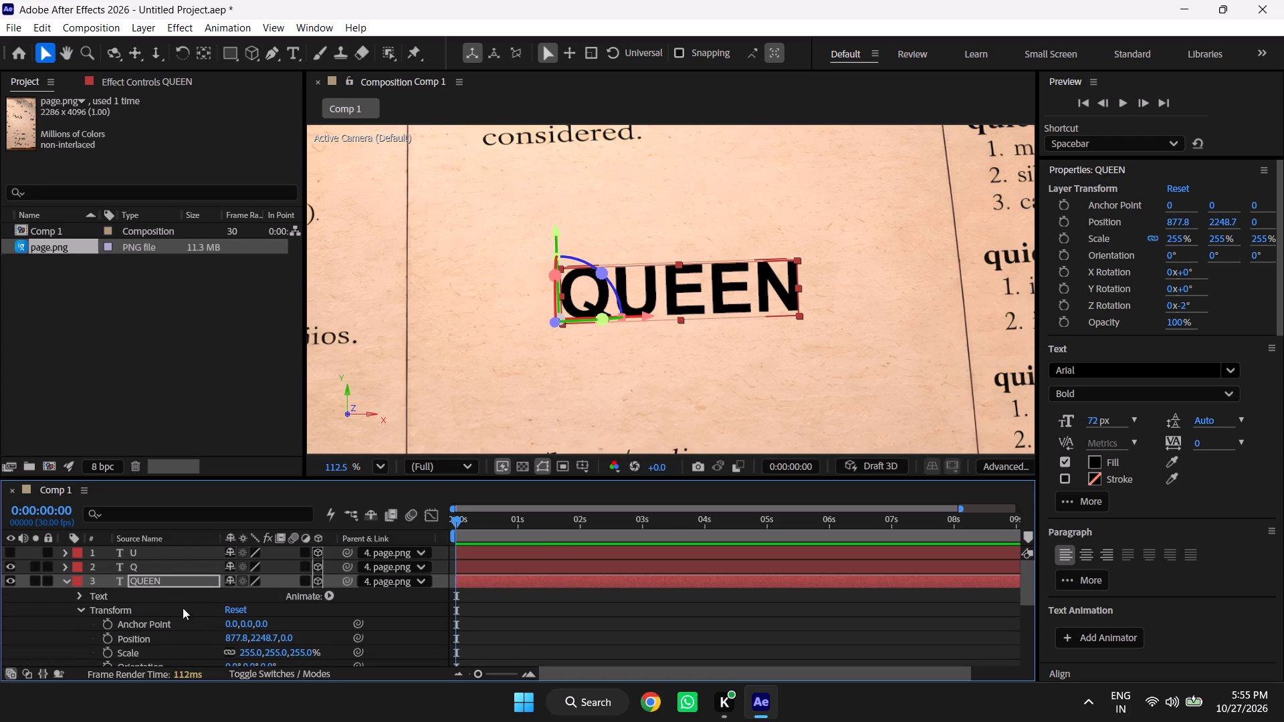
left_click(164, 582)
left_click(69, 581)
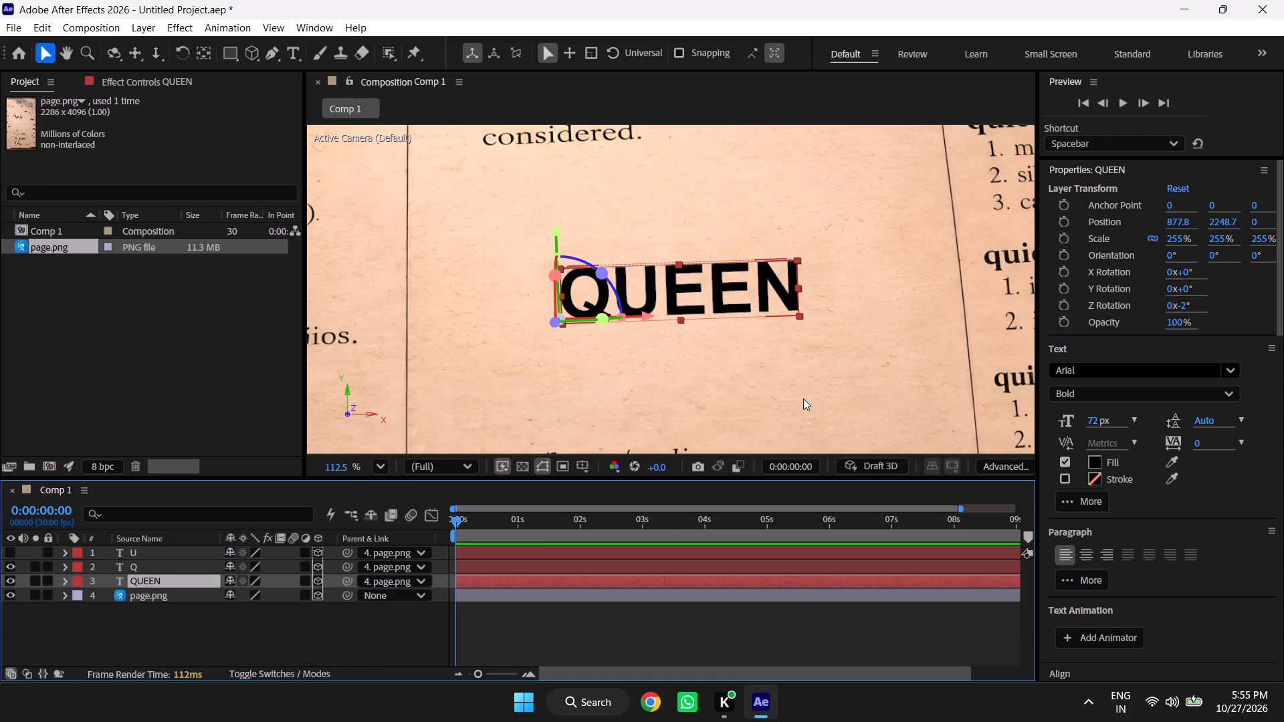
Add a new two-node camera named Camera 1 with the 35mm preset to Comp 1.
left_click(889, 362)
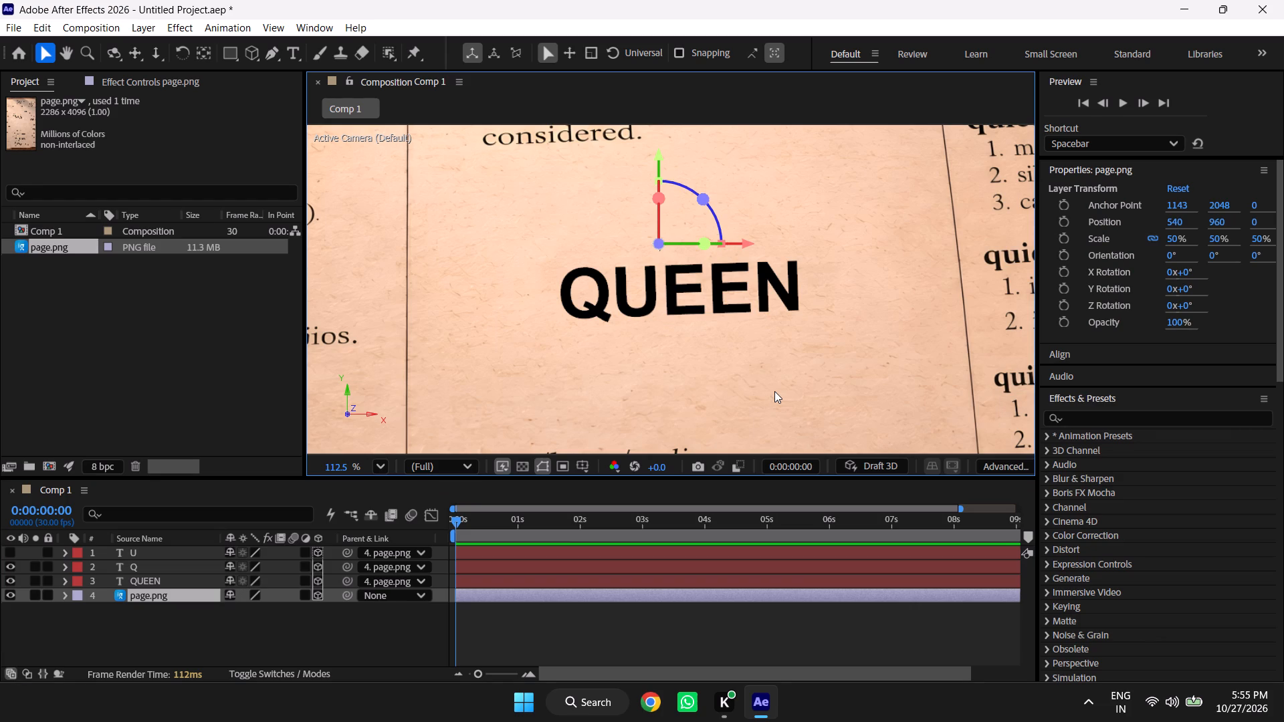
left_click(774, 391)
scroll(683, 348, "down", 7)
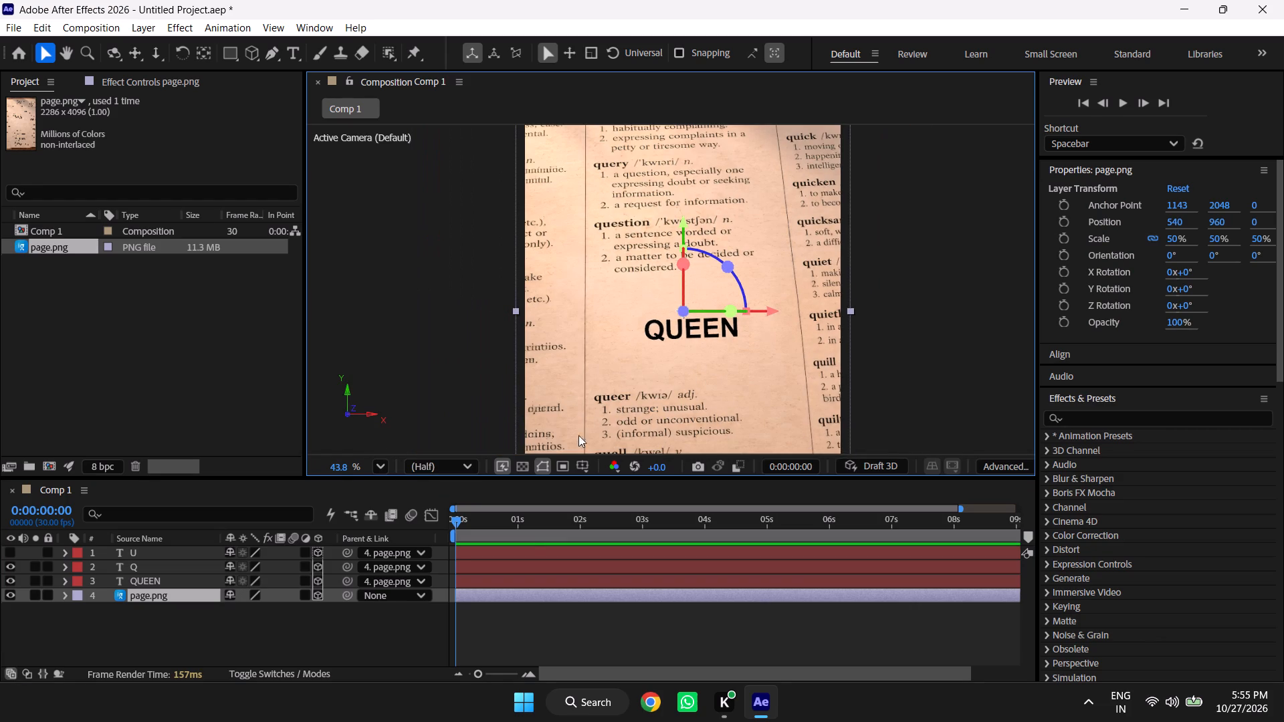
left_click(183, 643)
right_click(183, 643)
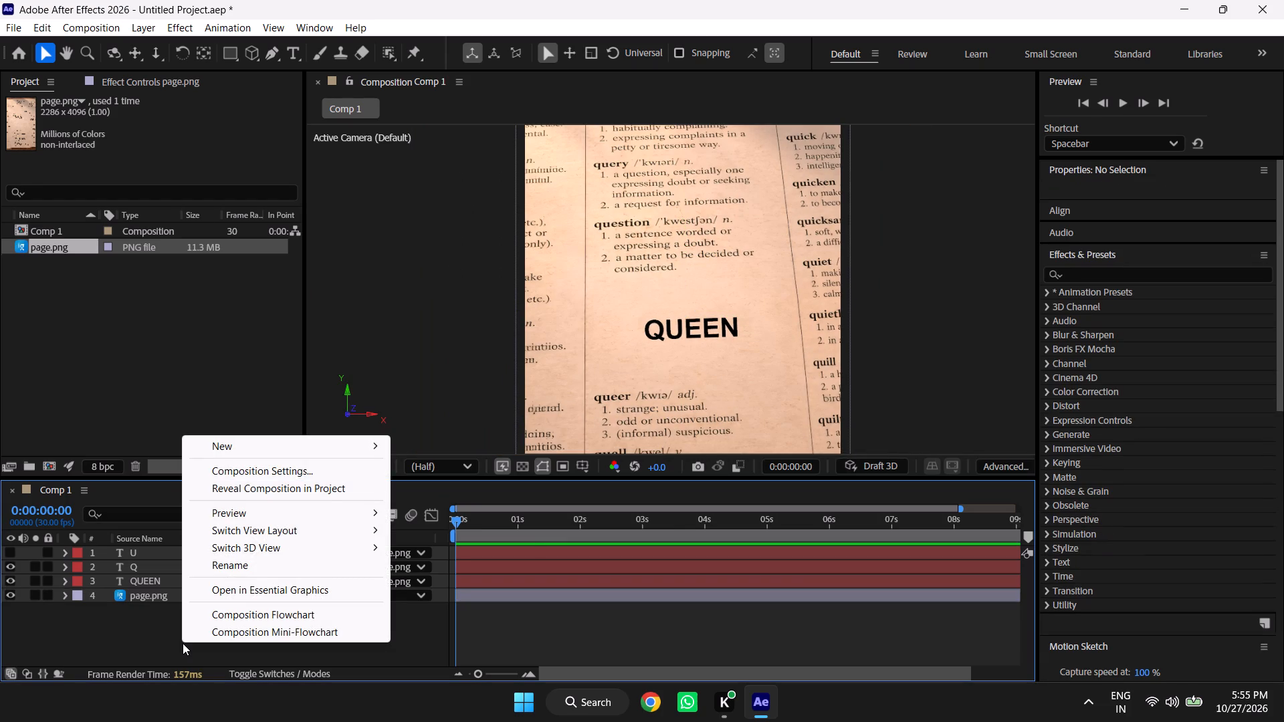
left_click(272, 443)
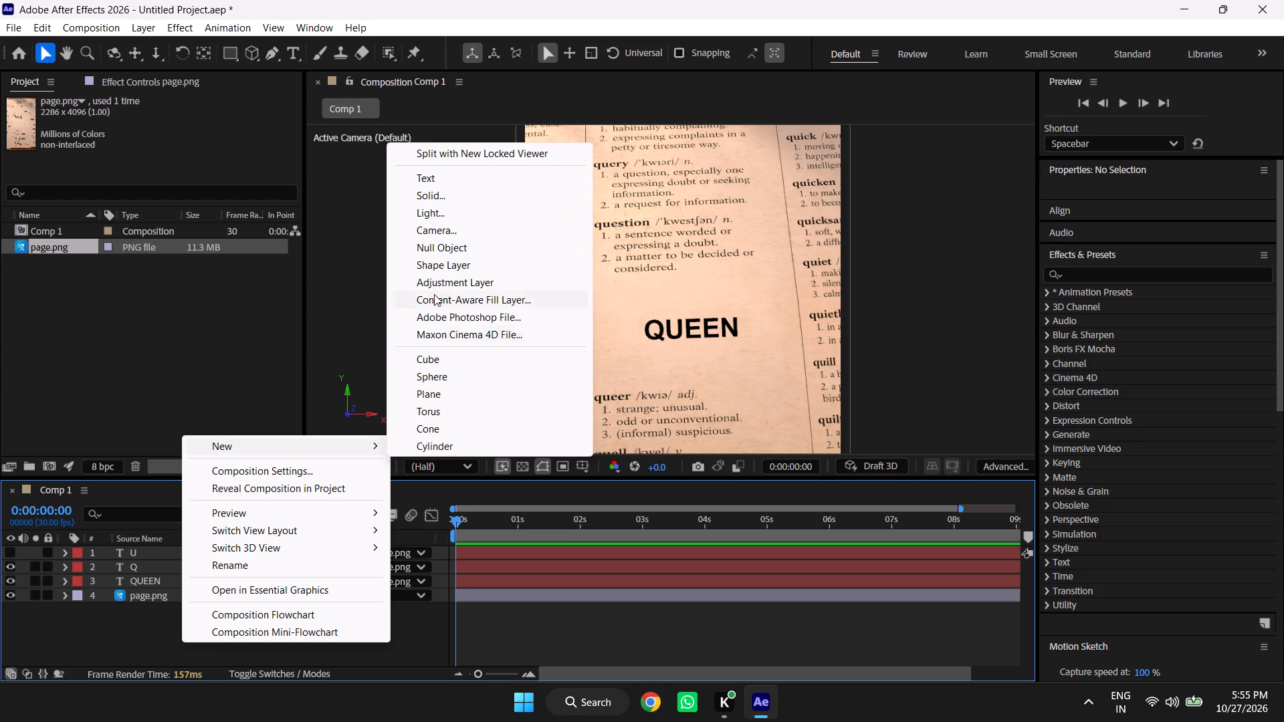
left_click(465, 235)
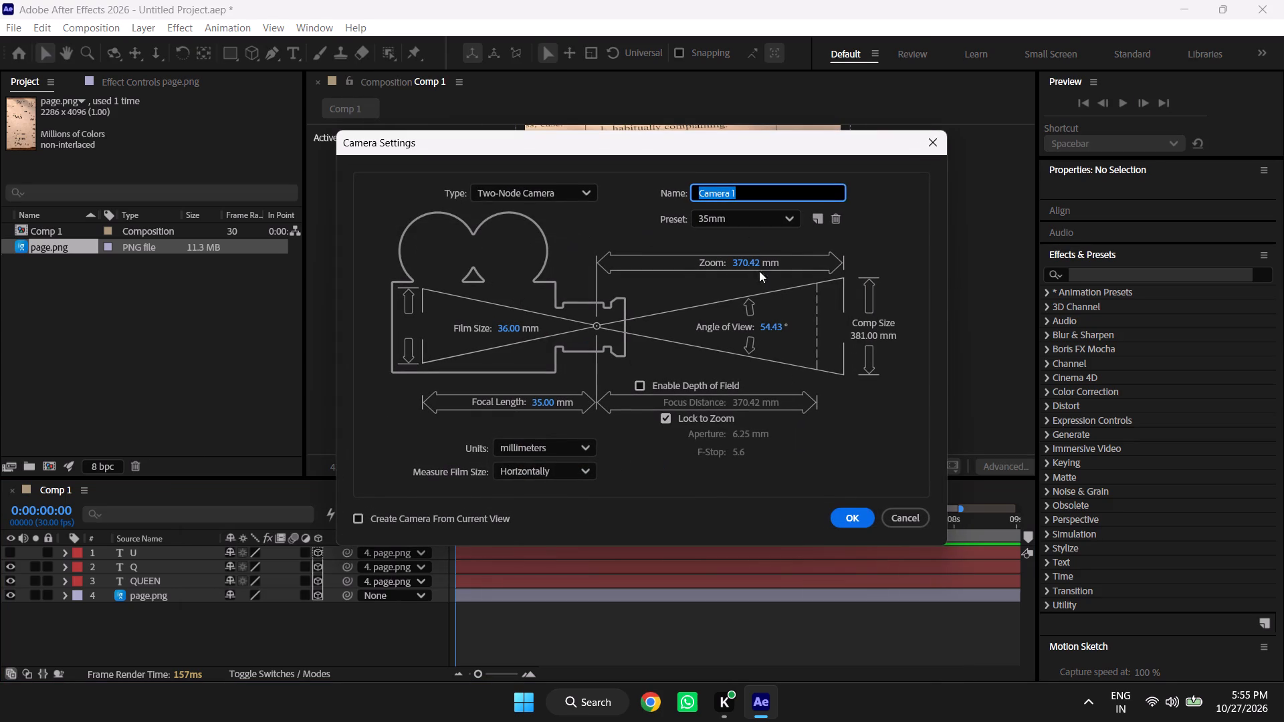
left_click(857, 520)
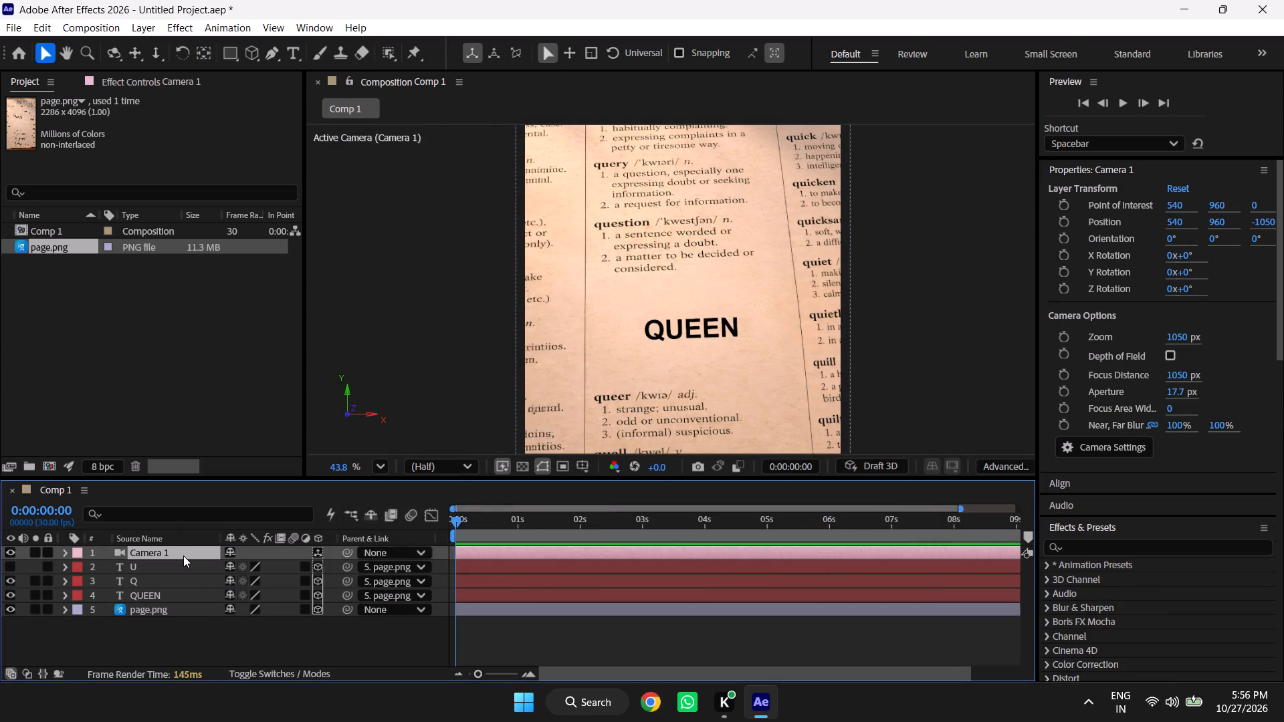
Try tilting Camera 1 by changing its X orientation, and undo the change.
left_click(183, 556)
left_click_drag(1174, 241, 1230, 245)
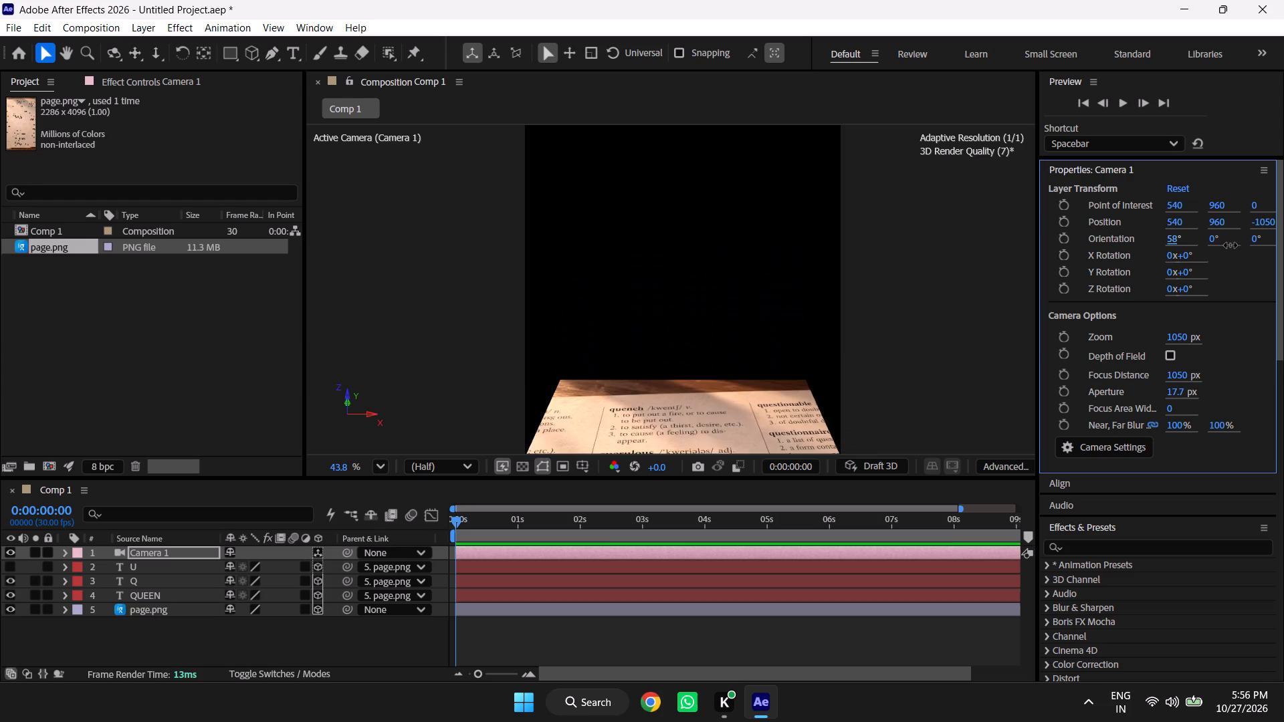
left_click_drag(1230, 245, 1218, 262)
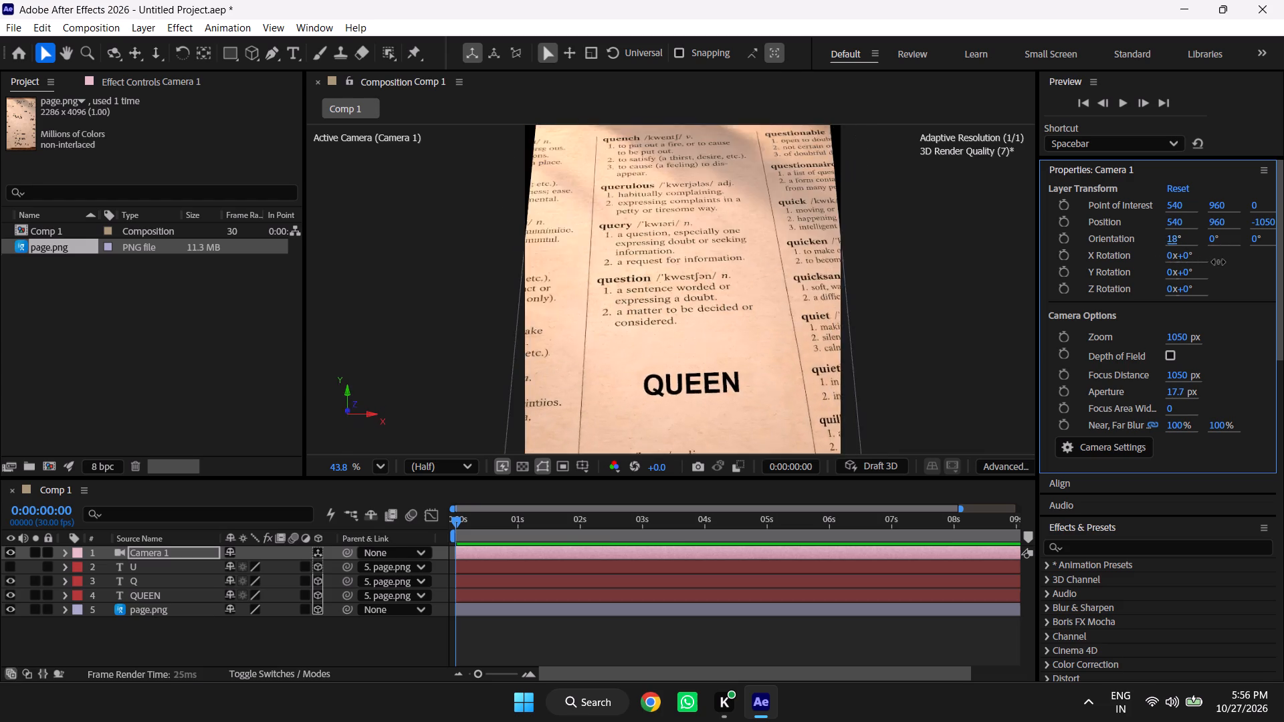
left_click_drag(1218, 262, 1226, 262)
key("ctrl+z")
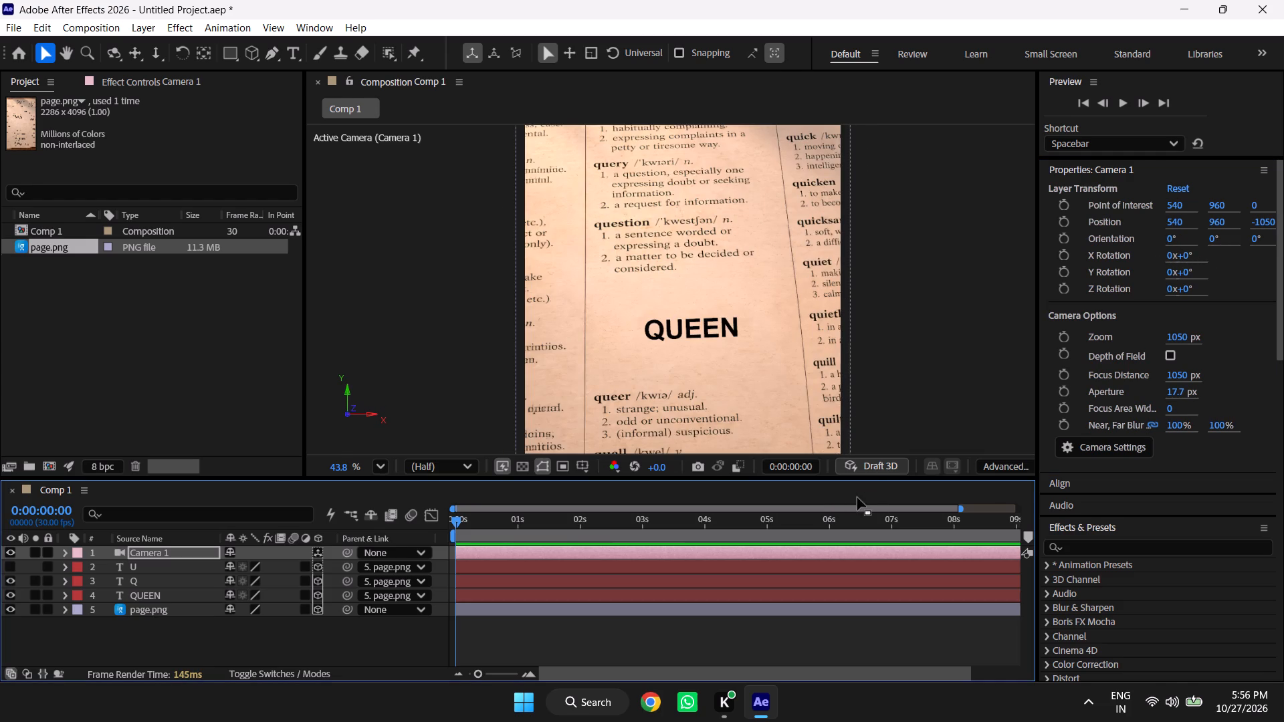
Turn on Draft 3D for the composition preview.
left_click(863, 468)
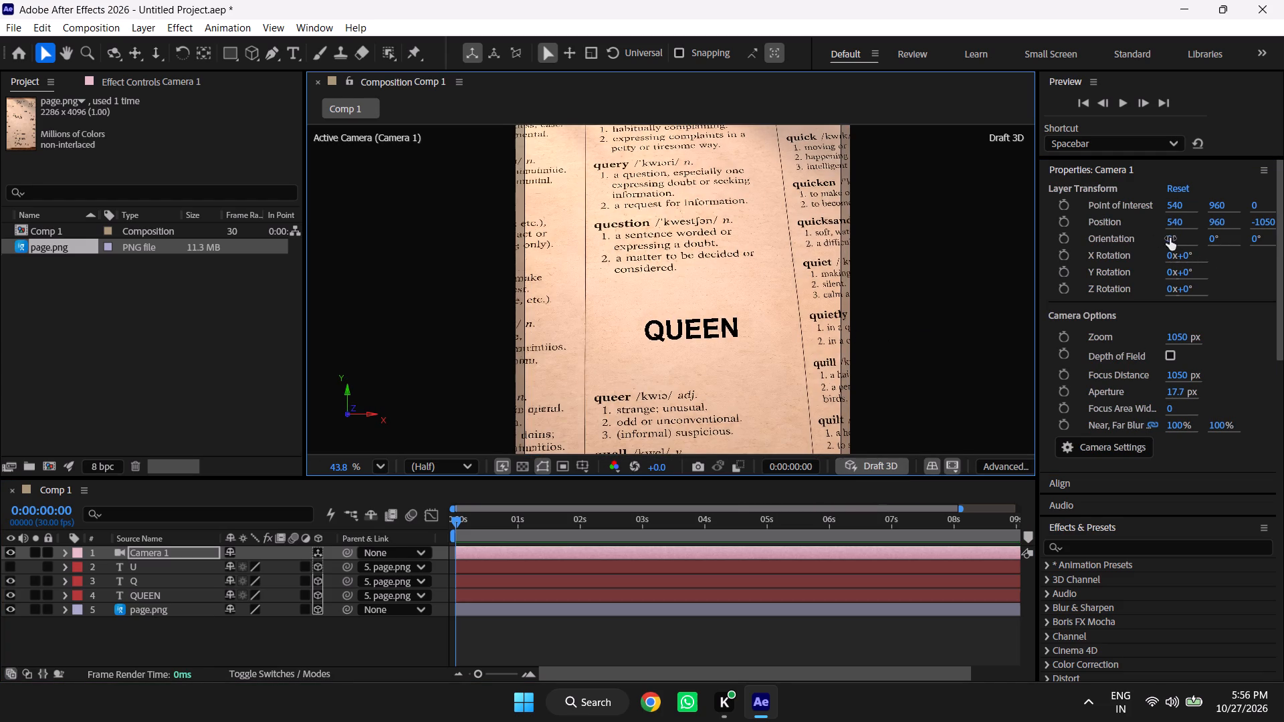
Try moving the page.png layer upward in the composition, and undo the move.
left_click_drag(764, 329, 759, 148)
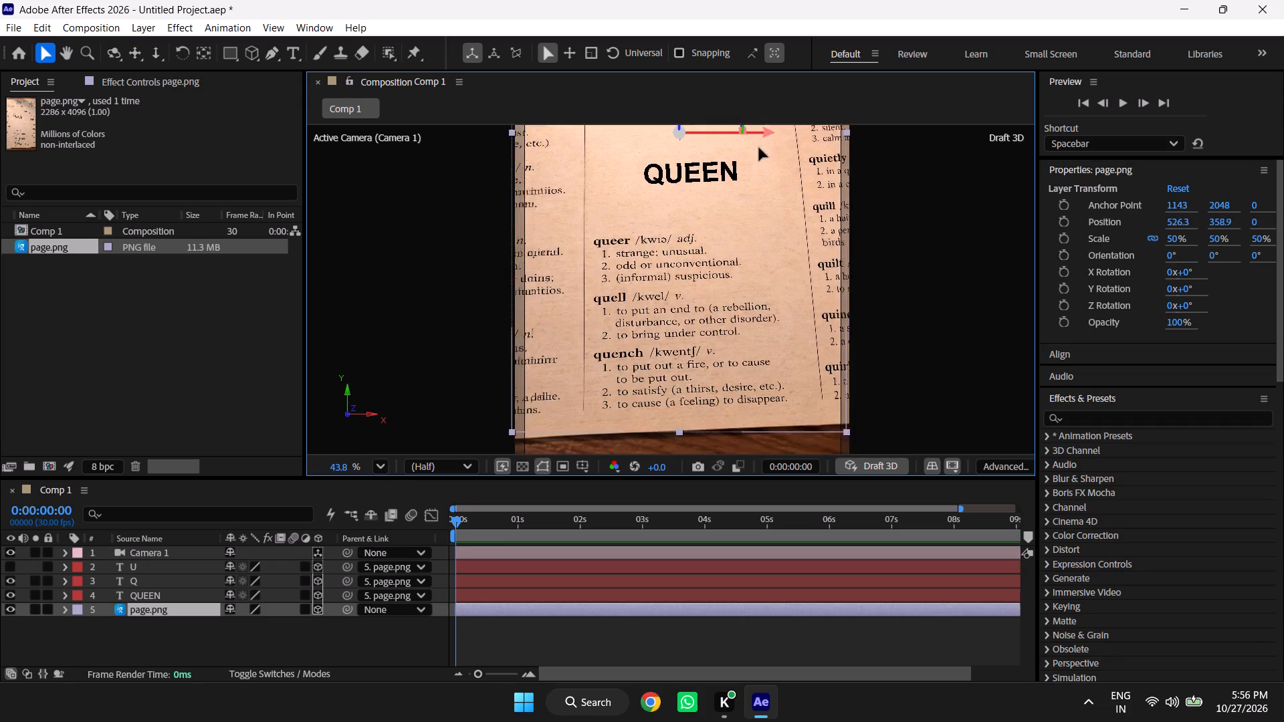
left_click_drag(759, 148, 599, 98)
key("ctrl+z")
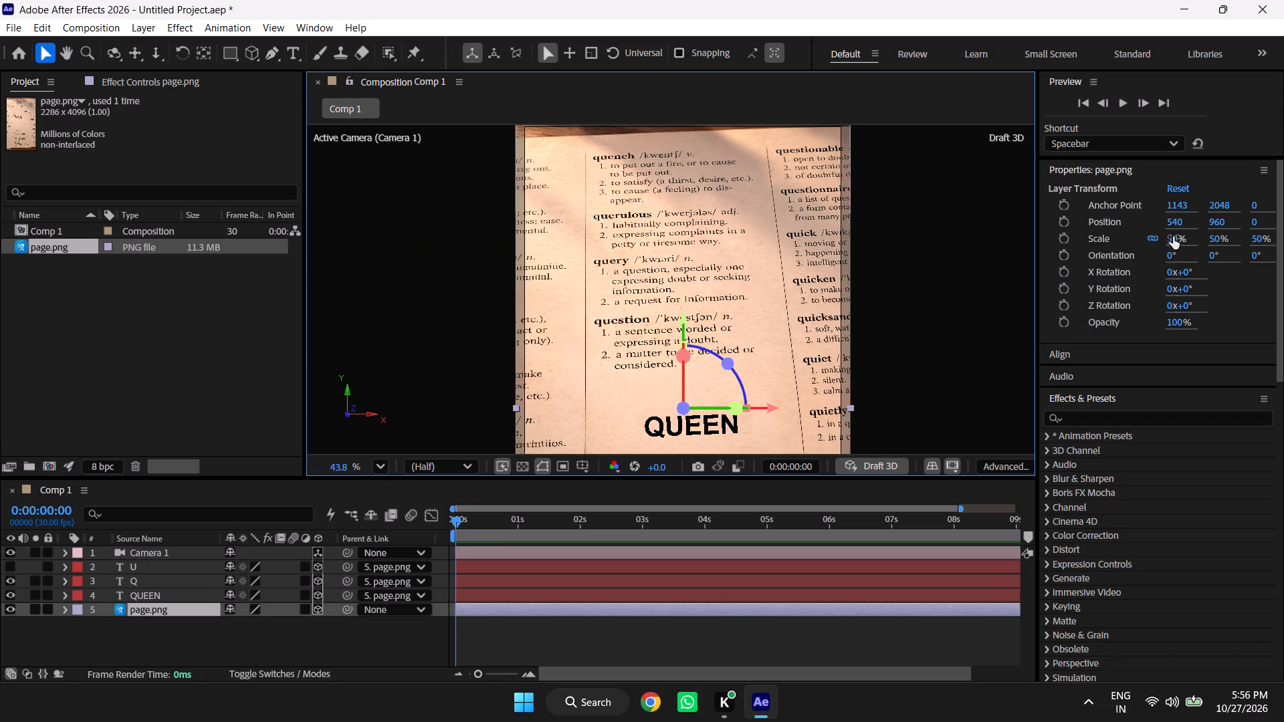
Tilt the page.png layer by setting its X orientation to 112° so the extruded QUEEN text can be viewed at an angle.
left_click_drag(1172, 255, 1179, 255)
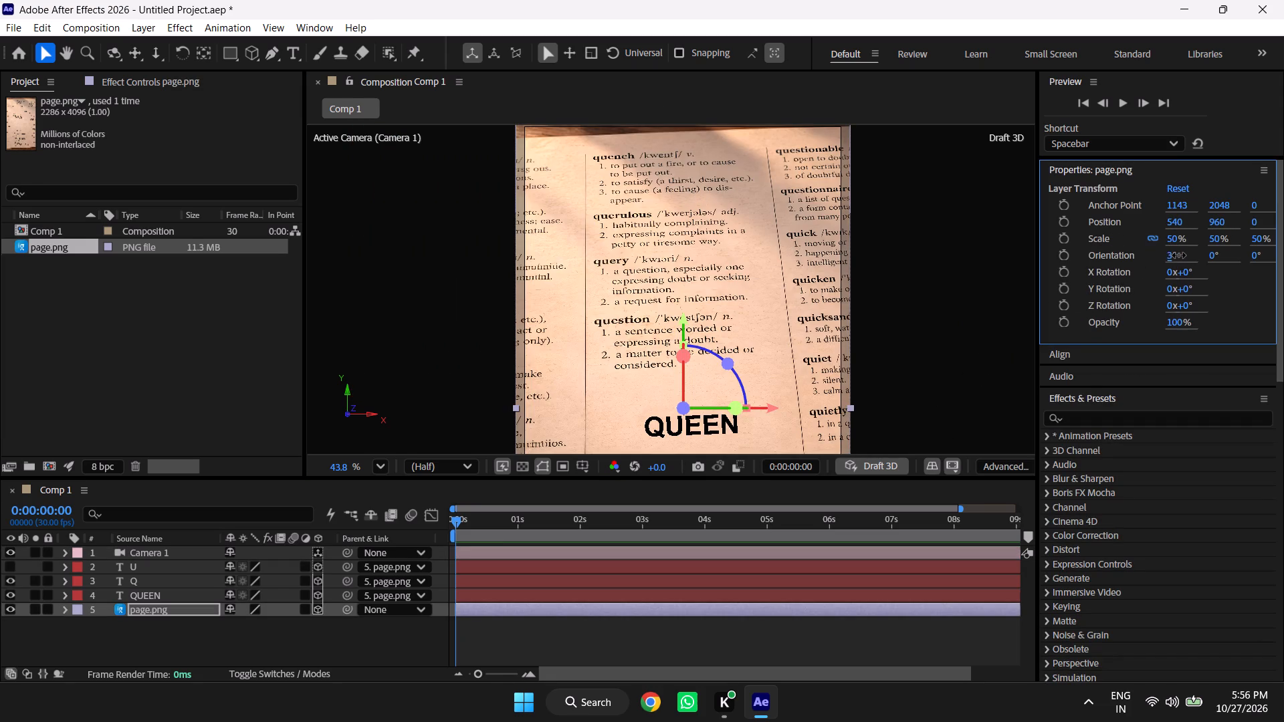
left_click_drag(1179, 255, 1230, 262)
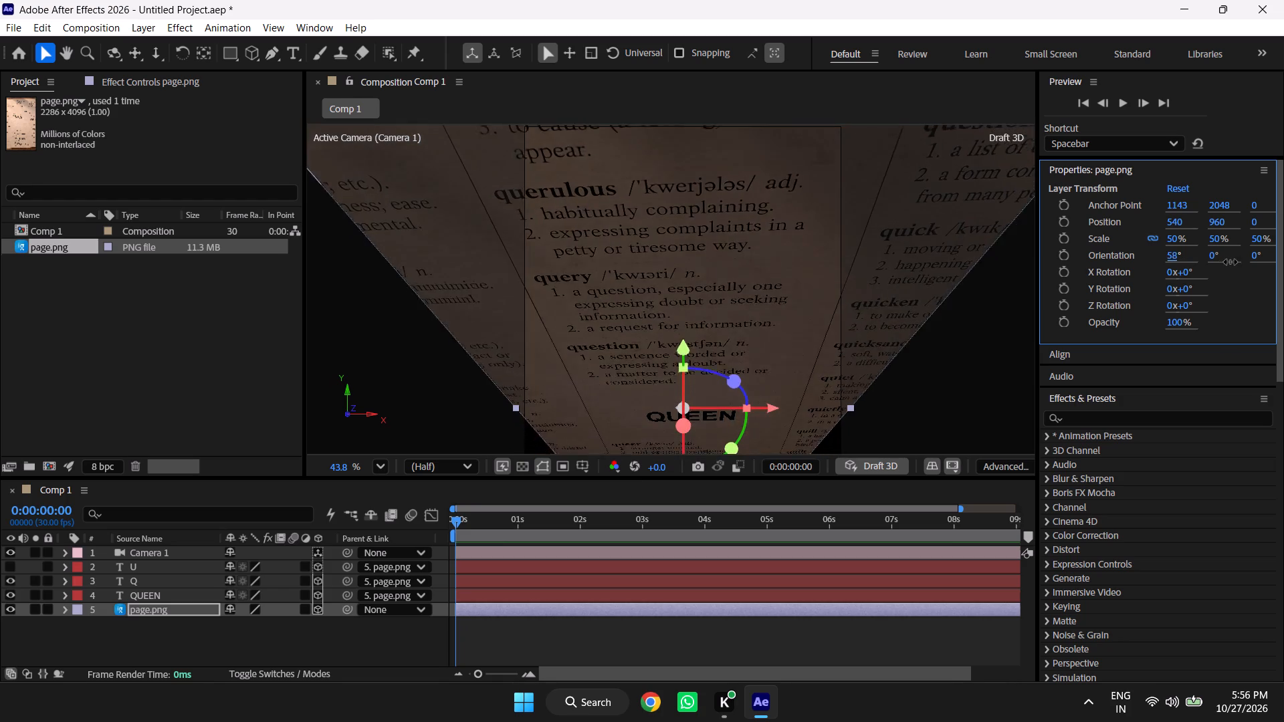
left_click_drag(1230, 262, 1269, 265)
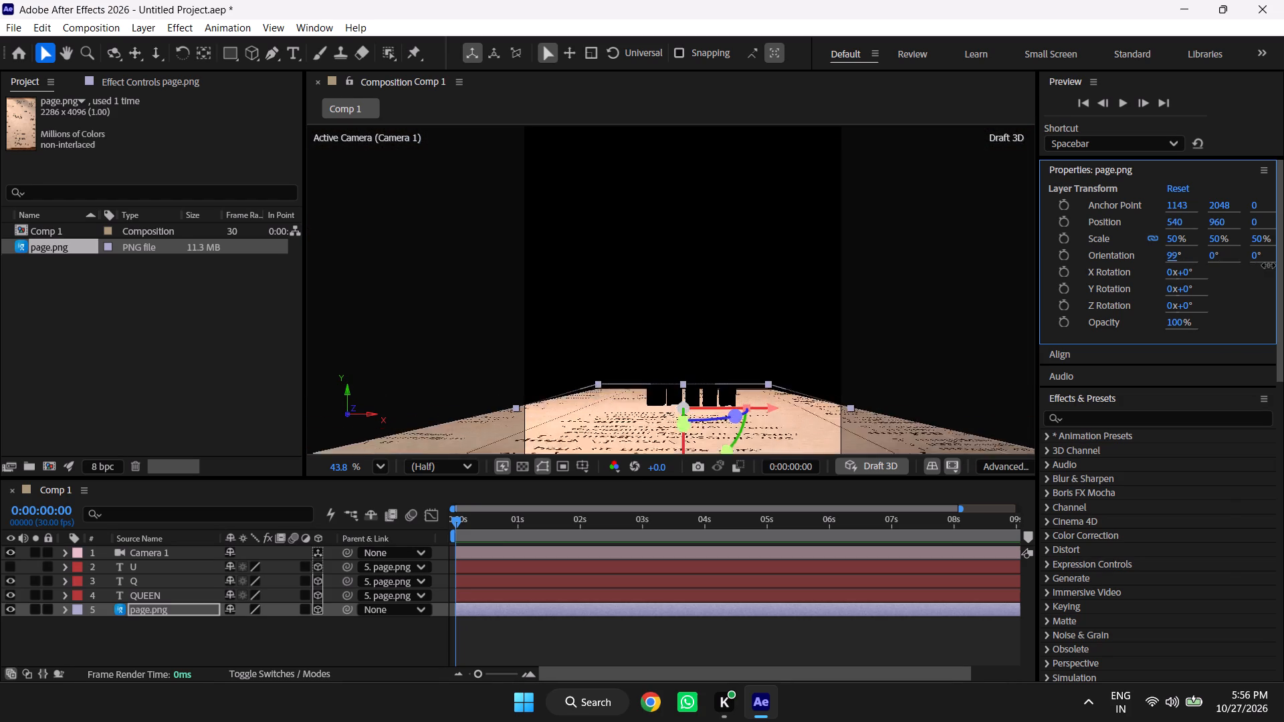
left_click_drag(1269, 265, 1283, 258)
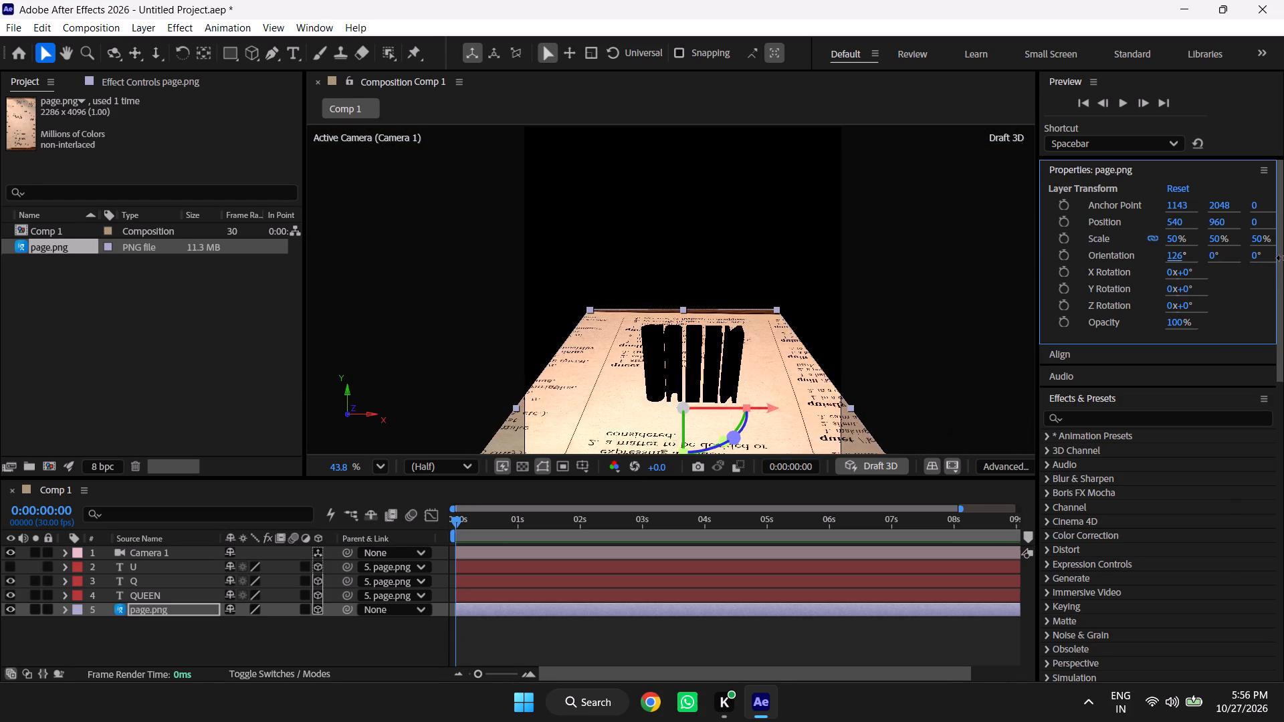
left_click_drag(1283, 258, 1244, 267)
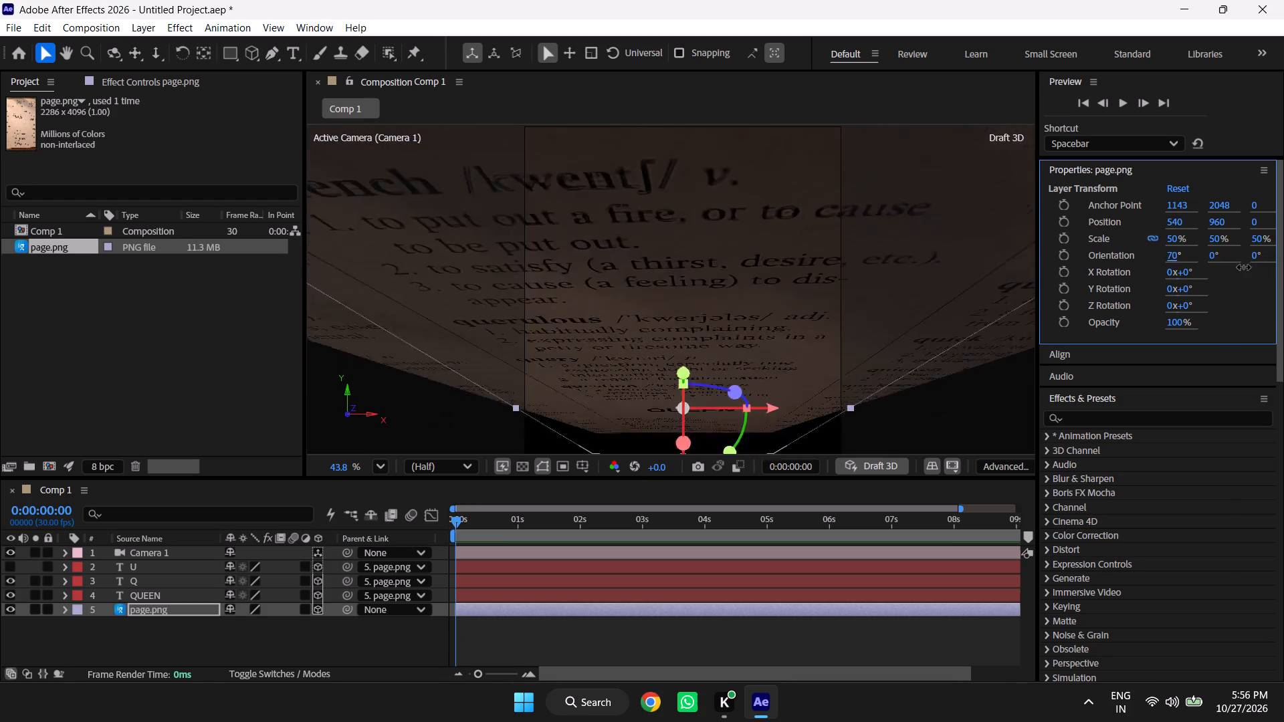
left_click_drag(1244, 267, 1136, 295)
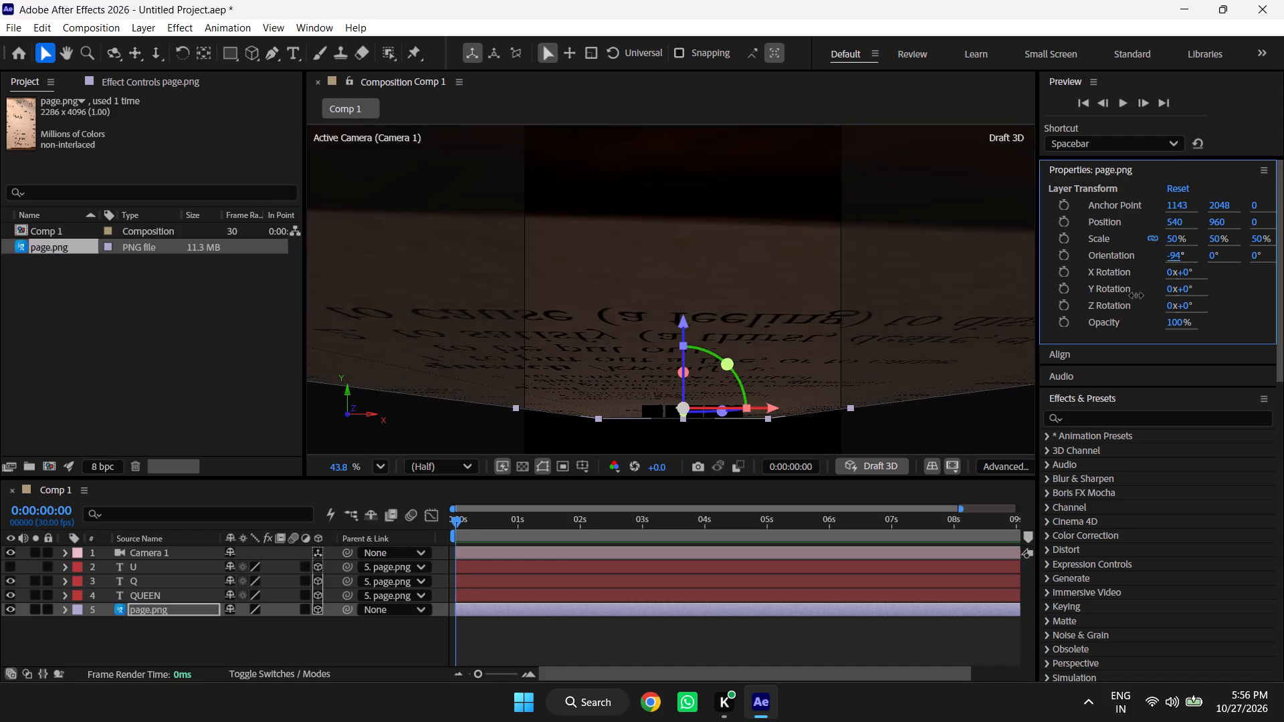
left_click_drag(1136, 295, 1082, 312)
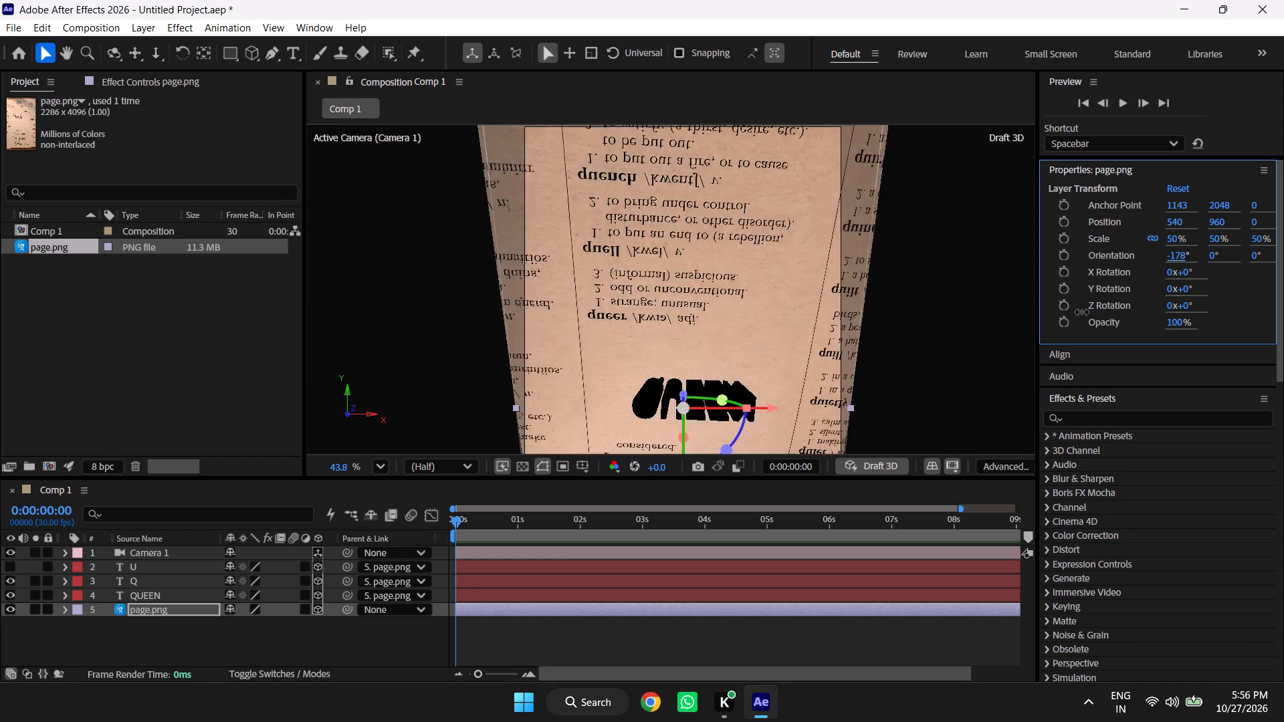
left_click_drag(1082, 312, 1035, 308)
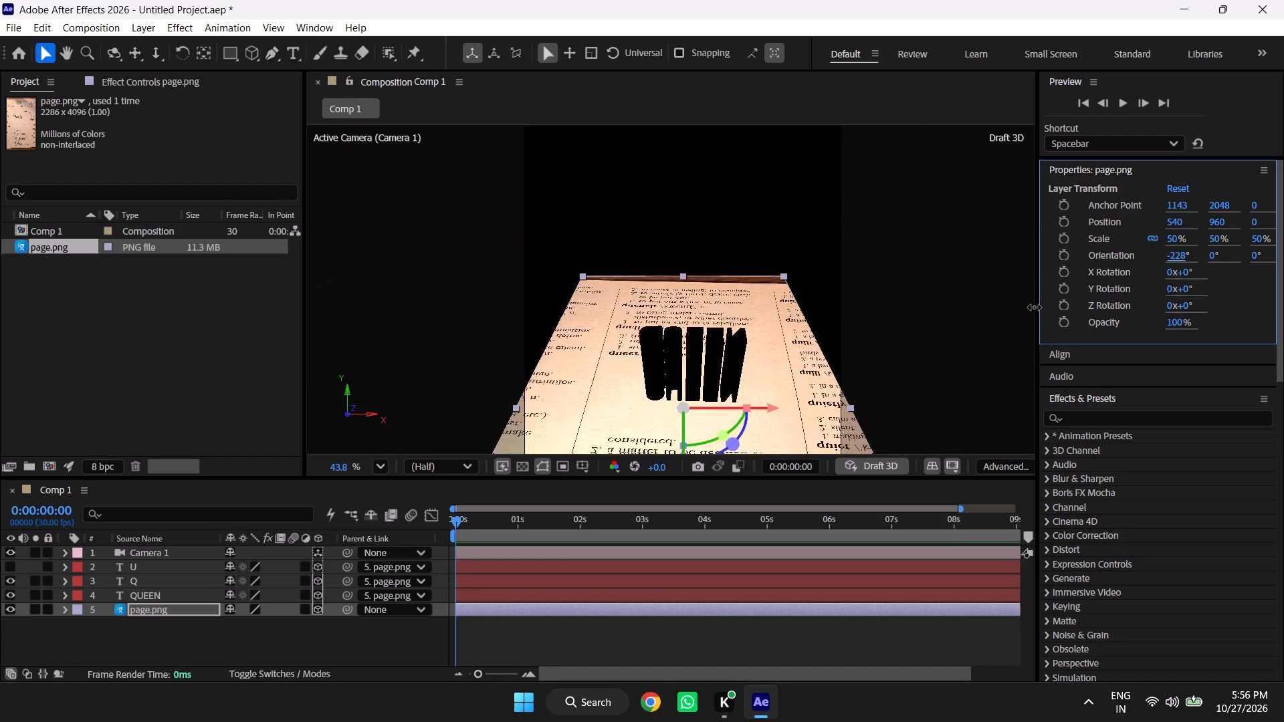
left_click_drag(1035, 308, 1019, 308)
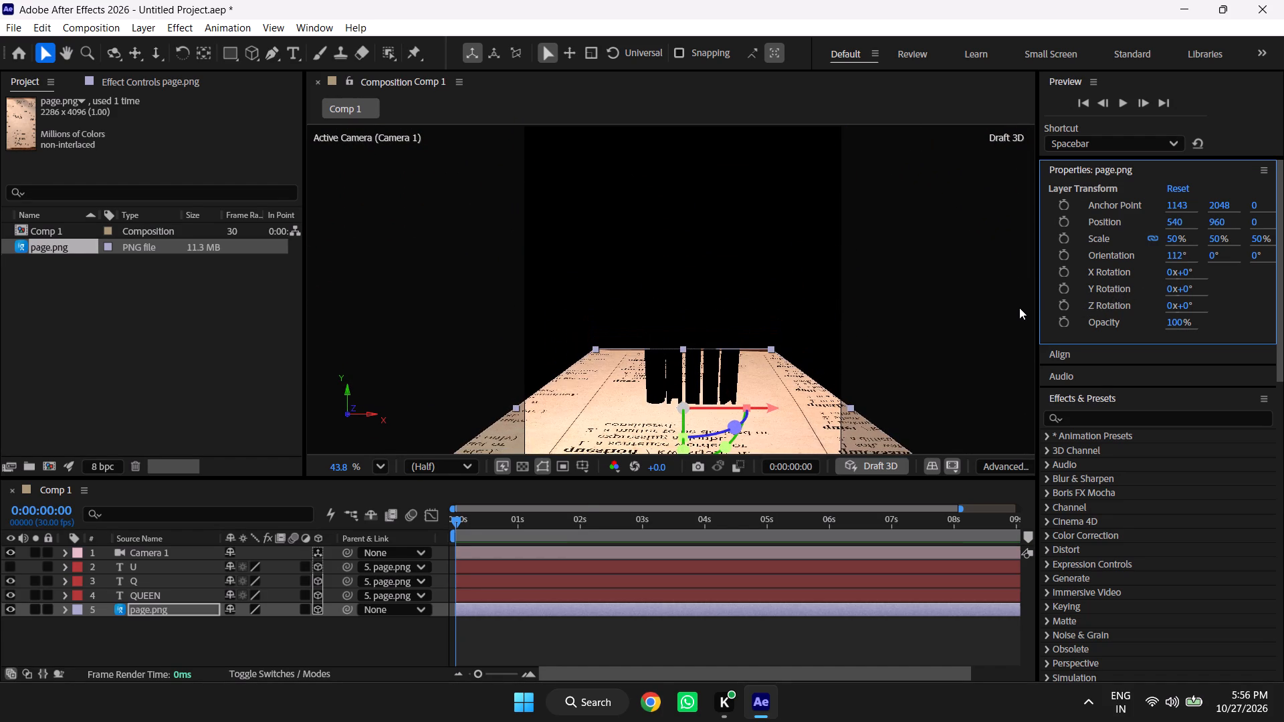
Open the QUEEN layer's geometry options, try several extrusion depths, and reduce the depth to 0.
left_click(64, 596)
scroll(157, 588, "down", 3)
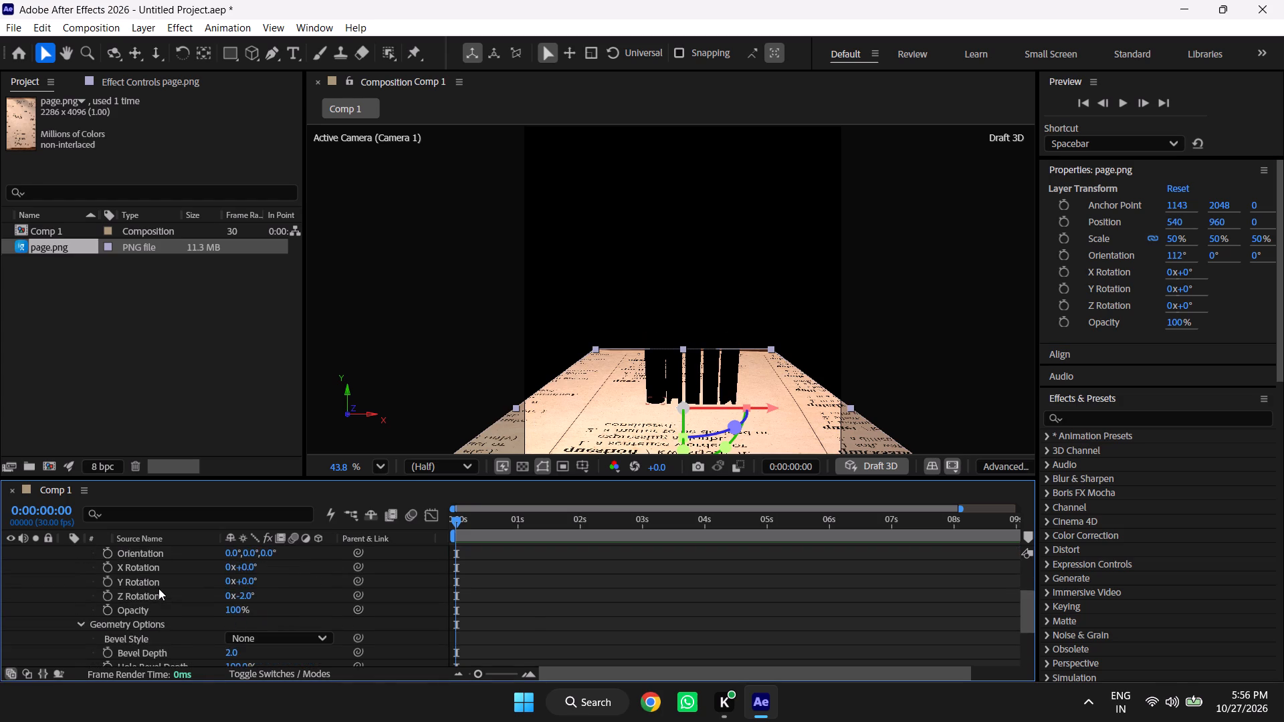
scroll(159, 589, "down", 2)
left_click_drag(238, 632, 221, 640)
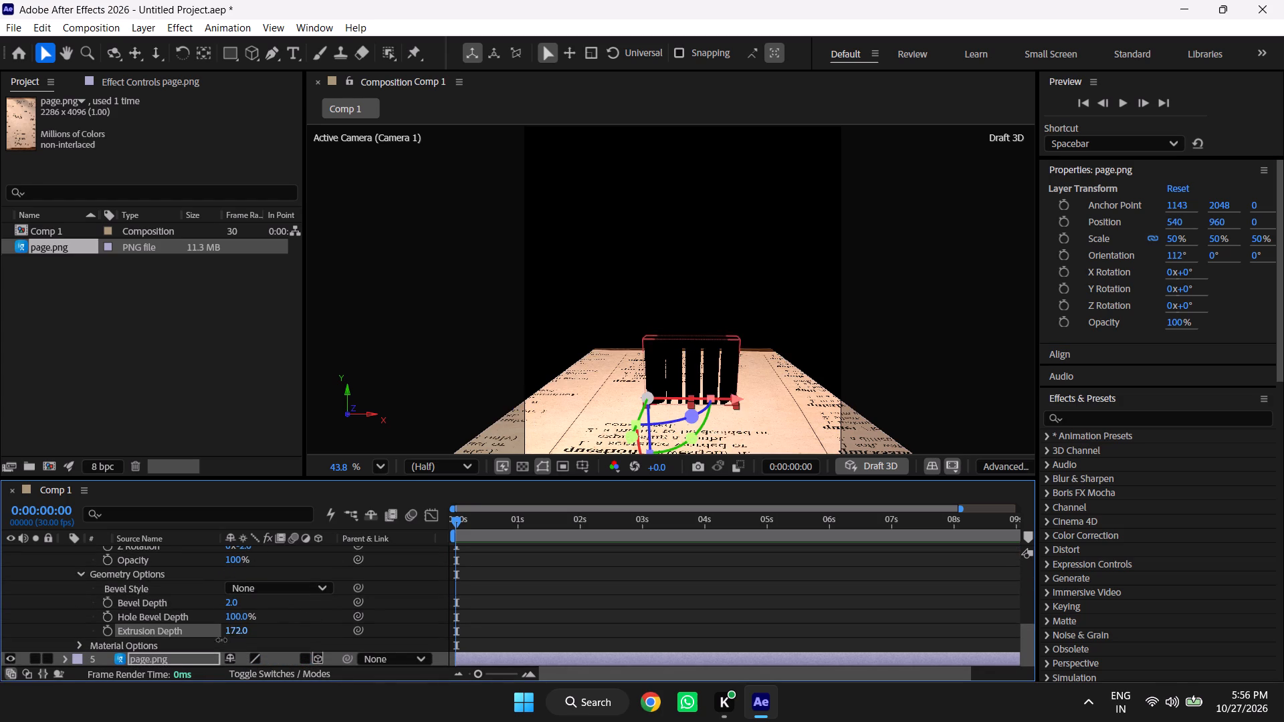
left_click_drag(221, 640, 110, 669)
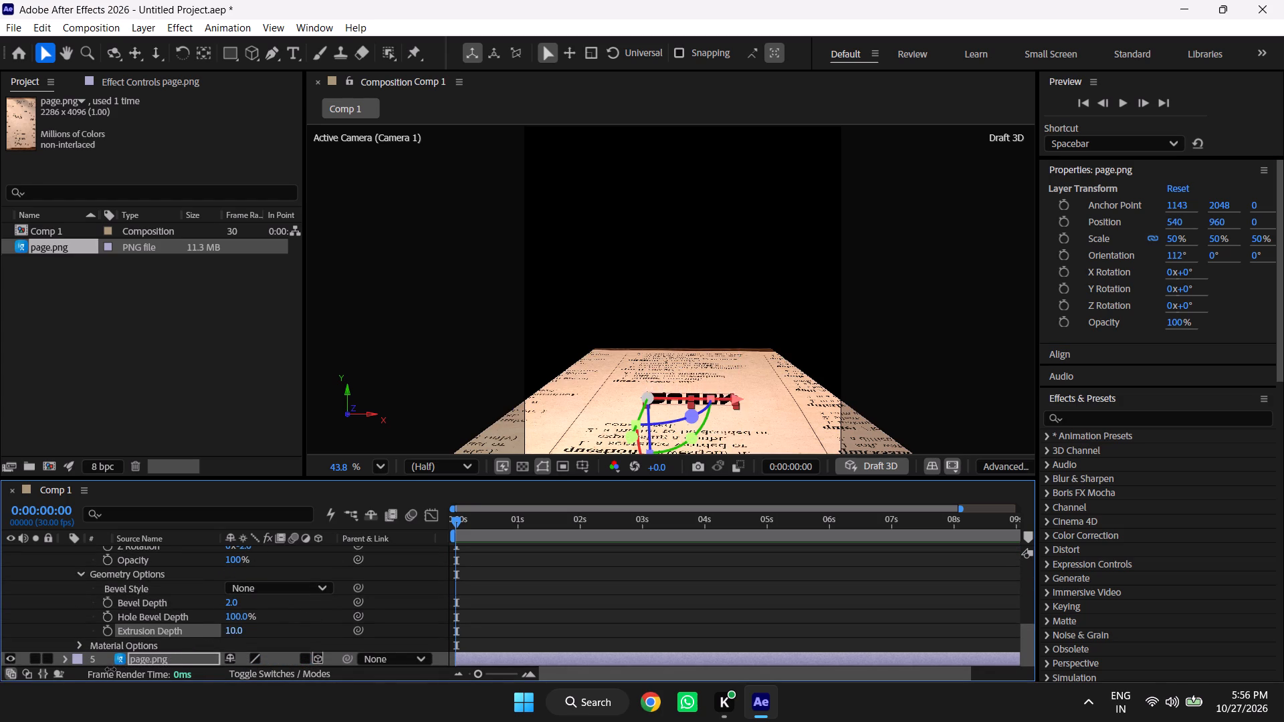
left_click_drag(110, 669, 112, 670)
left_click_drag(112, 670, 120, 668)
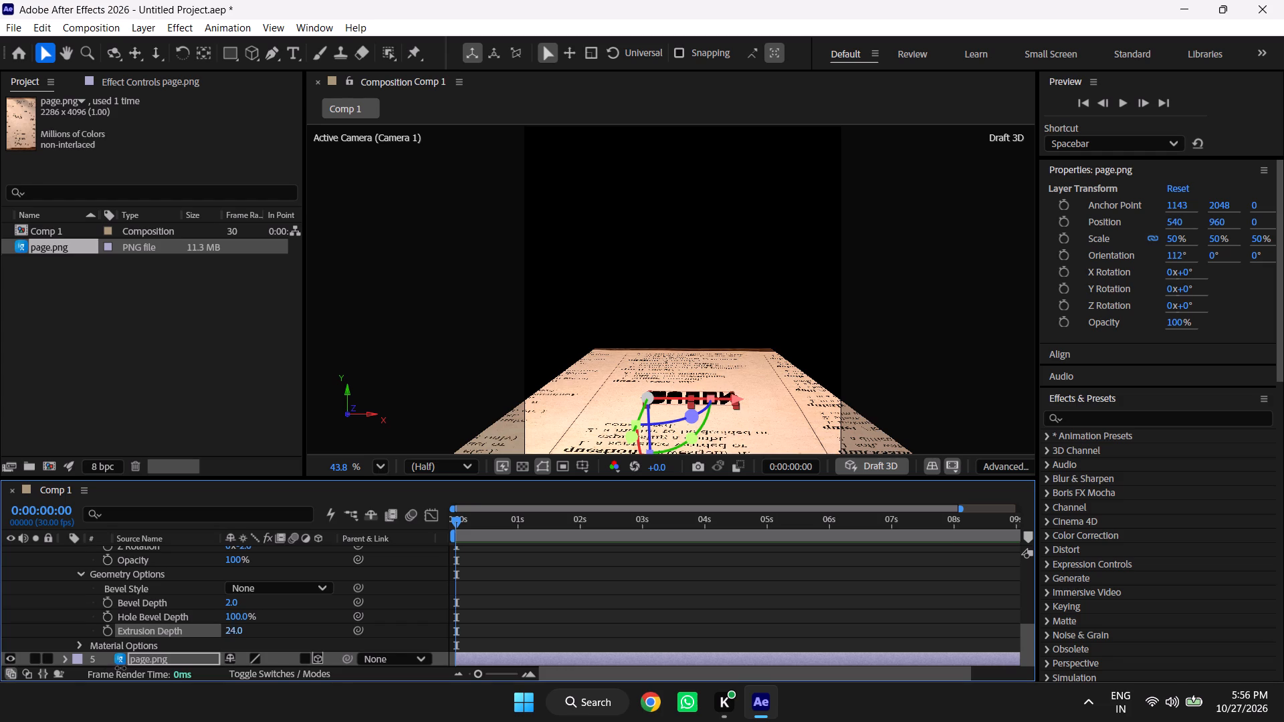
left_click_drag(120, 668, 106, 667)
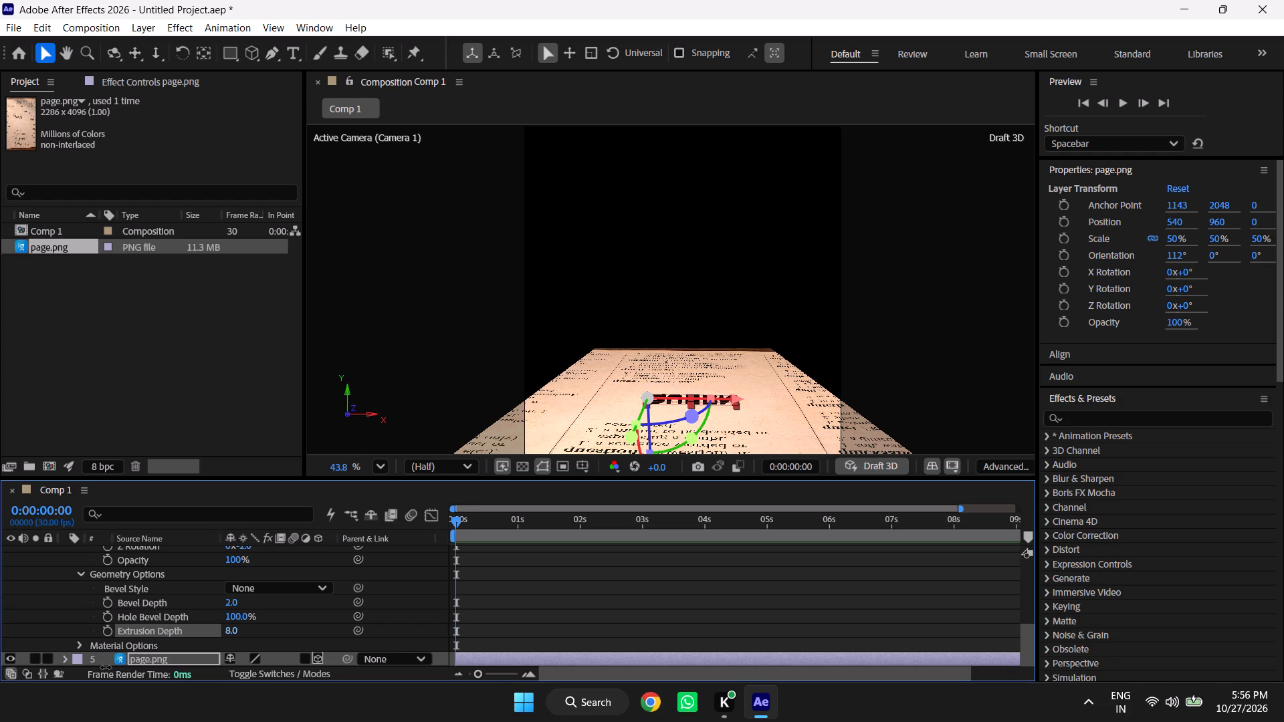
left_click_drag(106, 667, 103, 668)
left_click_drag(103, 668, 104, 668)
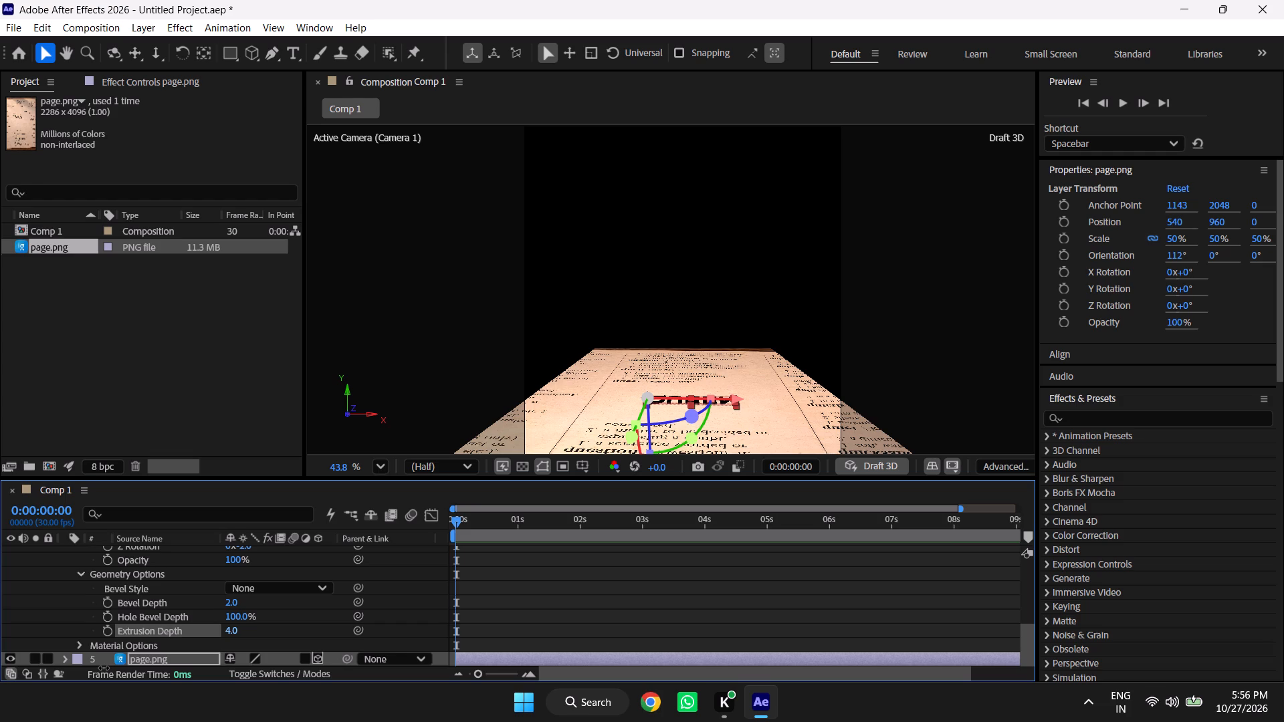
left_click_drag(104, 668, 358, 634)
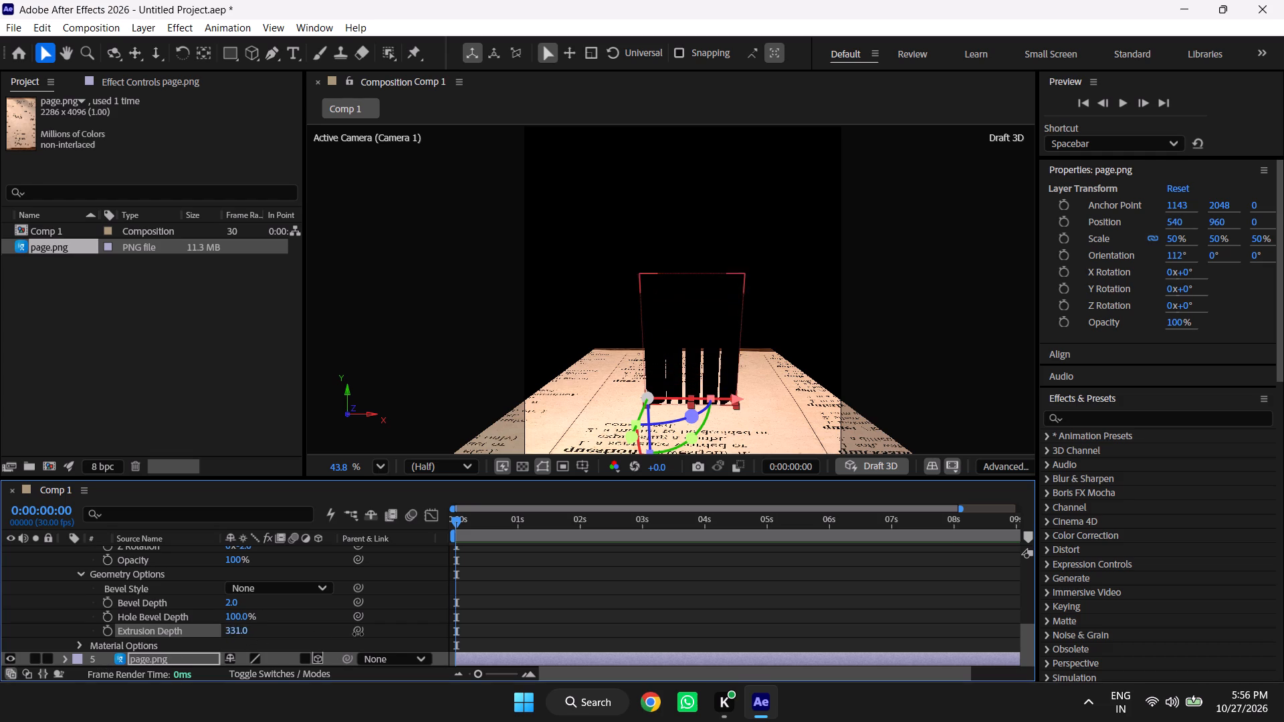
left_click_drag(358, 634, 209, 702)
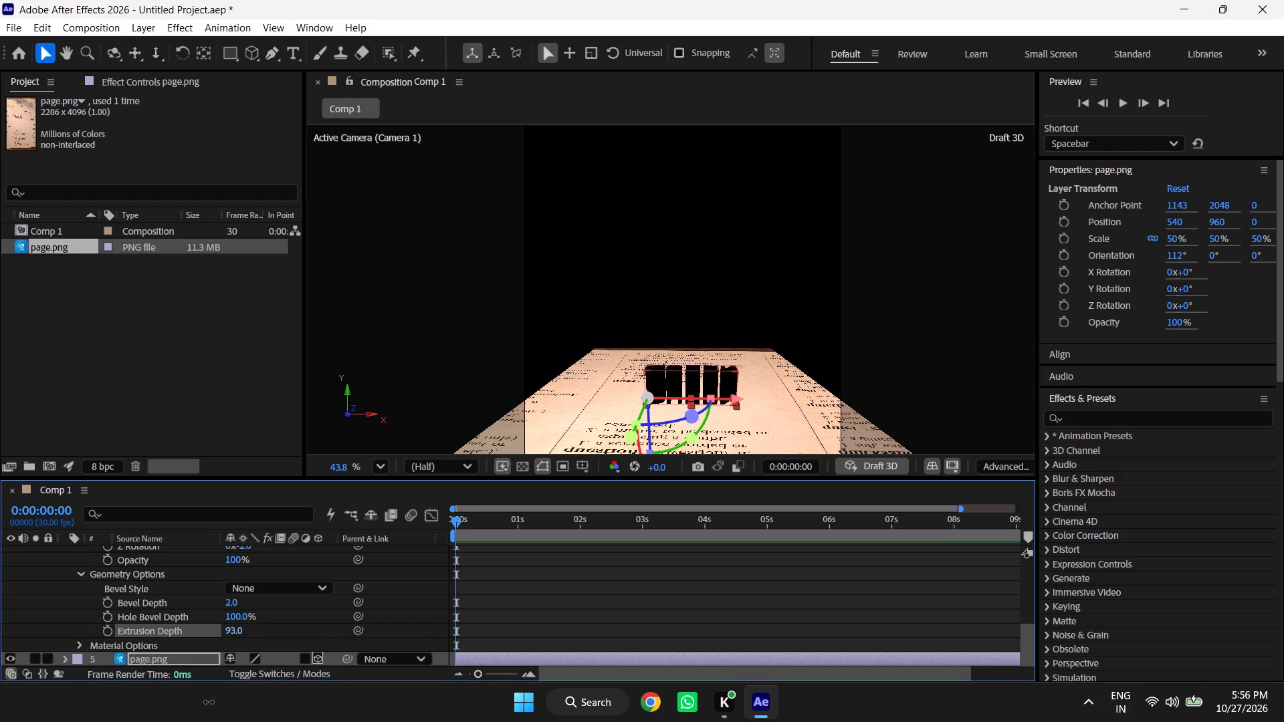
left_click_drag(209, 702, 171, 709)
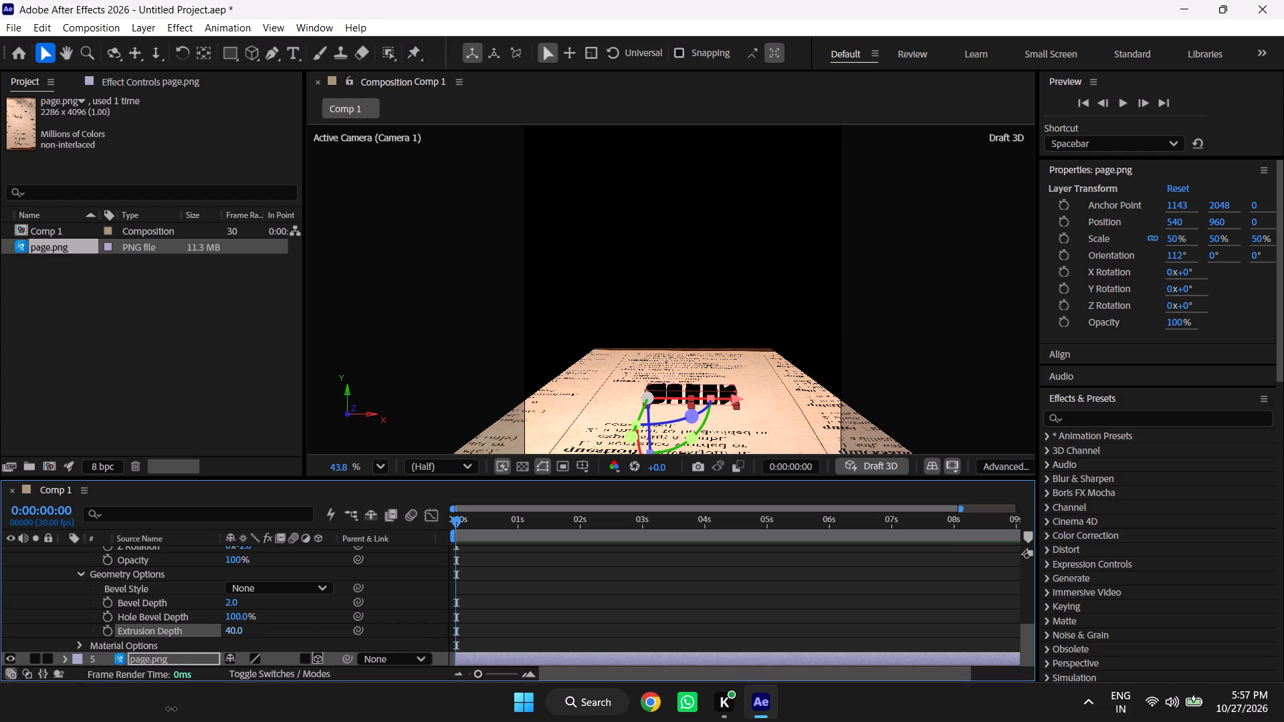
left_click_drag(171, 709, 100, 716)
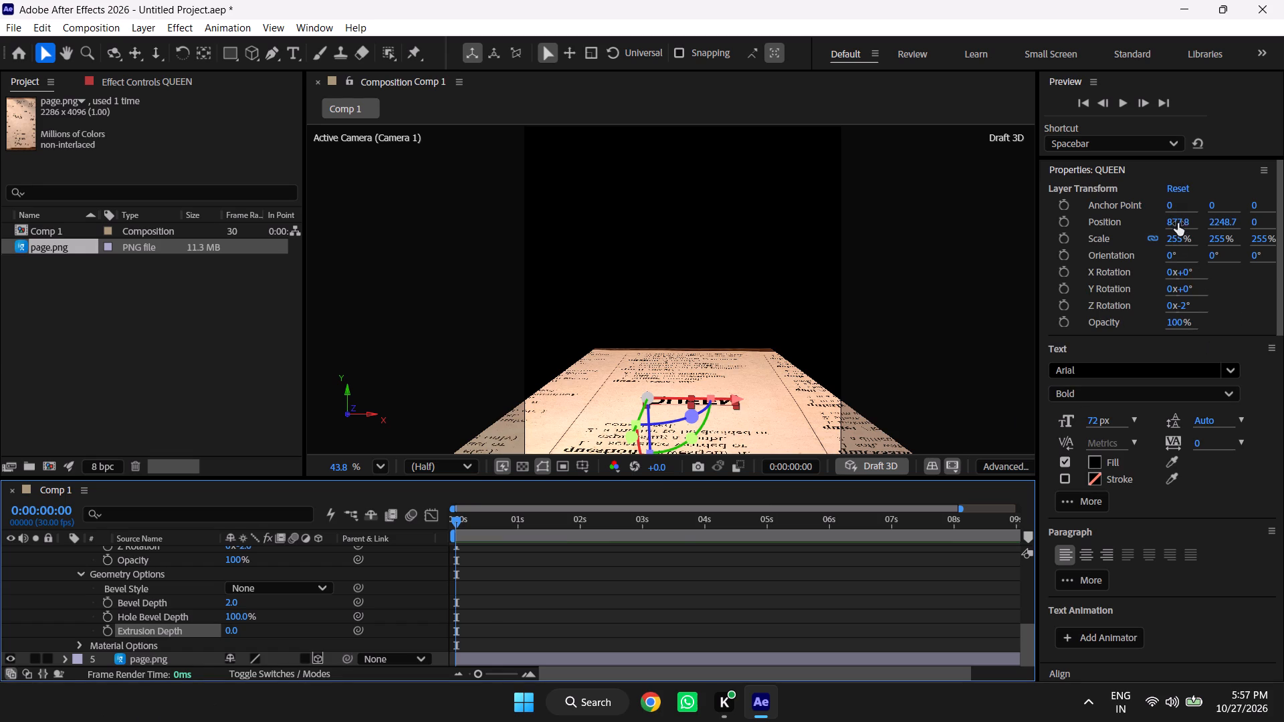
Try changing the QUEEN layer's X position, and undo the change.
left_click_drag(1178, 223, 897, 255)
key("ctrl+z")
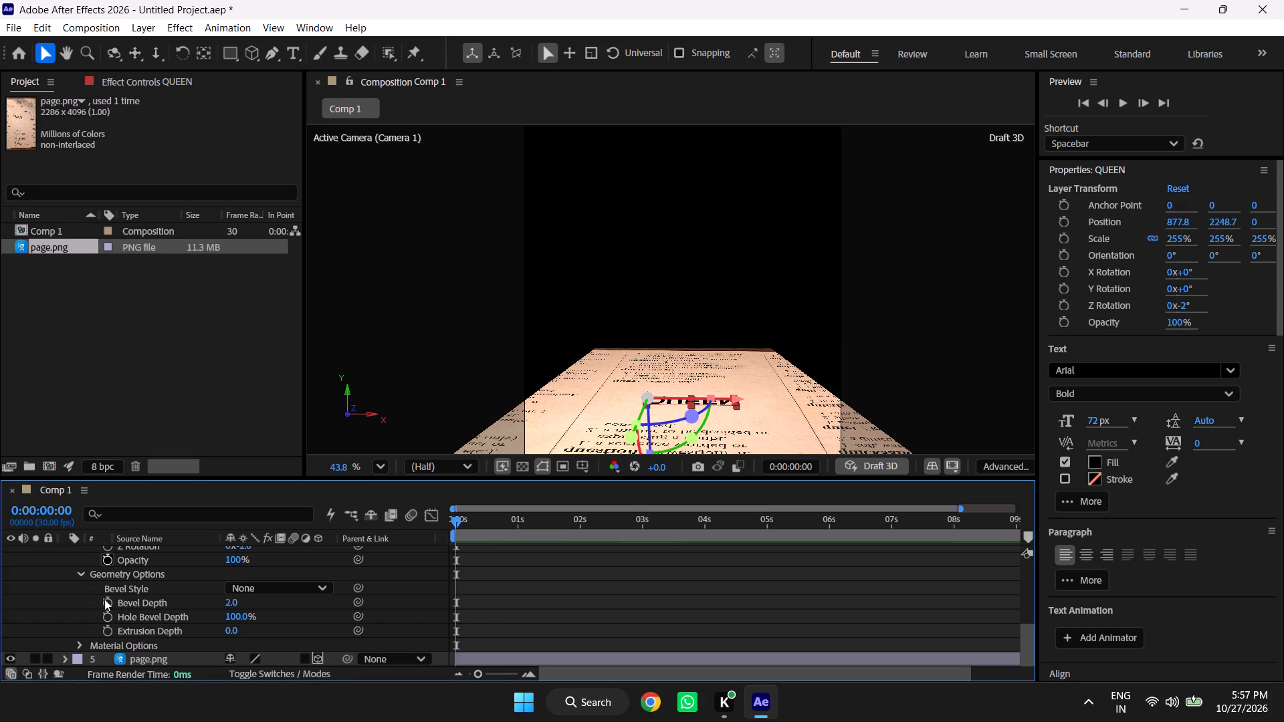
Undo back past the QUEEN extrusion change, the page.png tilt and the creation of Camera 1.
scroll(117, 626, "down", 2)
scroll(200, 581, "up", 4)
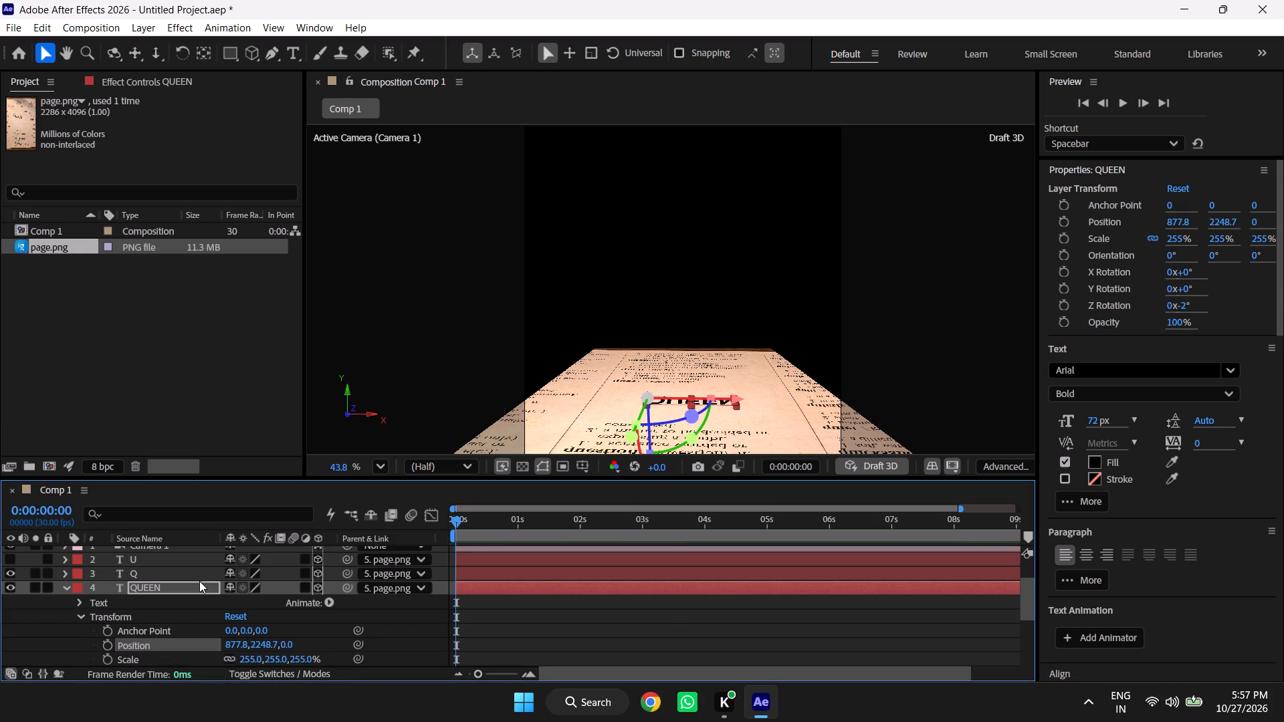
scroll(199, 581, "up", 4)
left_click(189, 552)
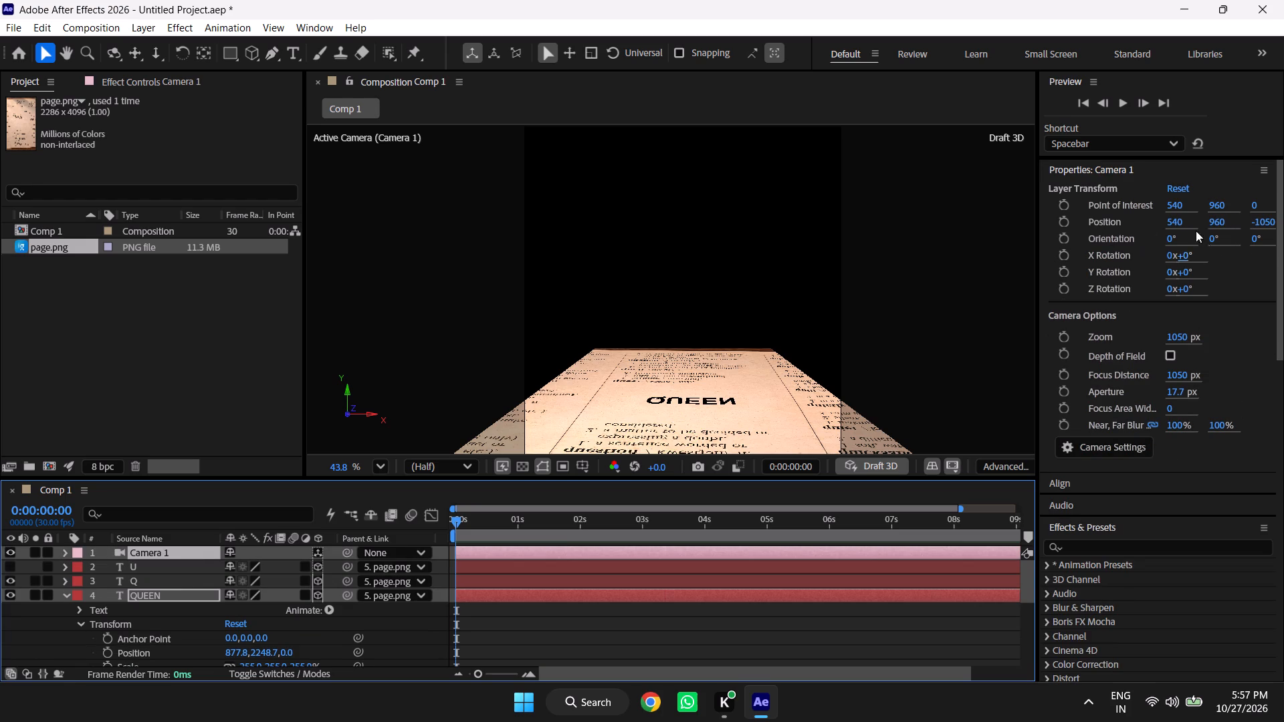
key("ctrl+z")
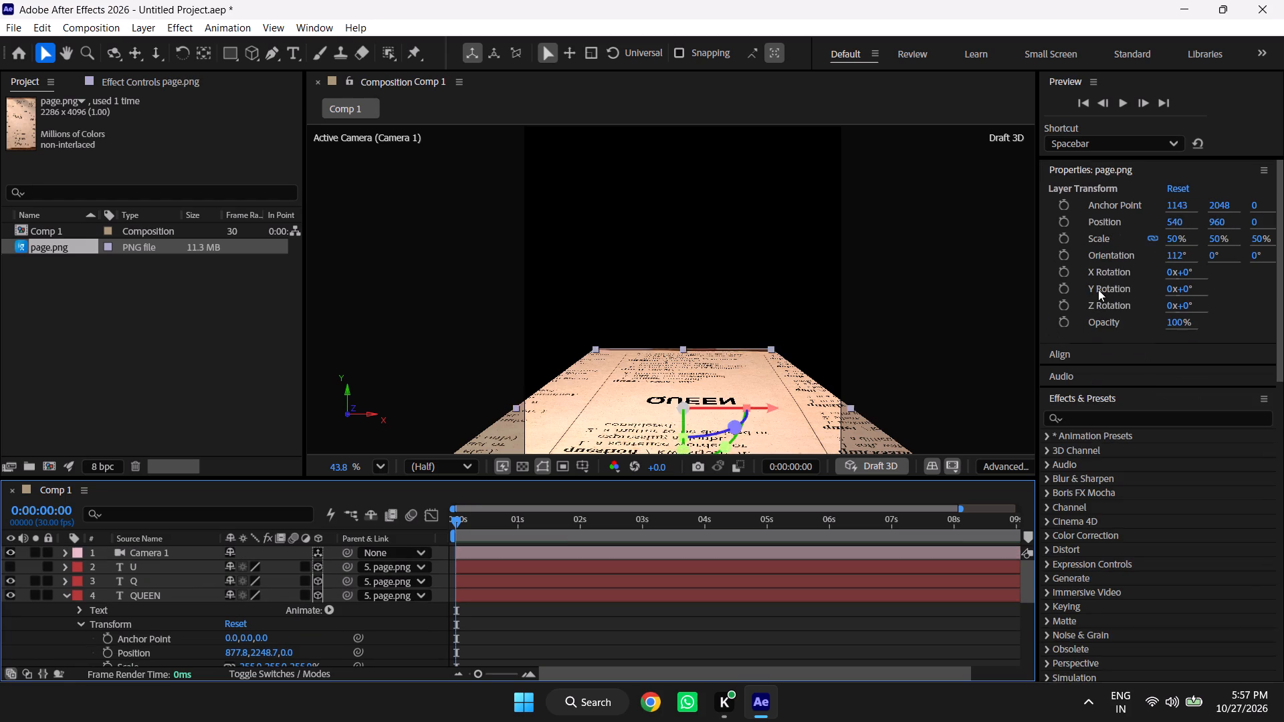
key("ctrl+z")
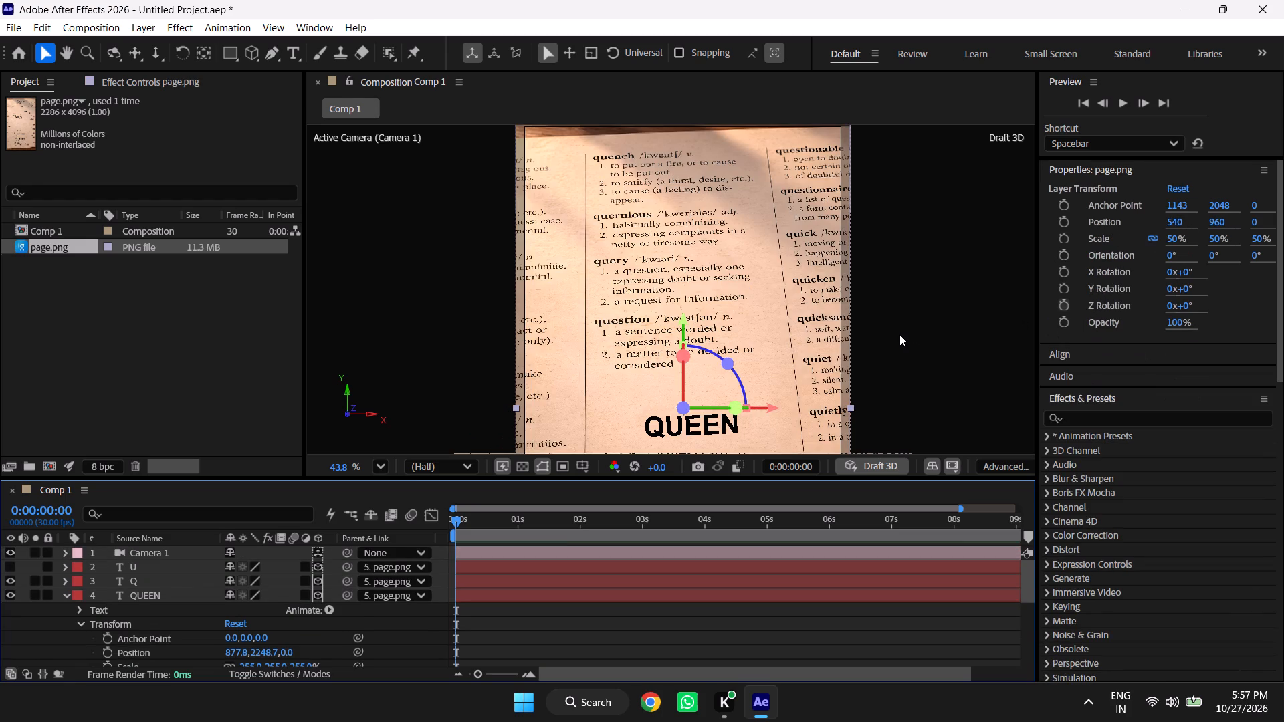
key("ctrl+z")
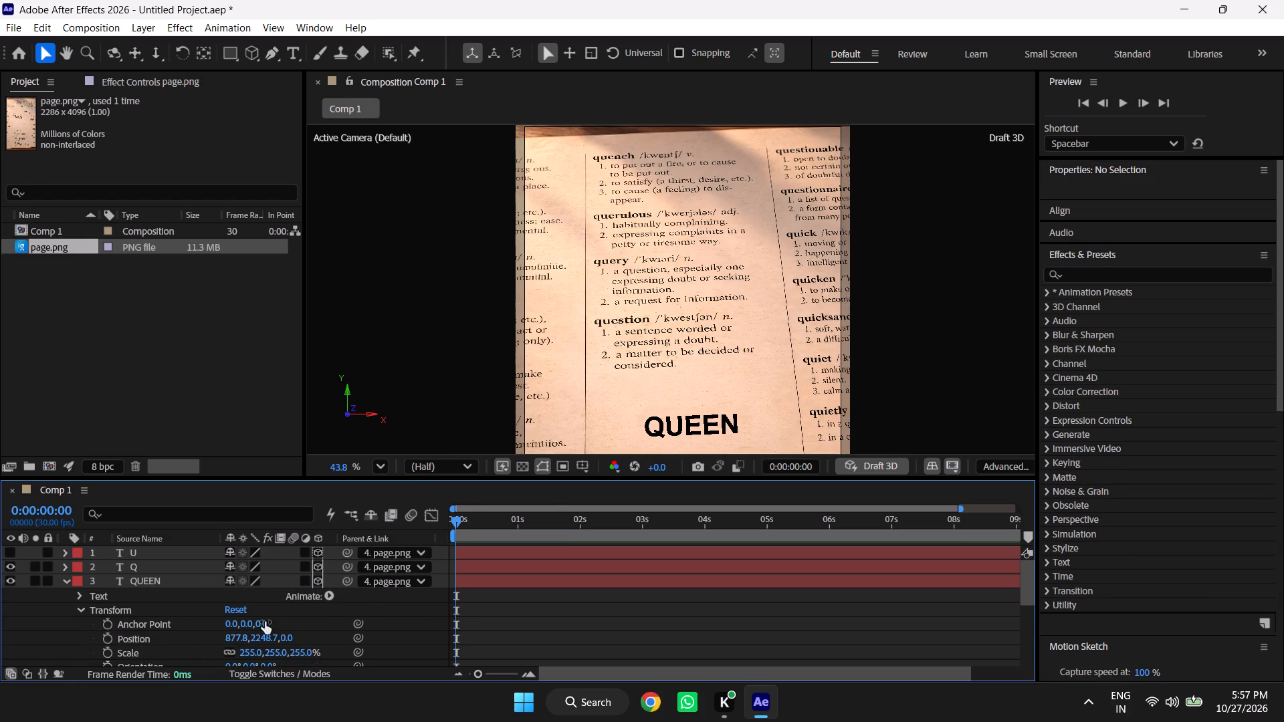
Set the QUEEN text layer's extrusion depth to 0 and collapse the layer's properties.
scroll(195, 651, "down", 4)
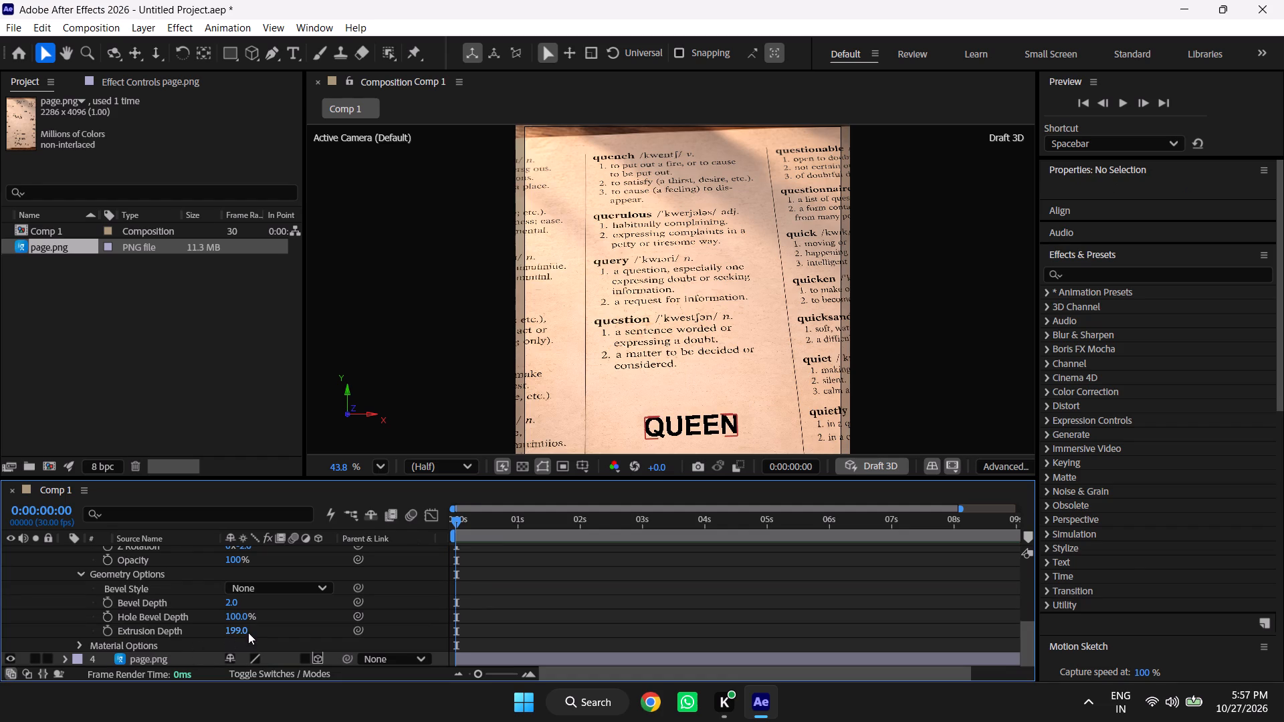
left_click_drag(244, 629, 0, 652)
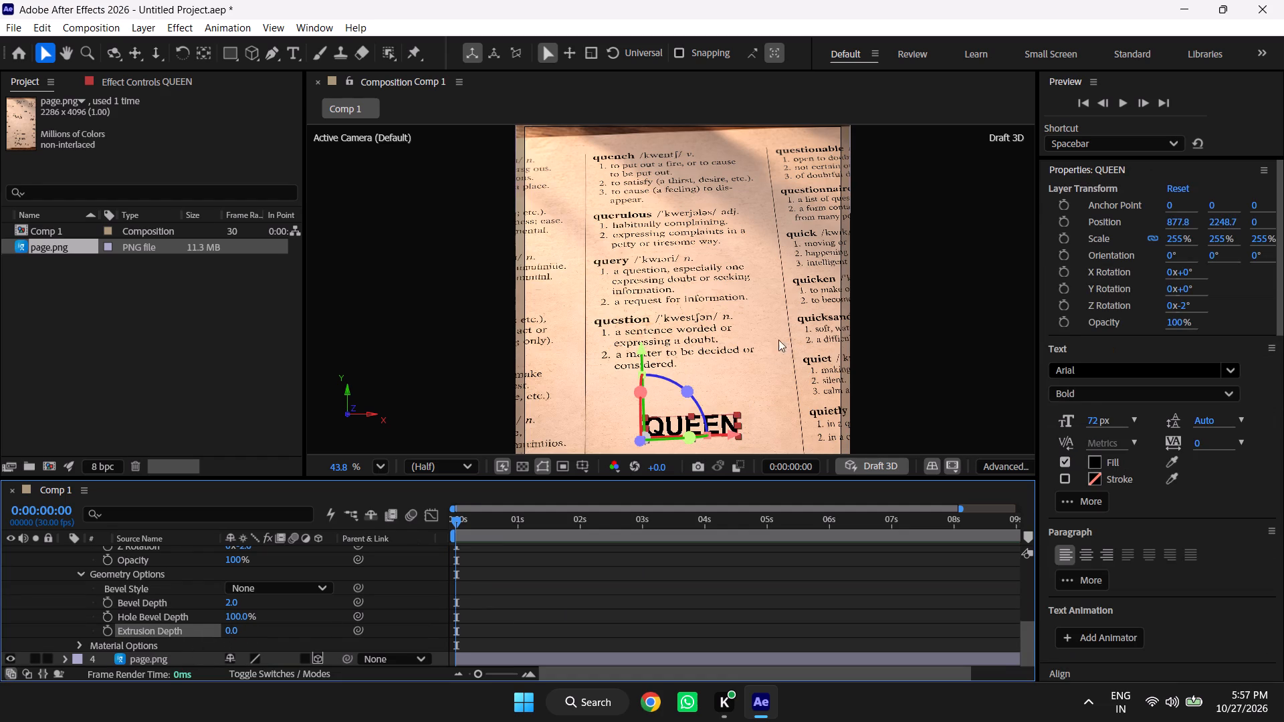
left_click(779, 334)
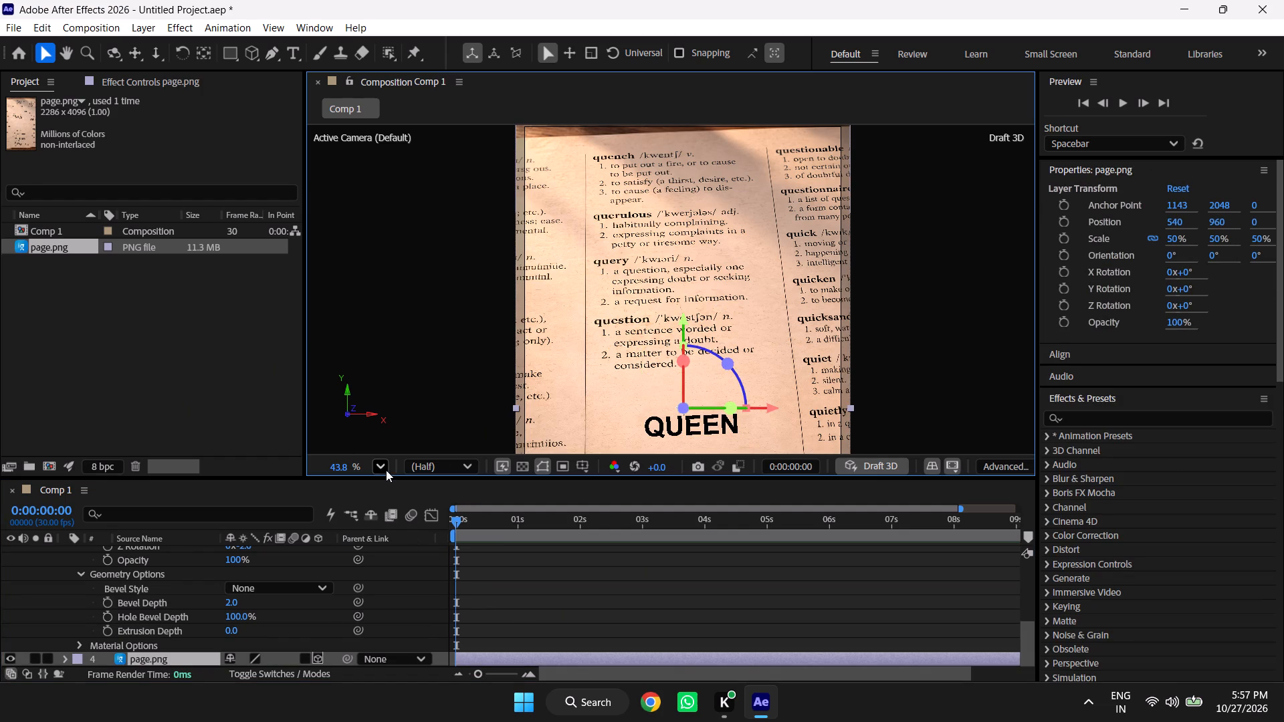
left_click(377, 463)
left_click(416, 131)
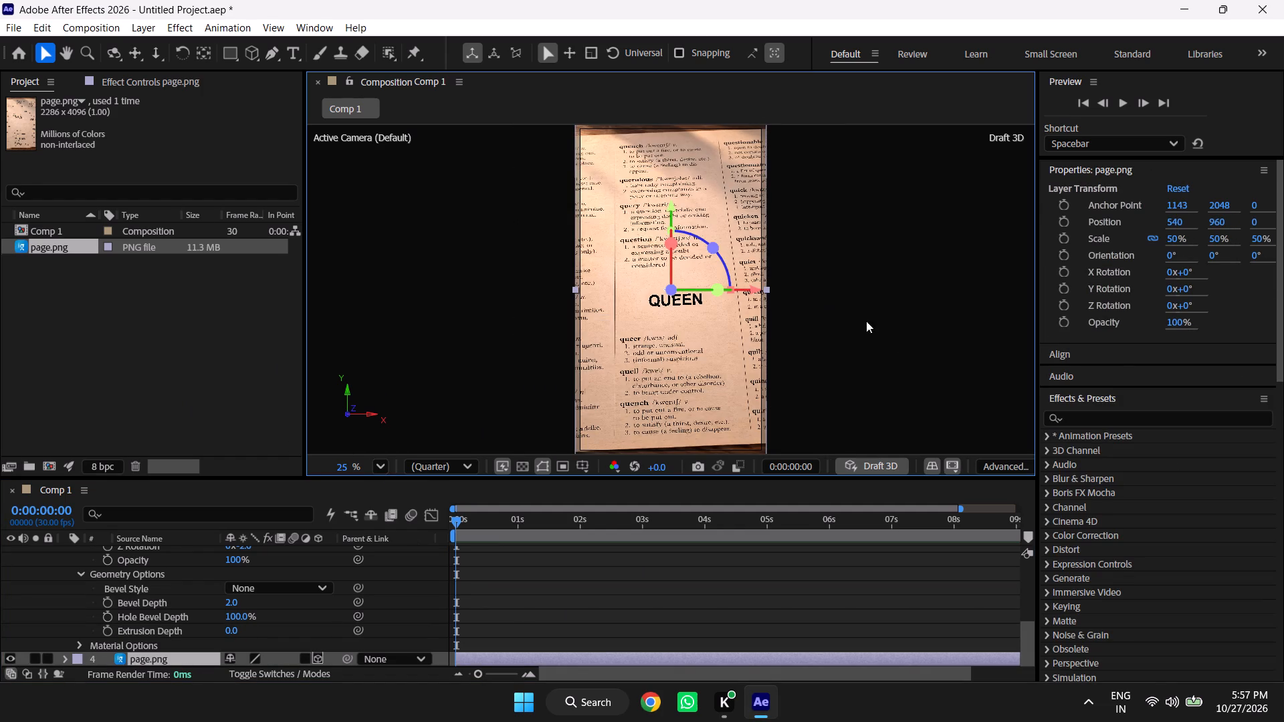
left_click(892, 347)
scroll(169, 584, "up", 6)
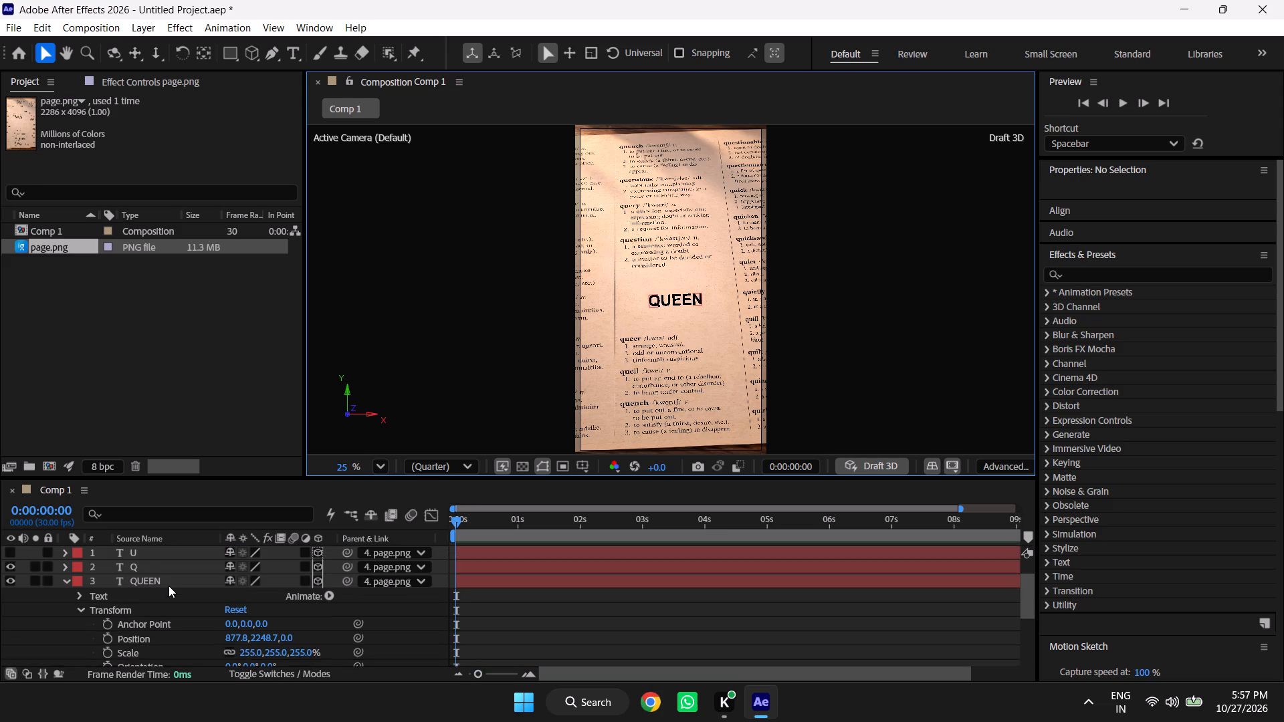
left_click(62, 583)
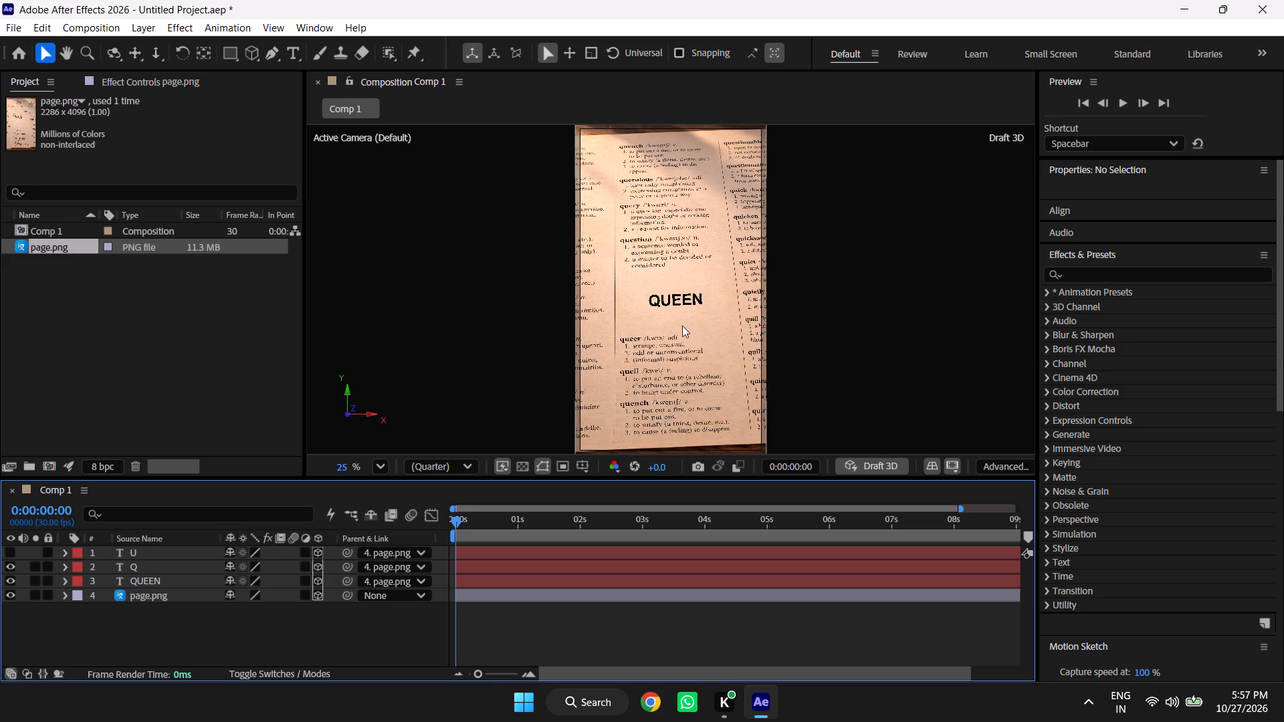
Turn off Draft 3D for the composition preview.
scroll(682, 326, "up", 5)
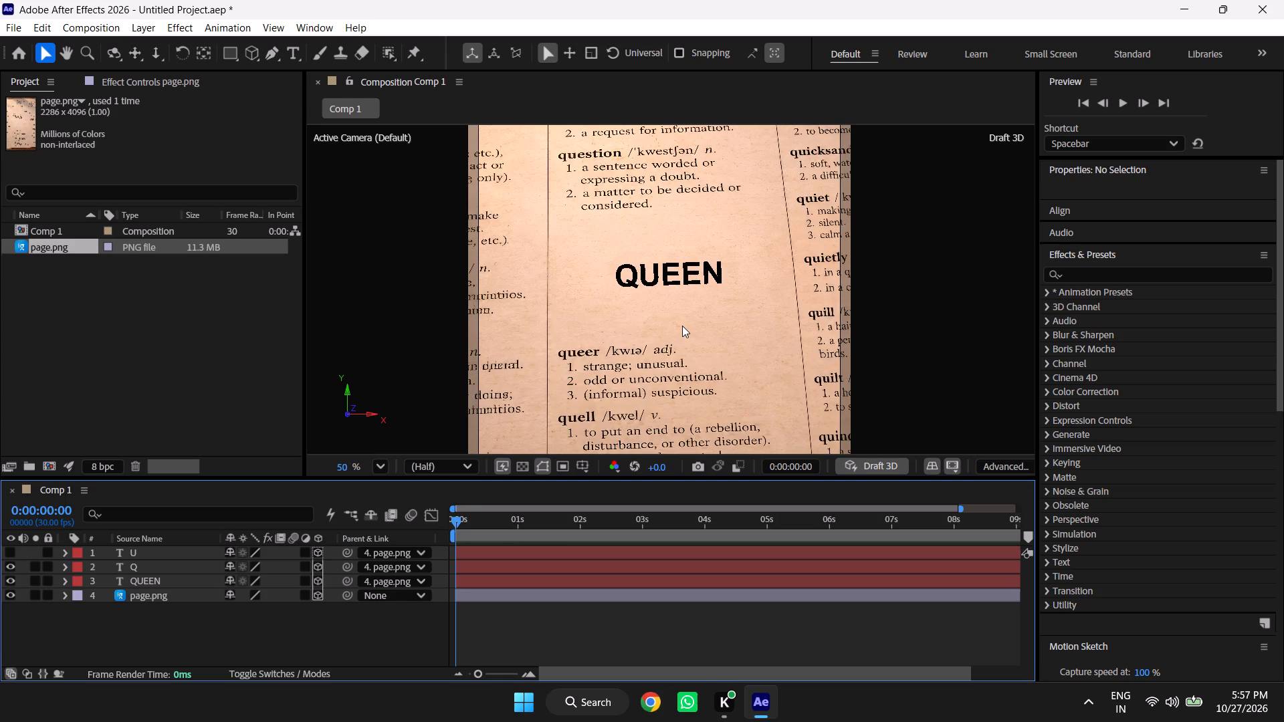
scroll(682, 326, "up", 2)
scroll(636, 229, "up", 5)
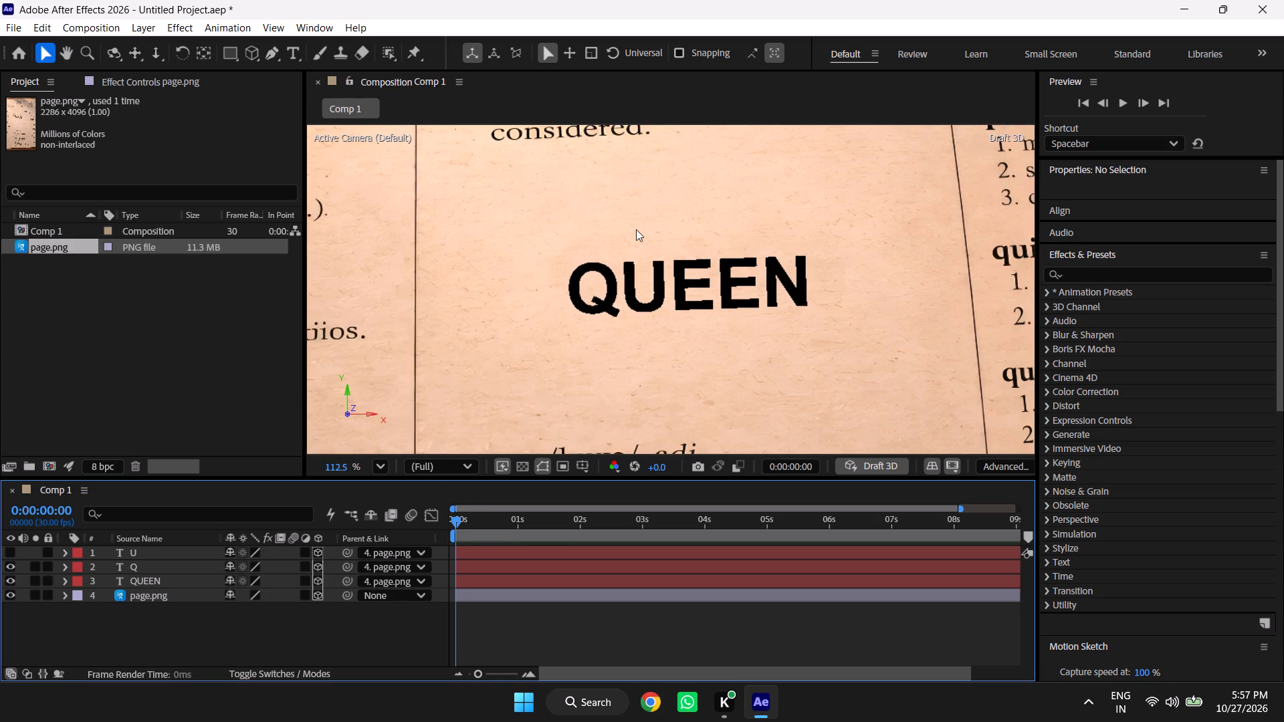
left_click(885, 467)
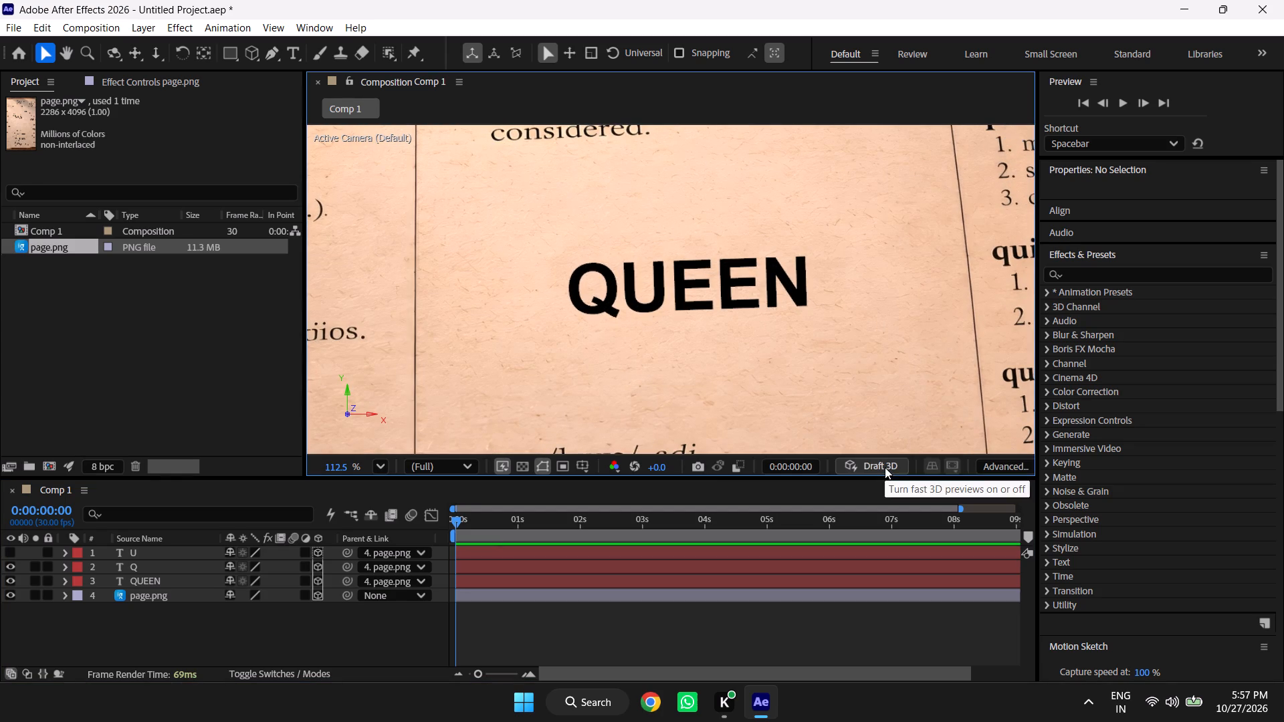
scroll(729, 280, "down", 12)
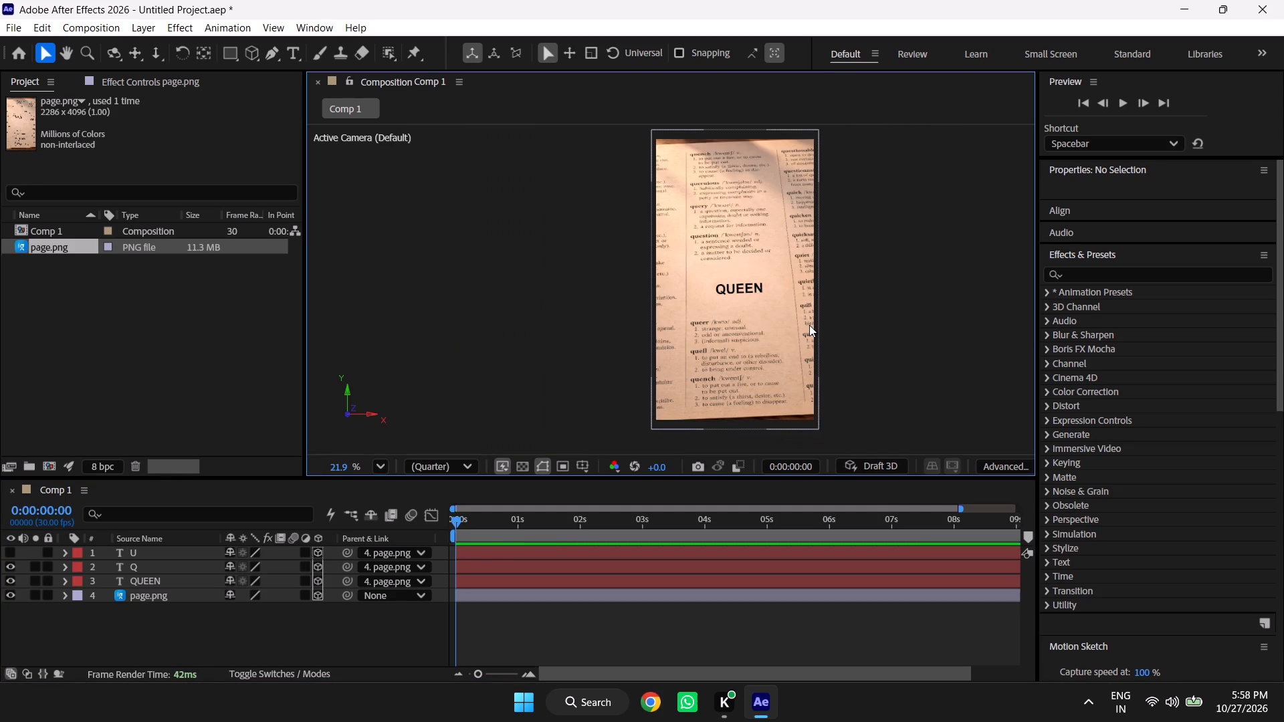
left_click(377, 462)
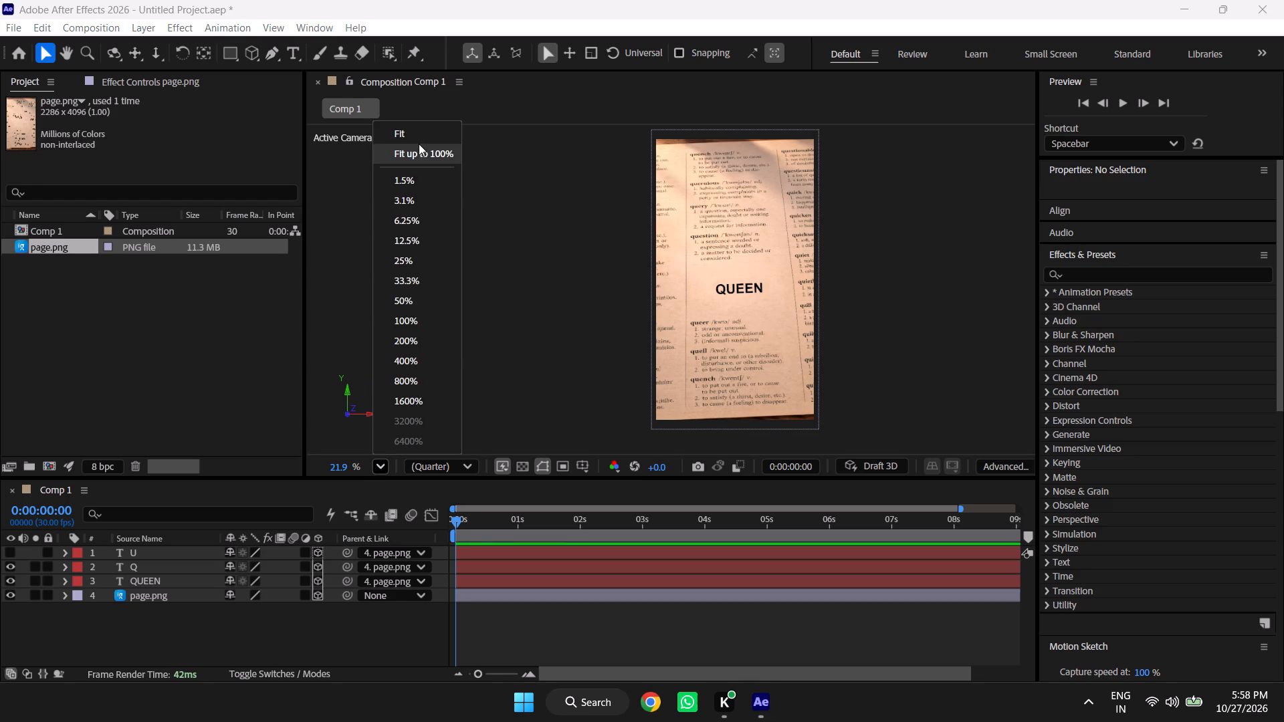
left_click(419, 141)
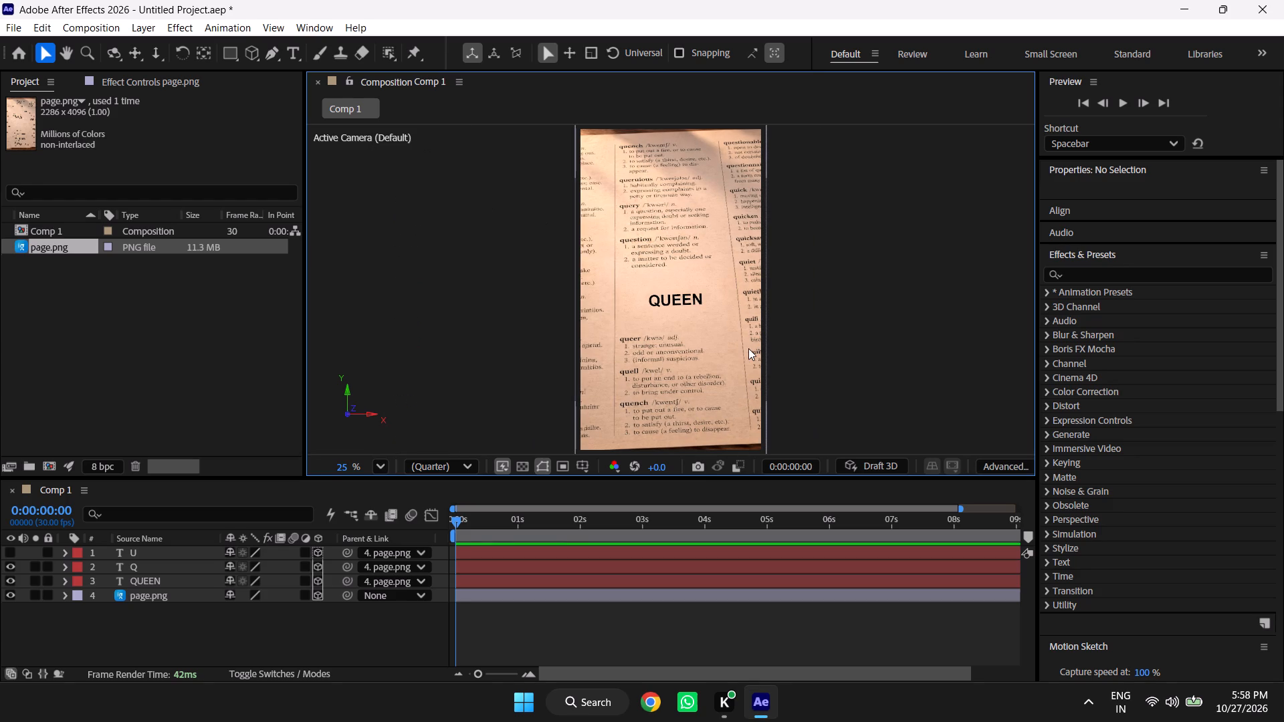
Add a new camera layer, Camera 1, to the composition, keeping the offered camera settings.
left_click(191, 650)
scroll(193, 574, "up", 1)
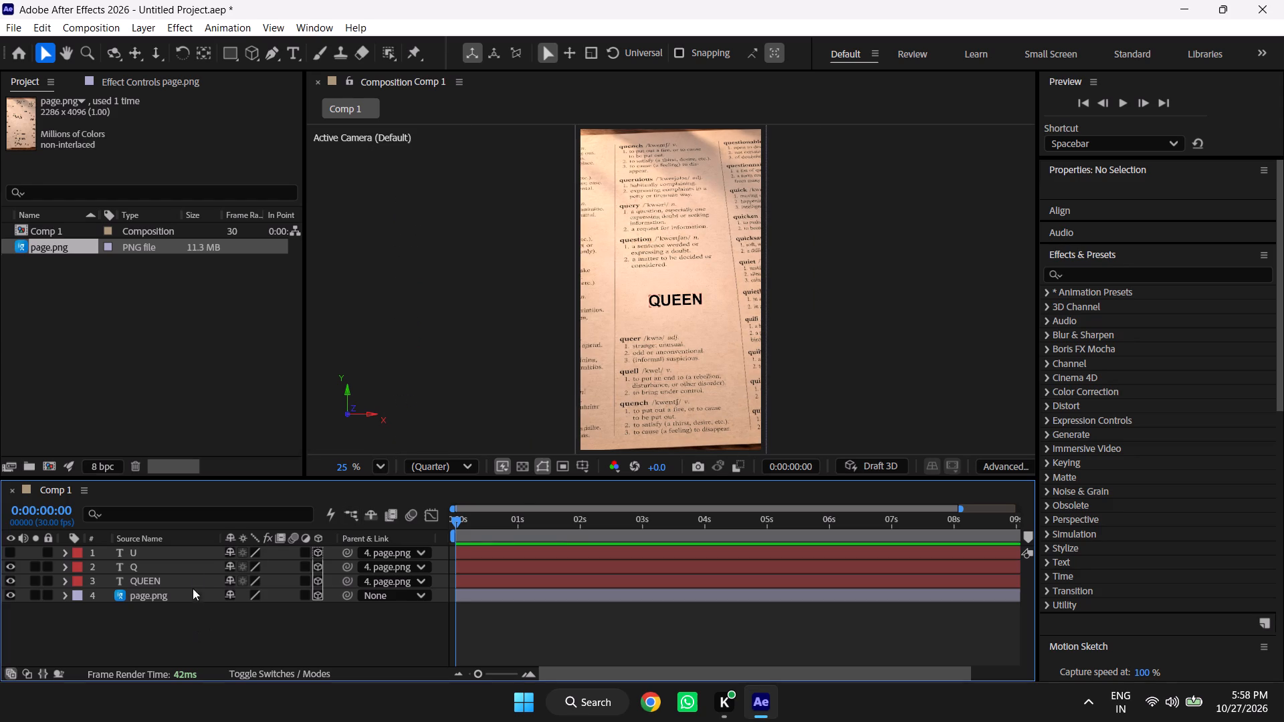
right_click(178, 630)
left_click(264, 437)
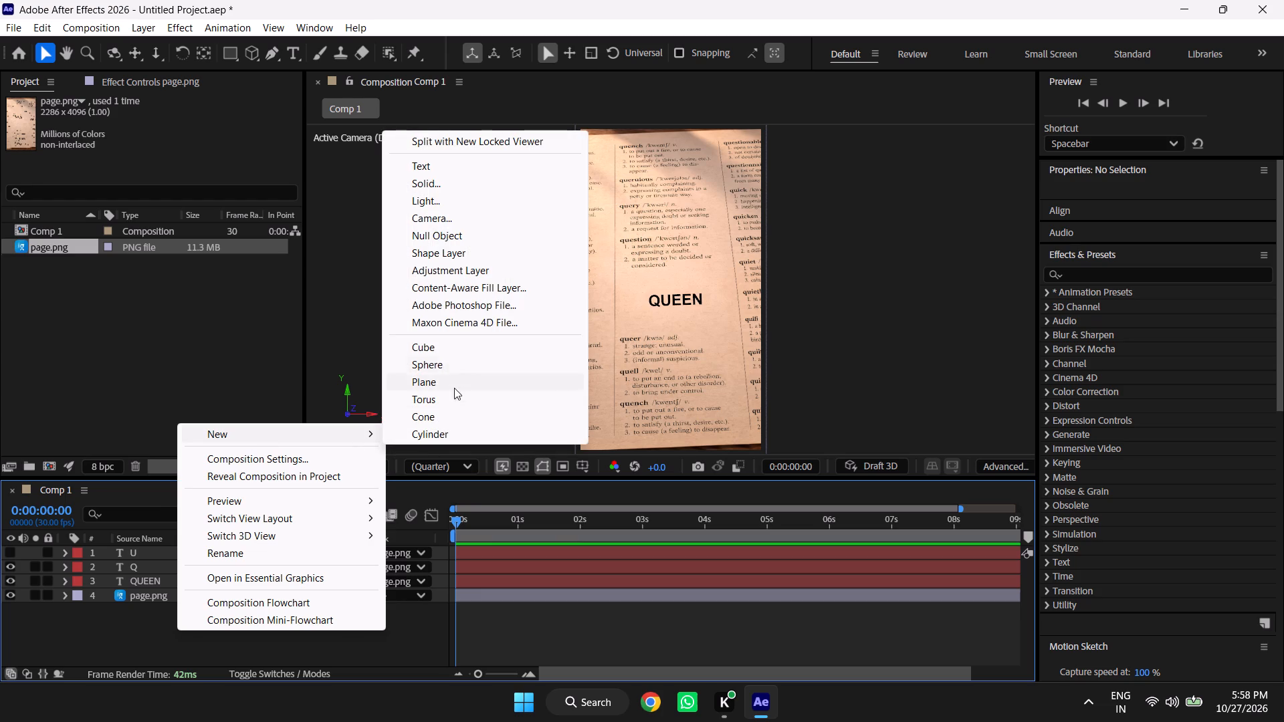
left_click(454, 215)
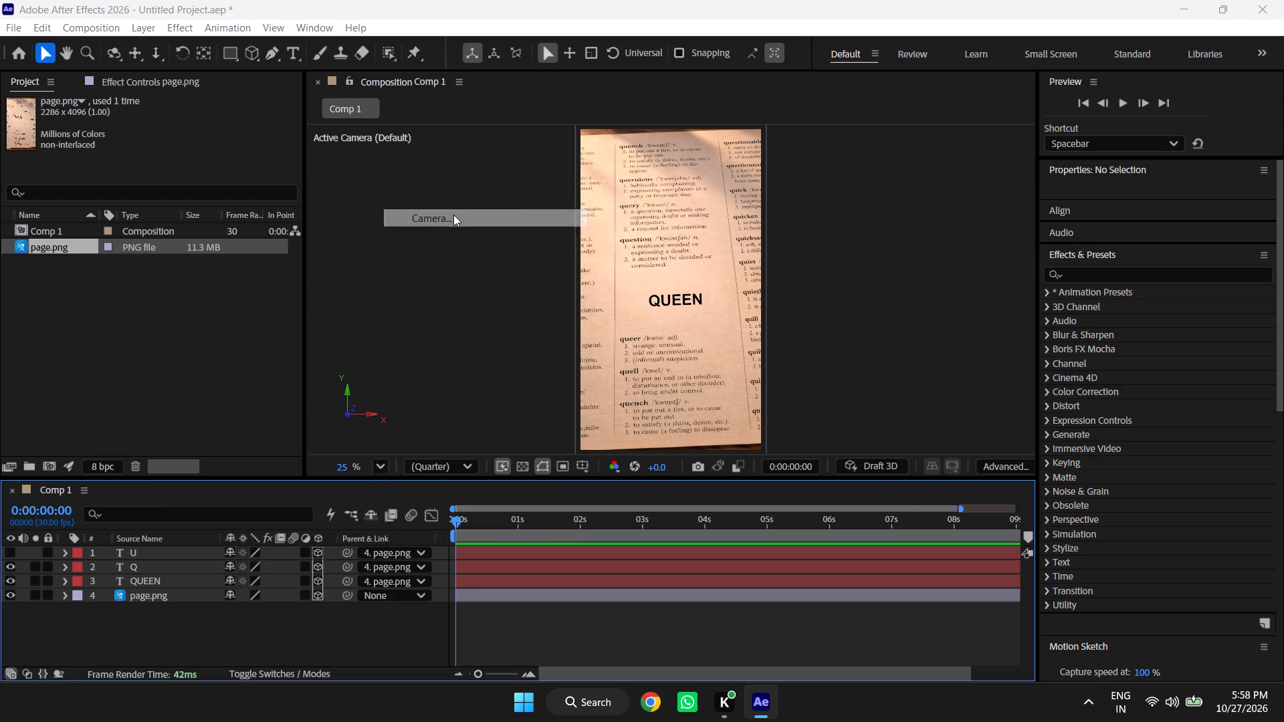
left_click(857, 521)
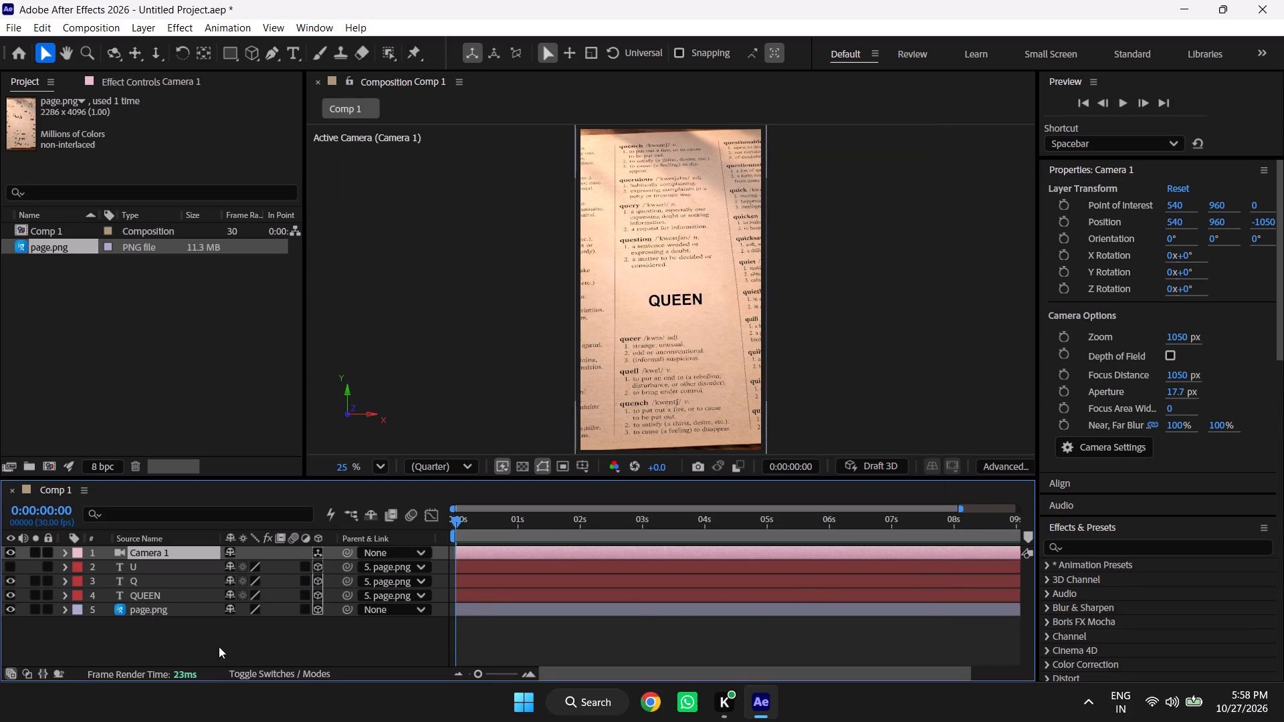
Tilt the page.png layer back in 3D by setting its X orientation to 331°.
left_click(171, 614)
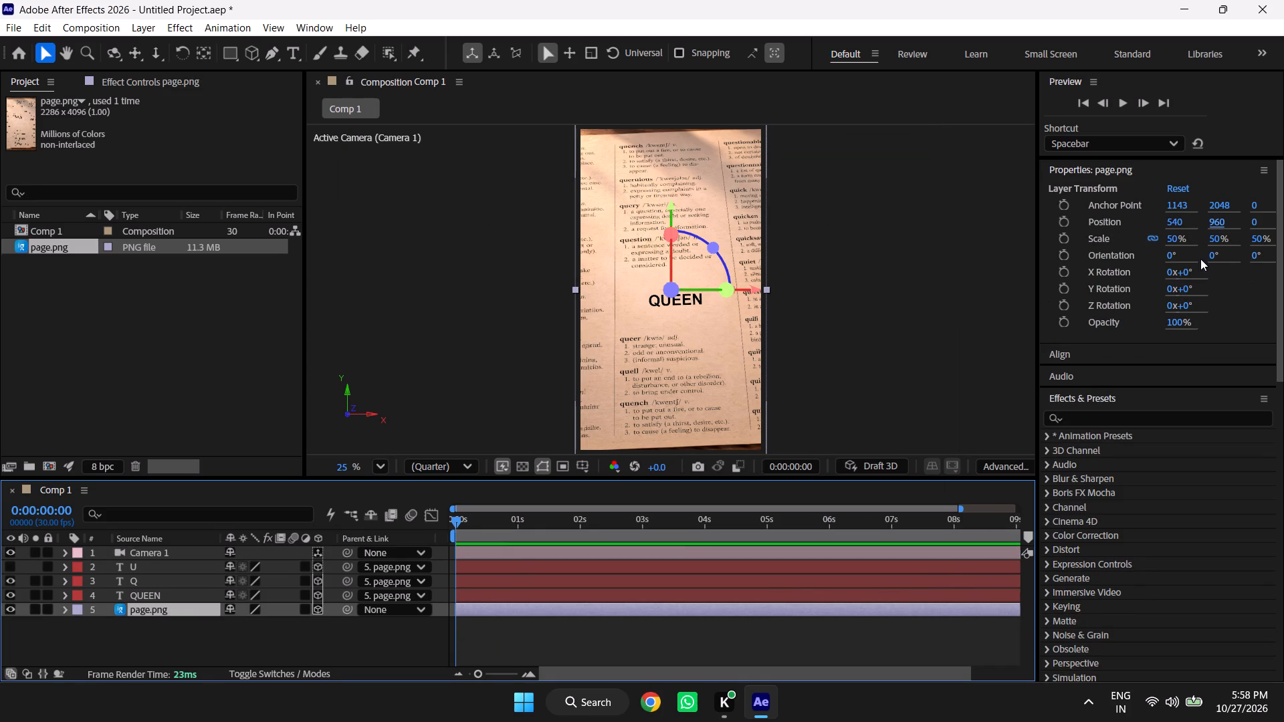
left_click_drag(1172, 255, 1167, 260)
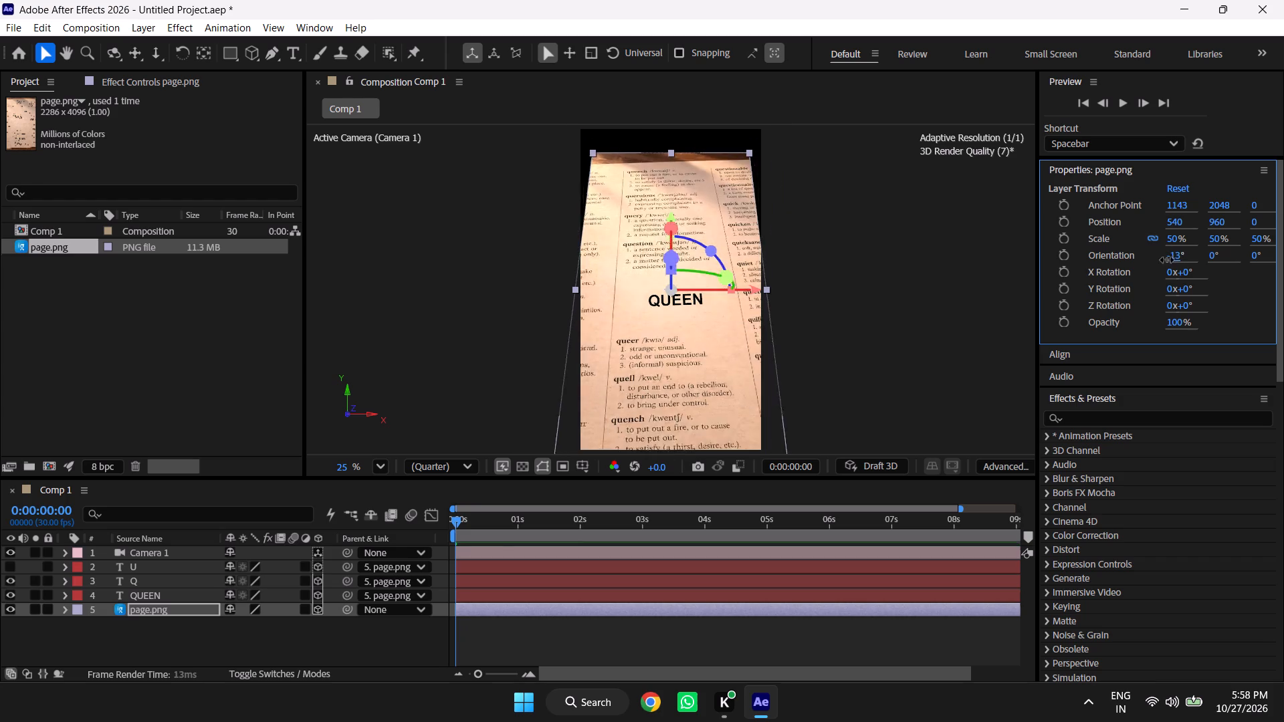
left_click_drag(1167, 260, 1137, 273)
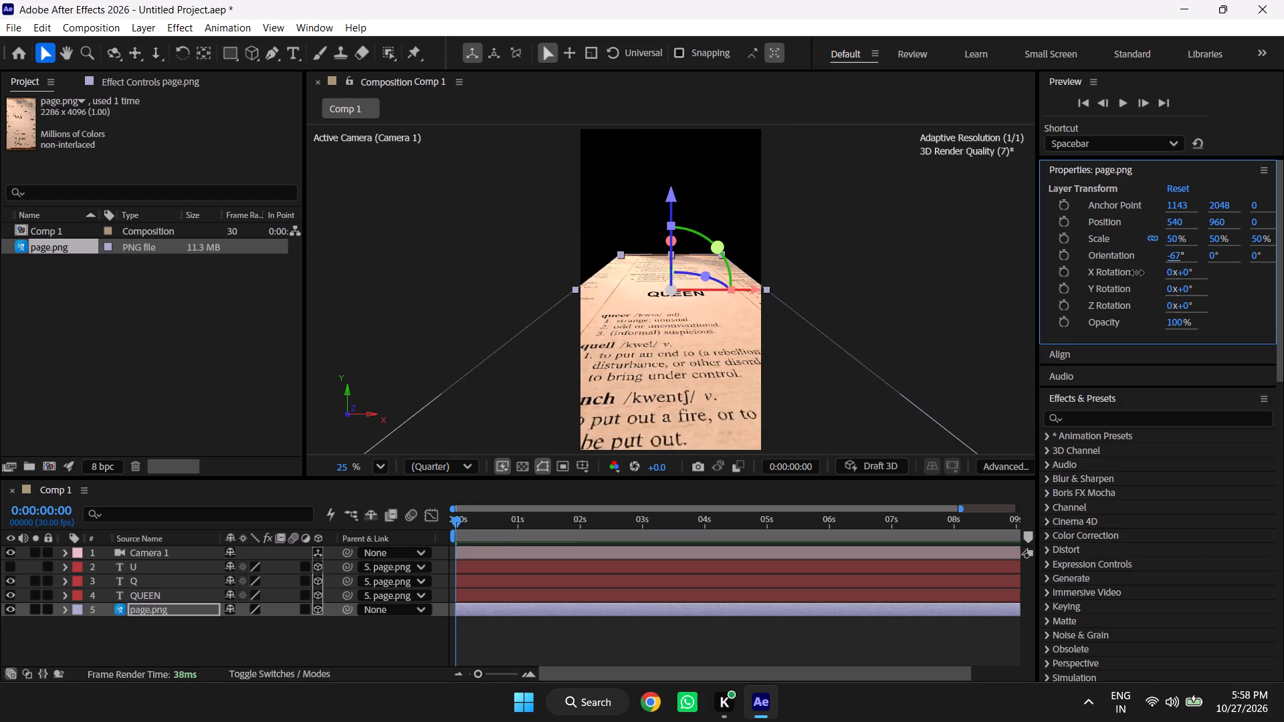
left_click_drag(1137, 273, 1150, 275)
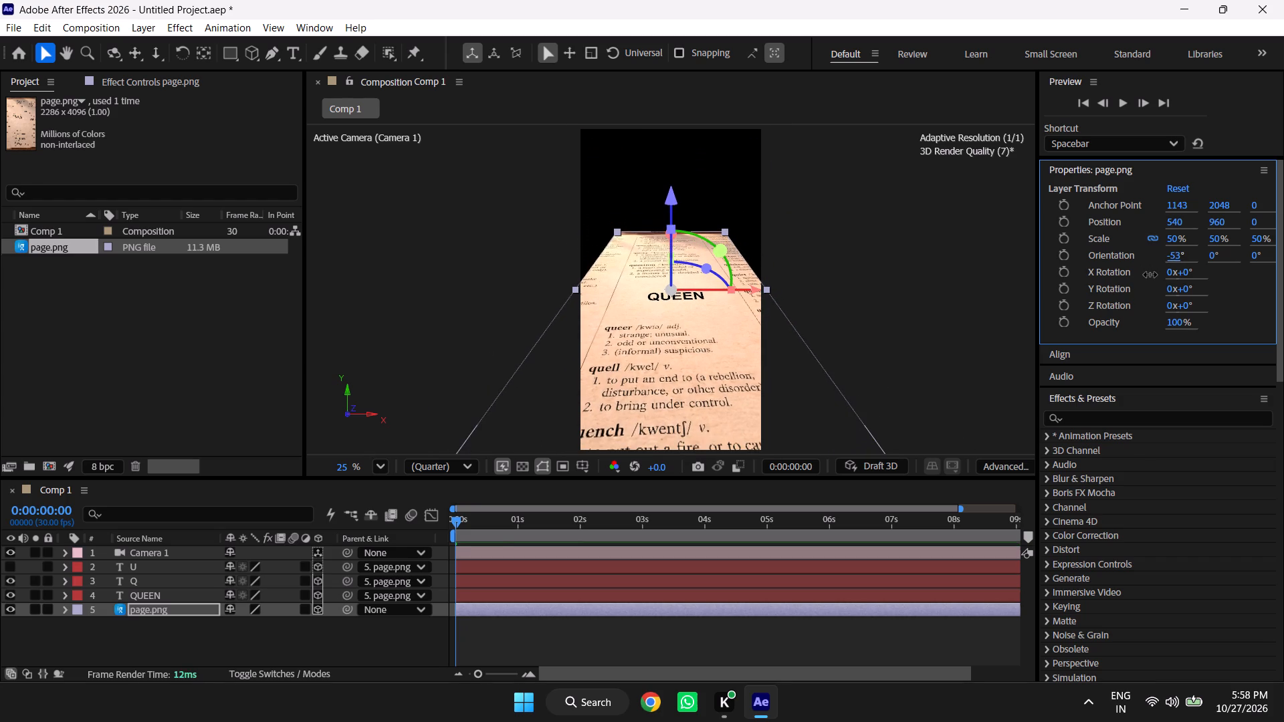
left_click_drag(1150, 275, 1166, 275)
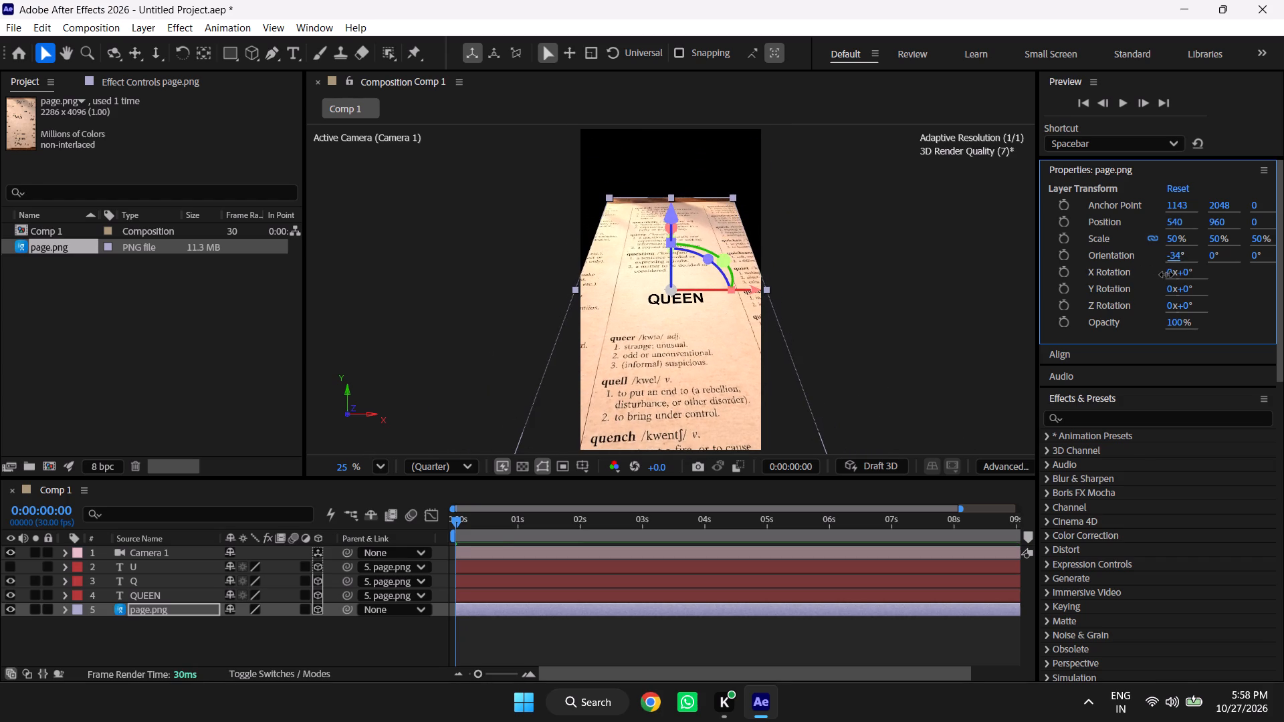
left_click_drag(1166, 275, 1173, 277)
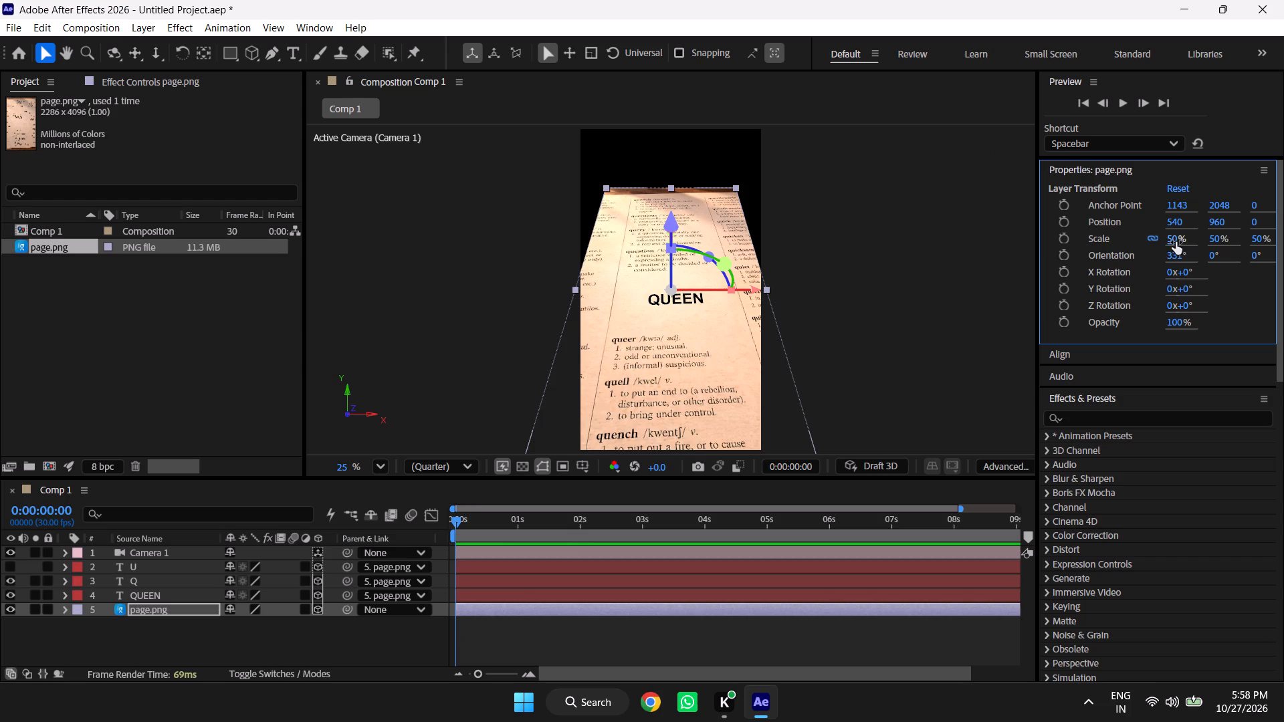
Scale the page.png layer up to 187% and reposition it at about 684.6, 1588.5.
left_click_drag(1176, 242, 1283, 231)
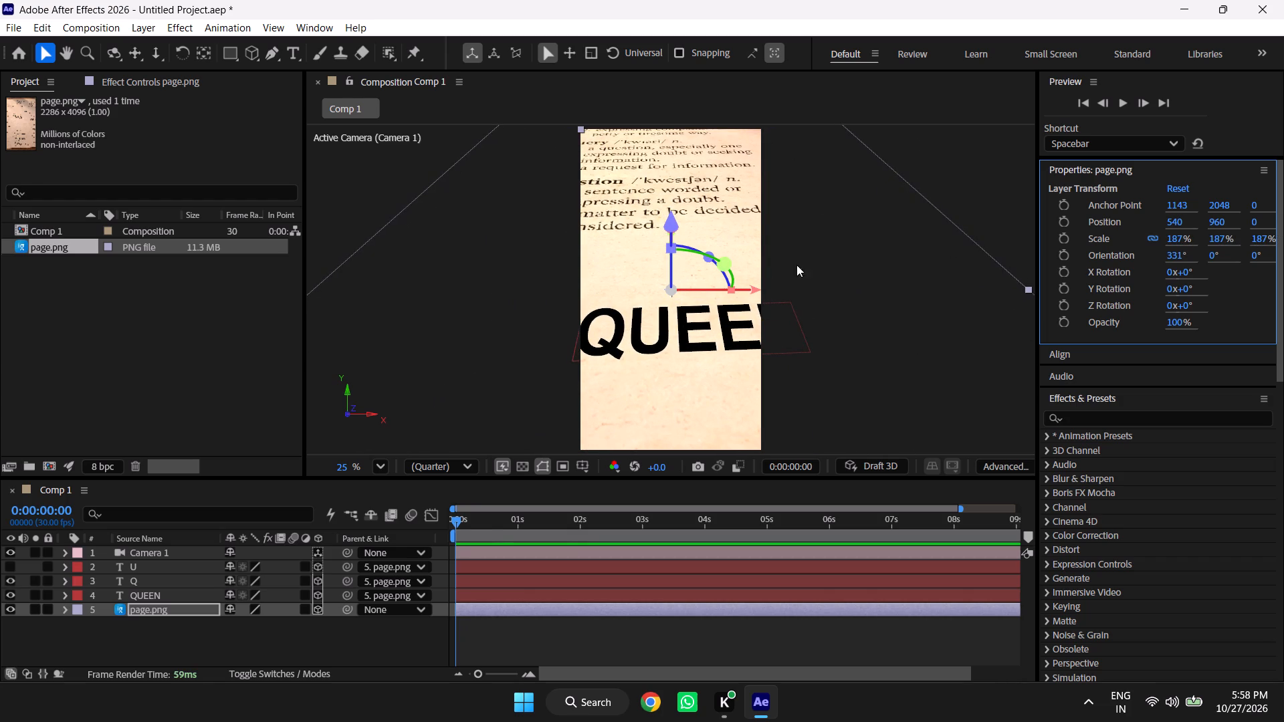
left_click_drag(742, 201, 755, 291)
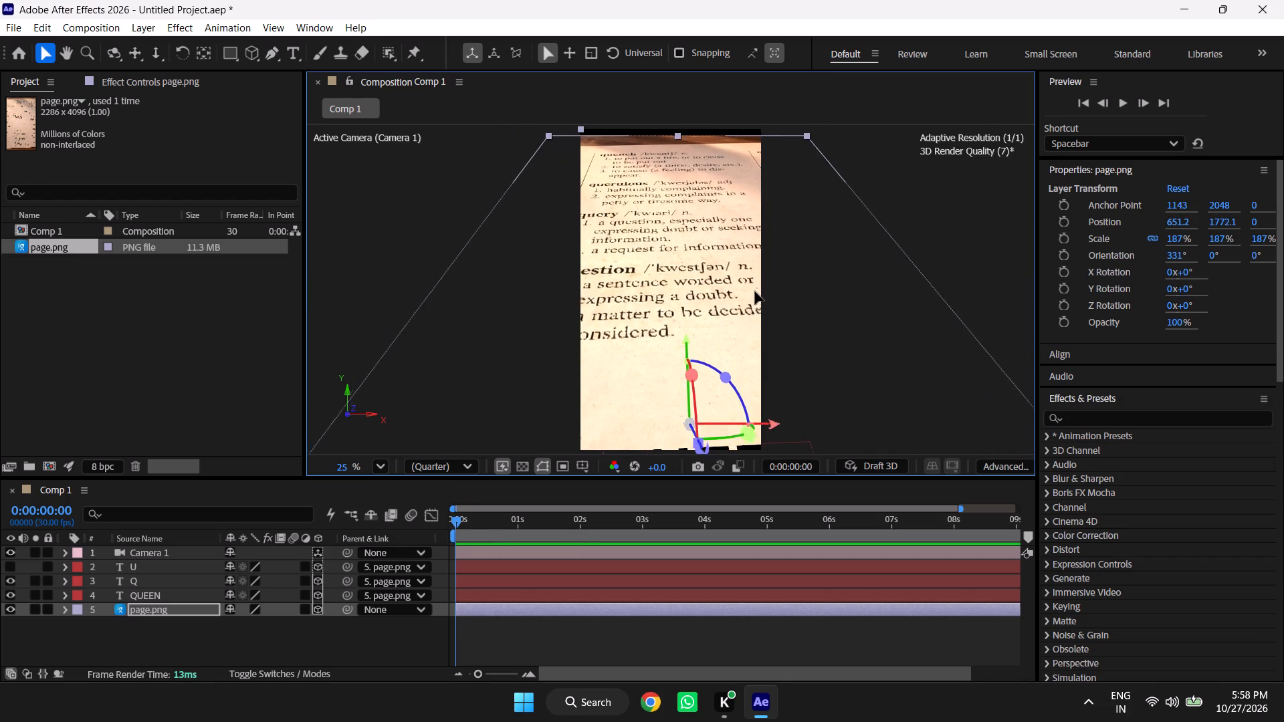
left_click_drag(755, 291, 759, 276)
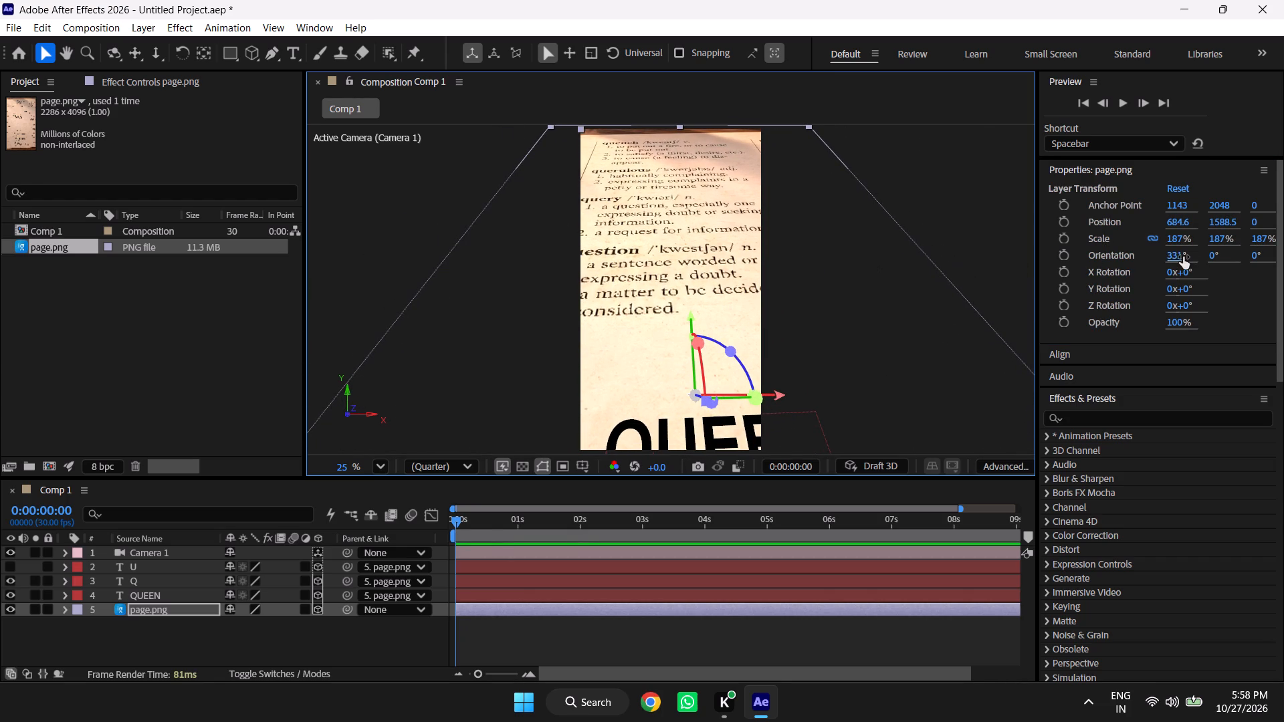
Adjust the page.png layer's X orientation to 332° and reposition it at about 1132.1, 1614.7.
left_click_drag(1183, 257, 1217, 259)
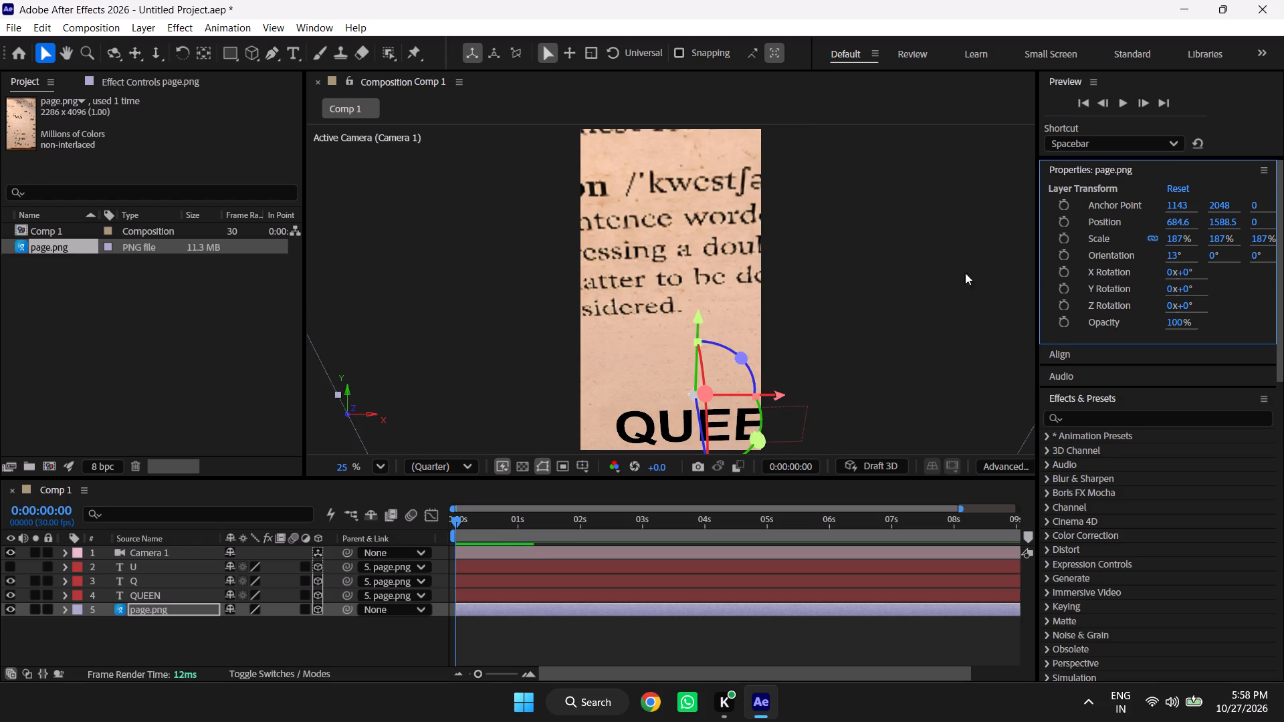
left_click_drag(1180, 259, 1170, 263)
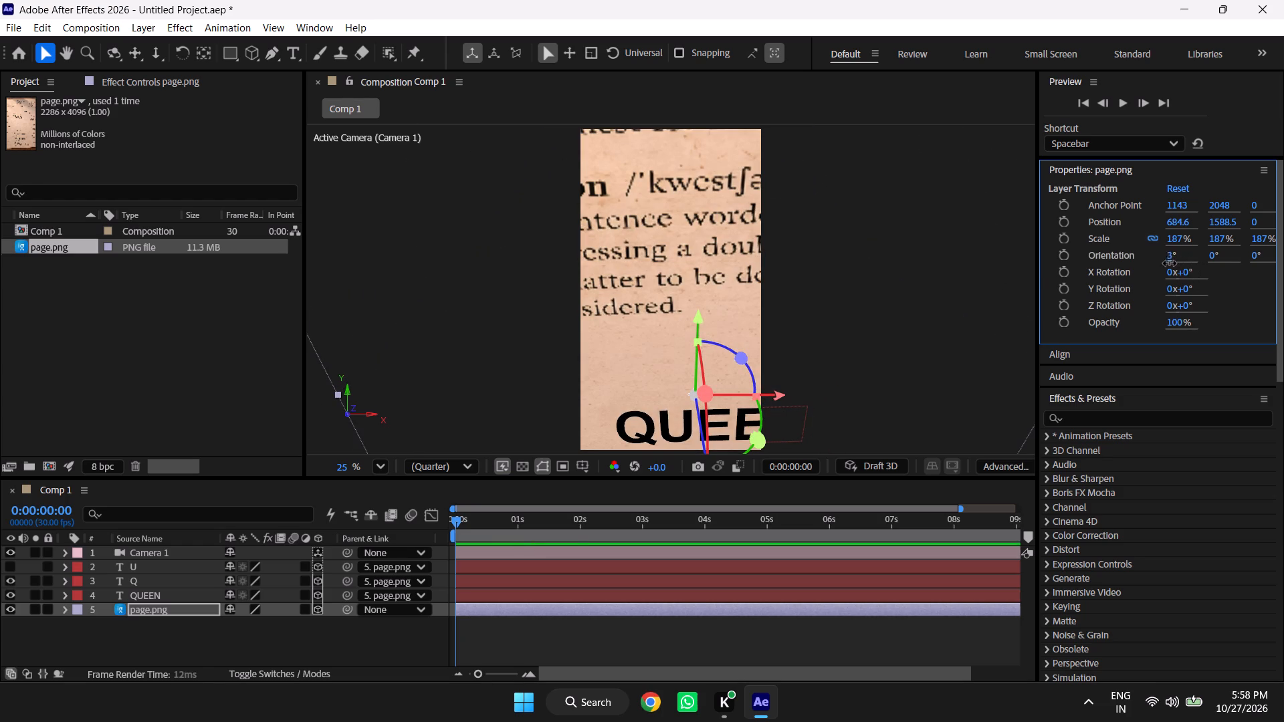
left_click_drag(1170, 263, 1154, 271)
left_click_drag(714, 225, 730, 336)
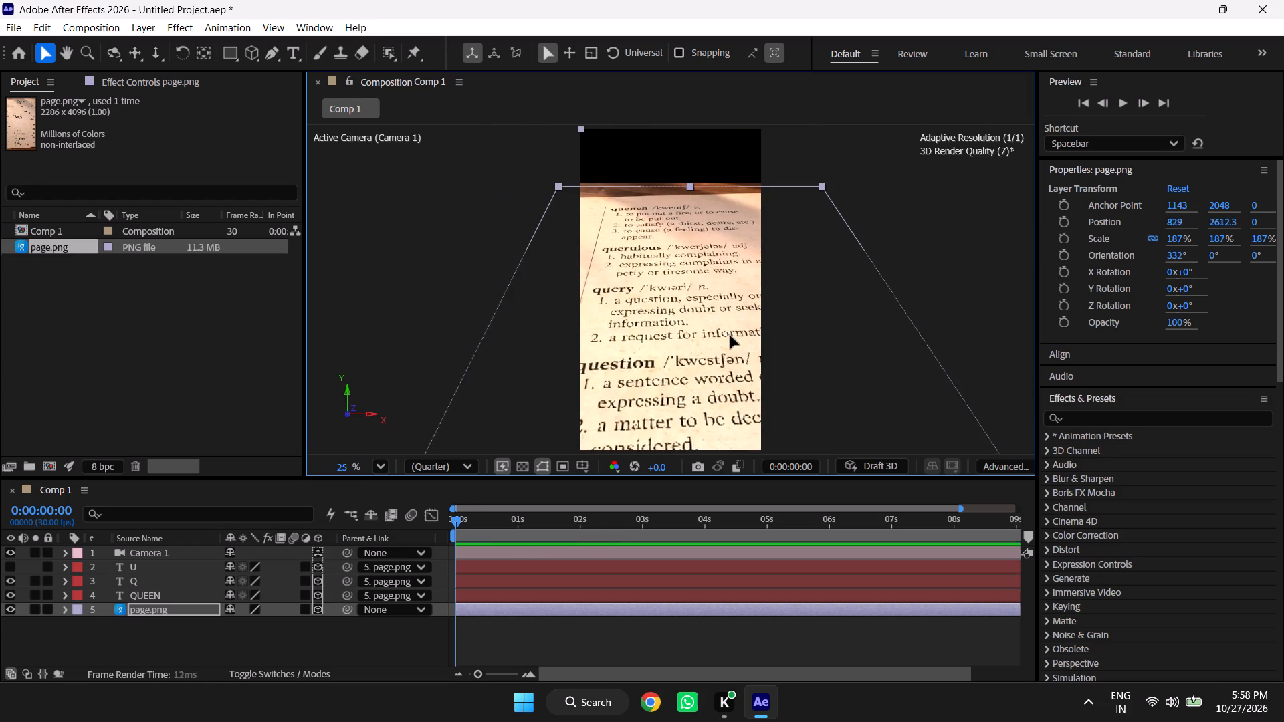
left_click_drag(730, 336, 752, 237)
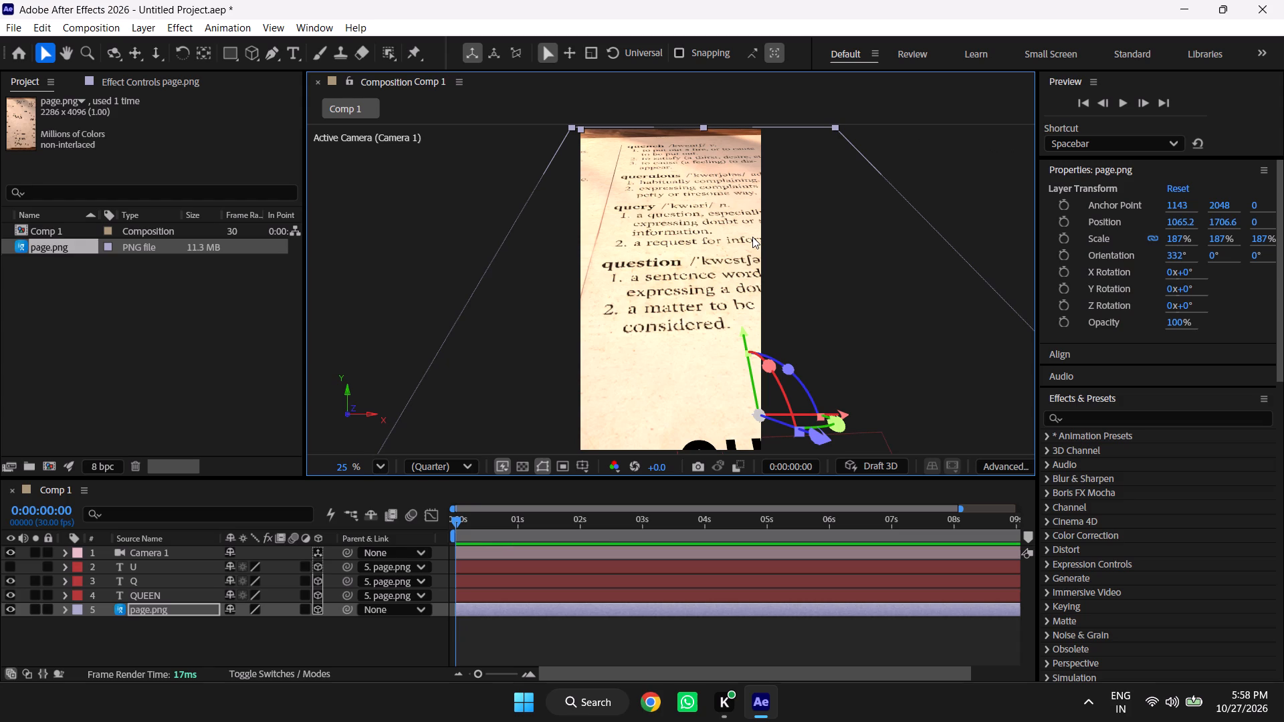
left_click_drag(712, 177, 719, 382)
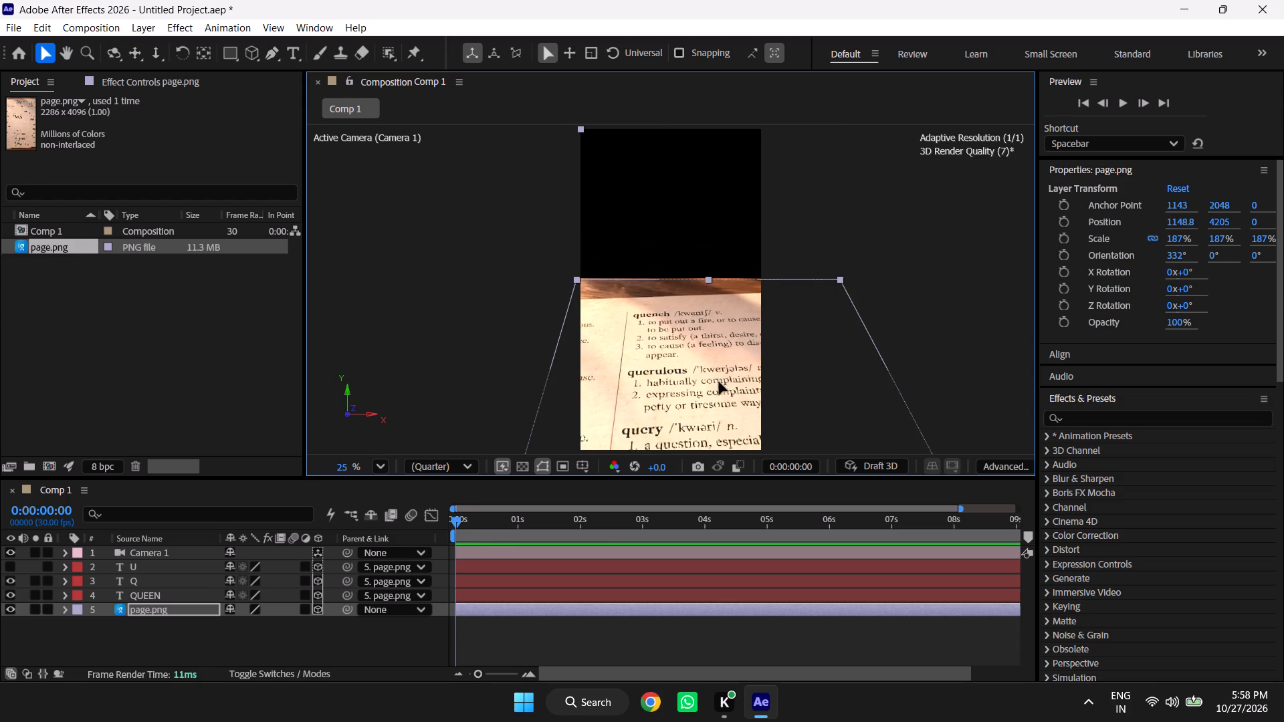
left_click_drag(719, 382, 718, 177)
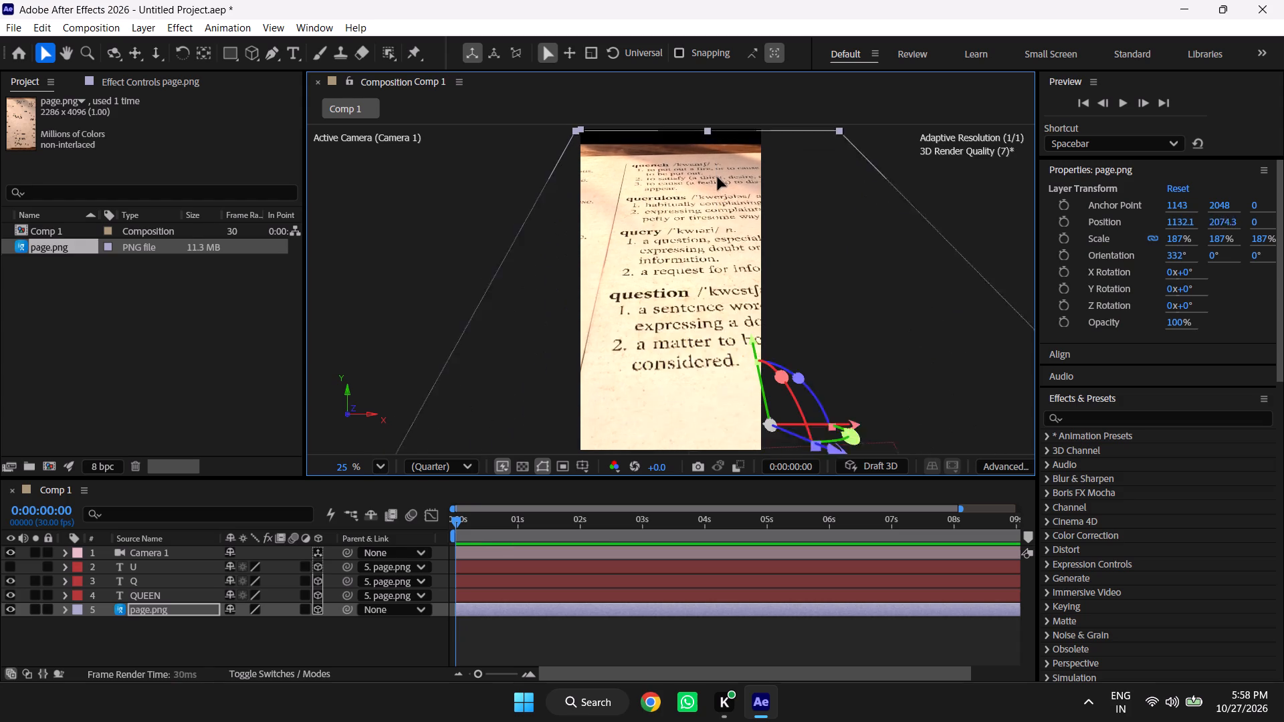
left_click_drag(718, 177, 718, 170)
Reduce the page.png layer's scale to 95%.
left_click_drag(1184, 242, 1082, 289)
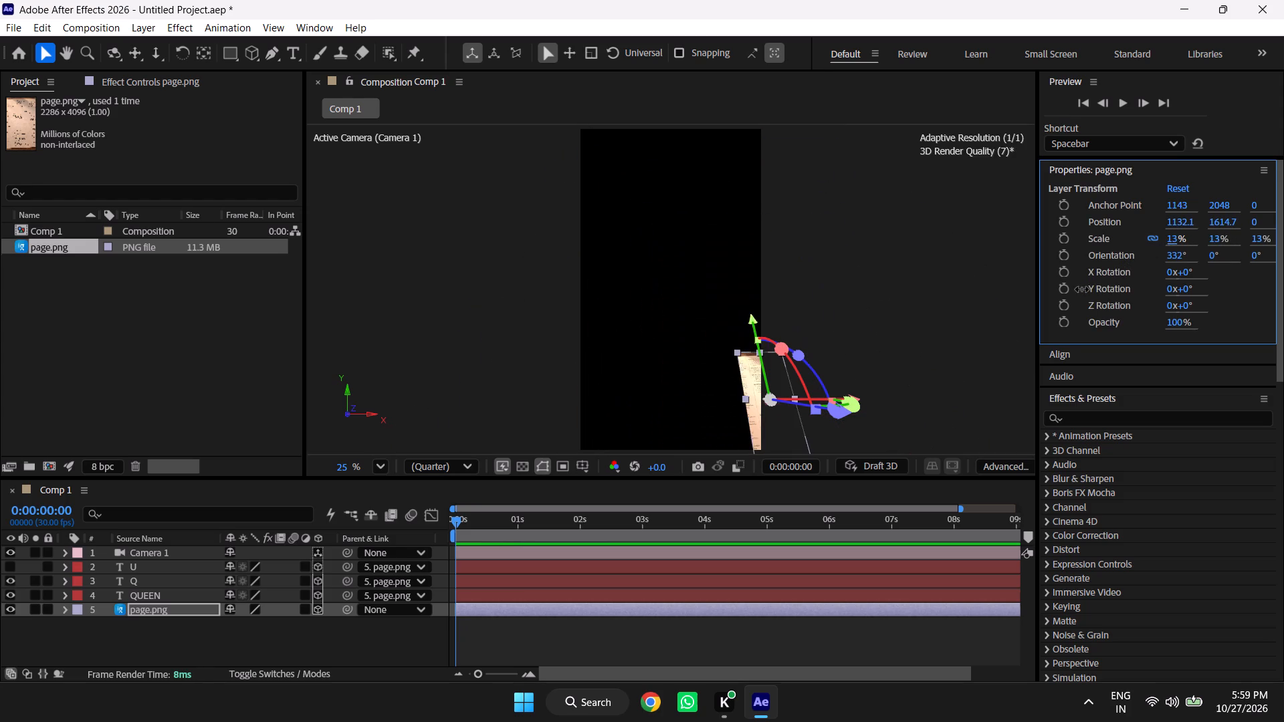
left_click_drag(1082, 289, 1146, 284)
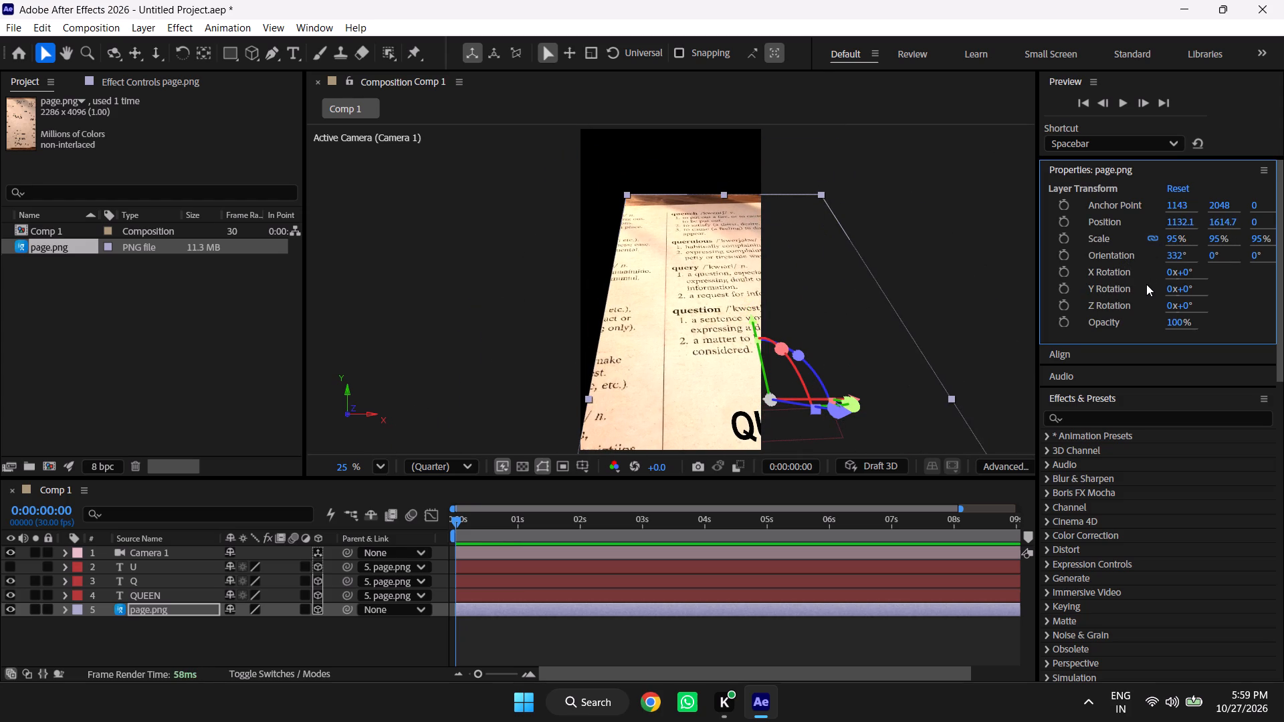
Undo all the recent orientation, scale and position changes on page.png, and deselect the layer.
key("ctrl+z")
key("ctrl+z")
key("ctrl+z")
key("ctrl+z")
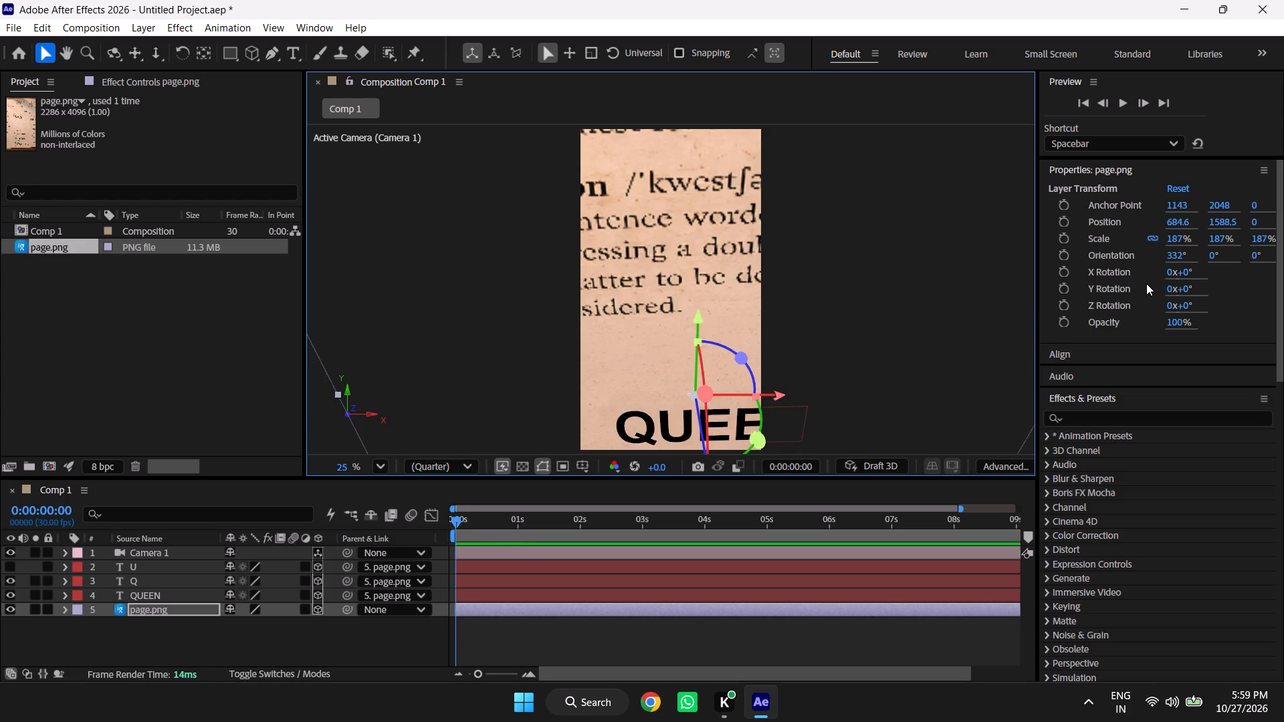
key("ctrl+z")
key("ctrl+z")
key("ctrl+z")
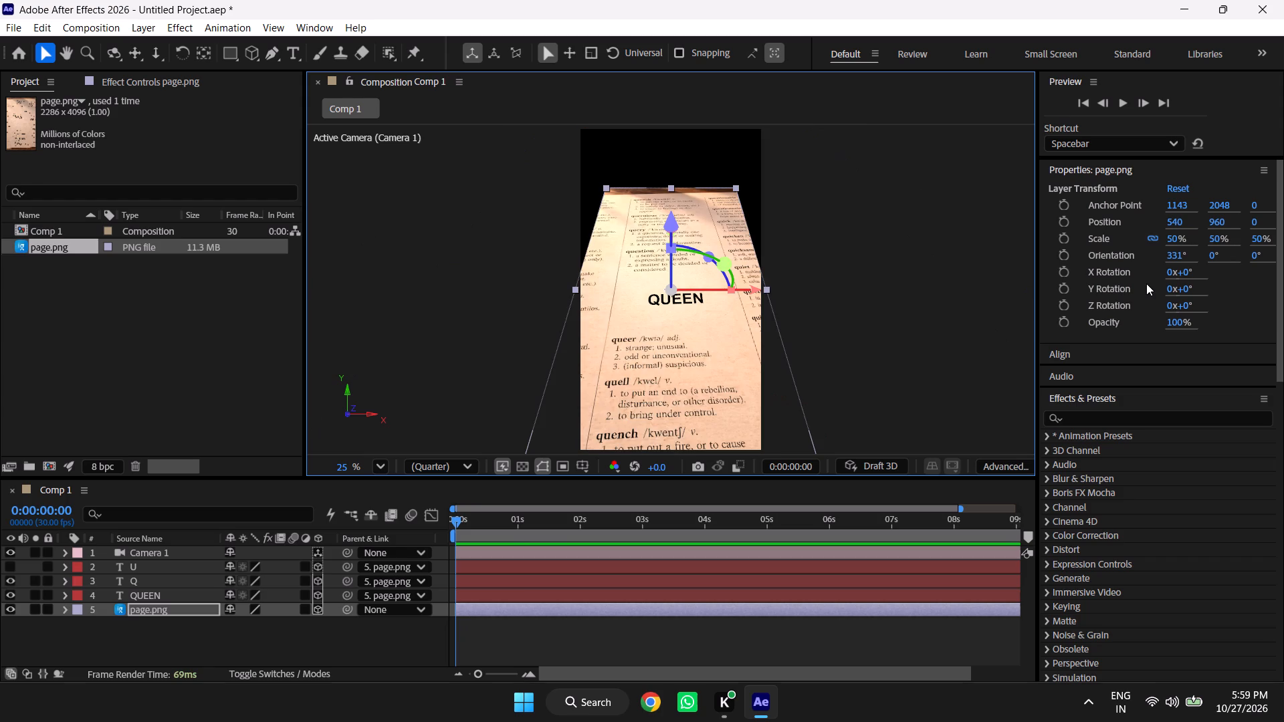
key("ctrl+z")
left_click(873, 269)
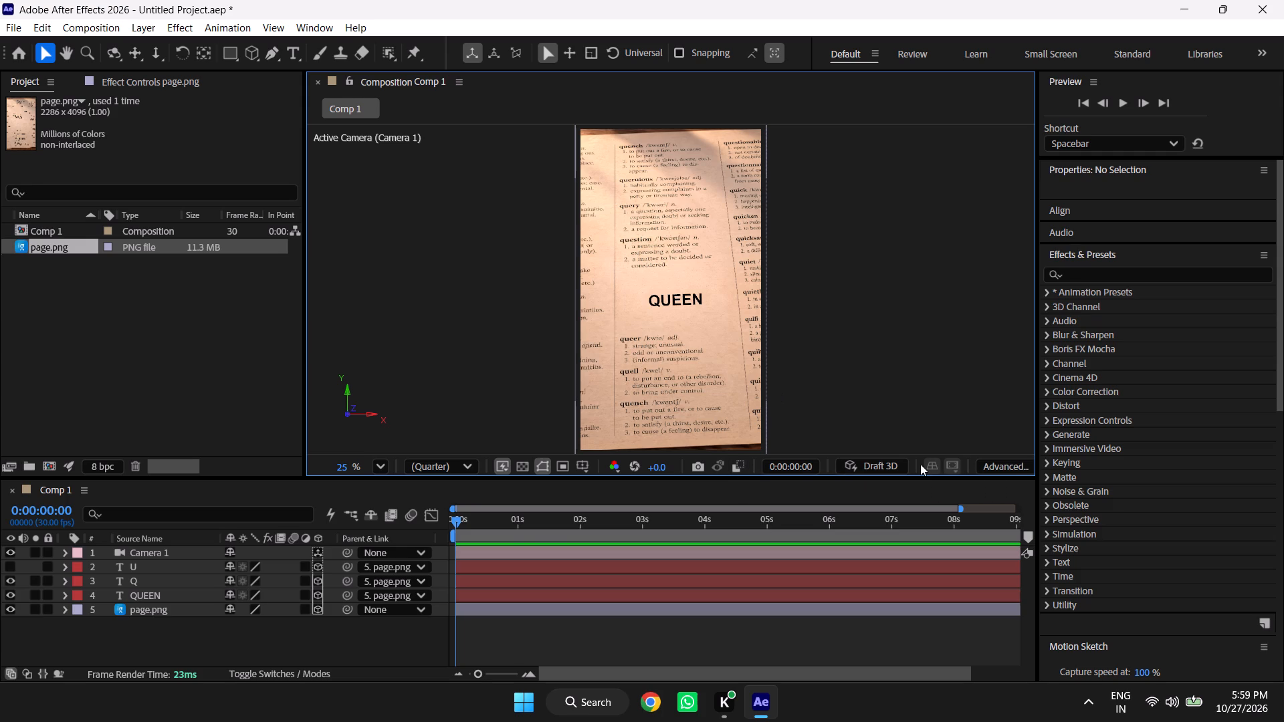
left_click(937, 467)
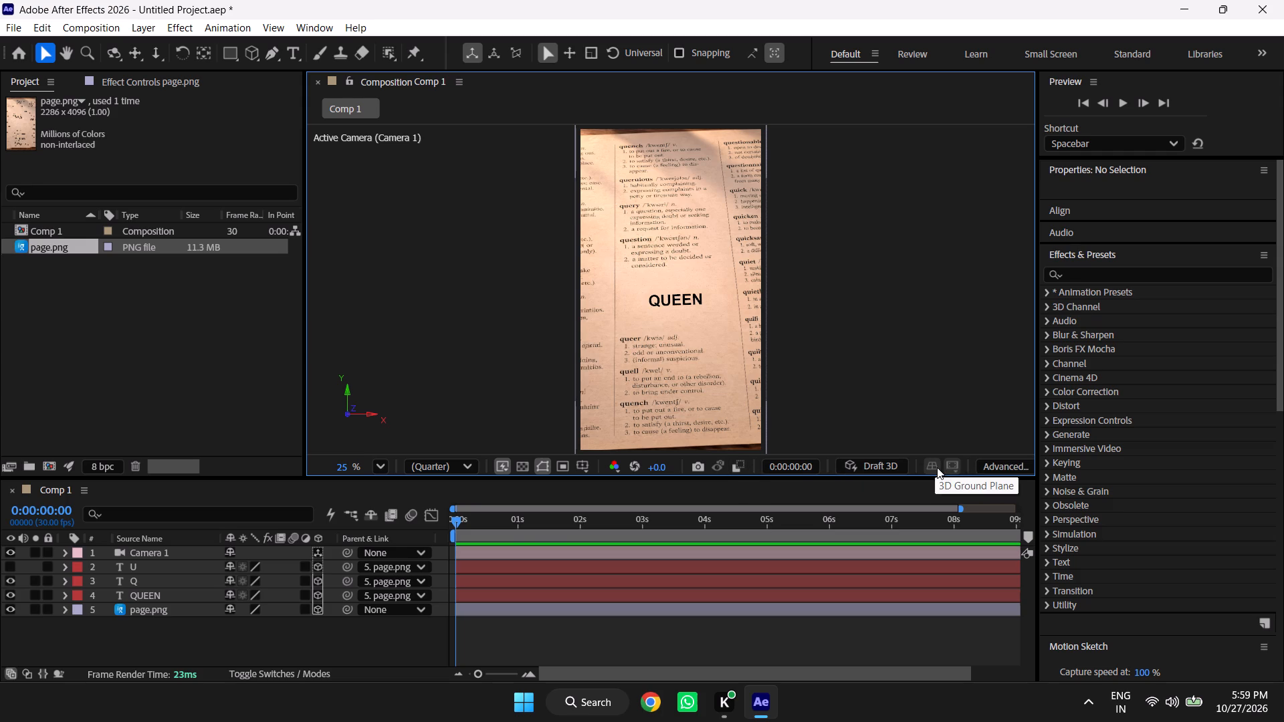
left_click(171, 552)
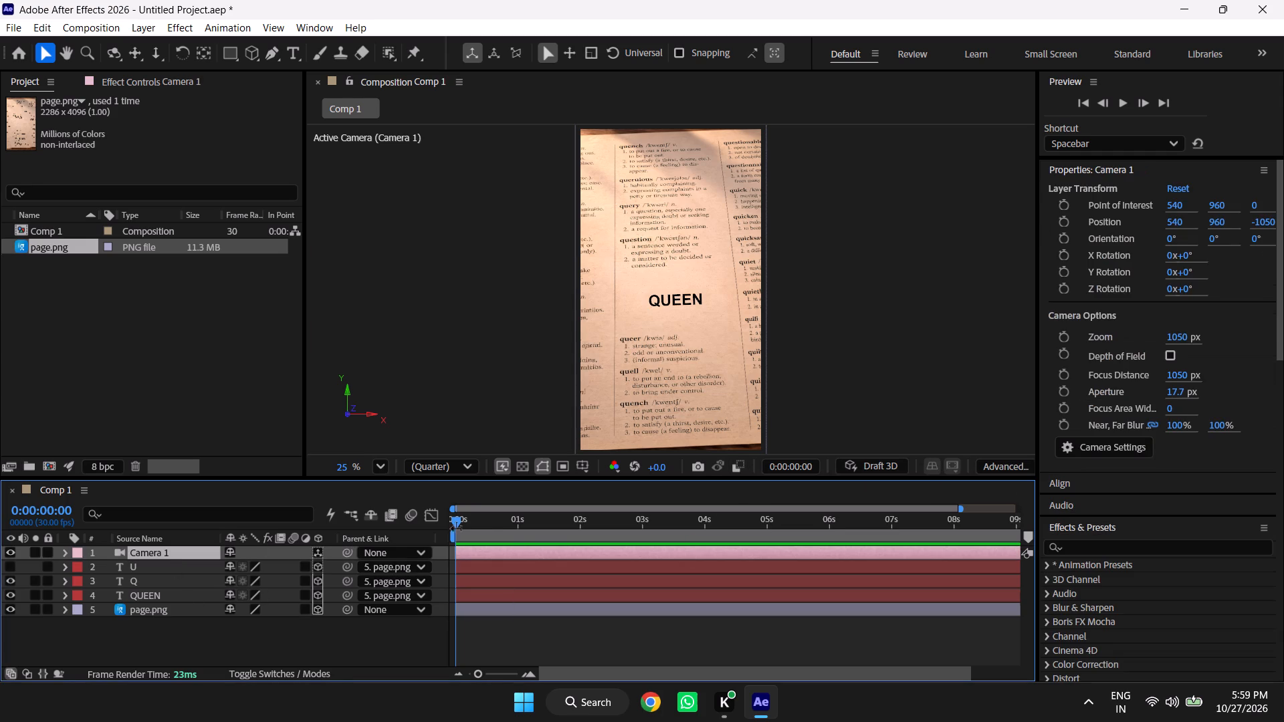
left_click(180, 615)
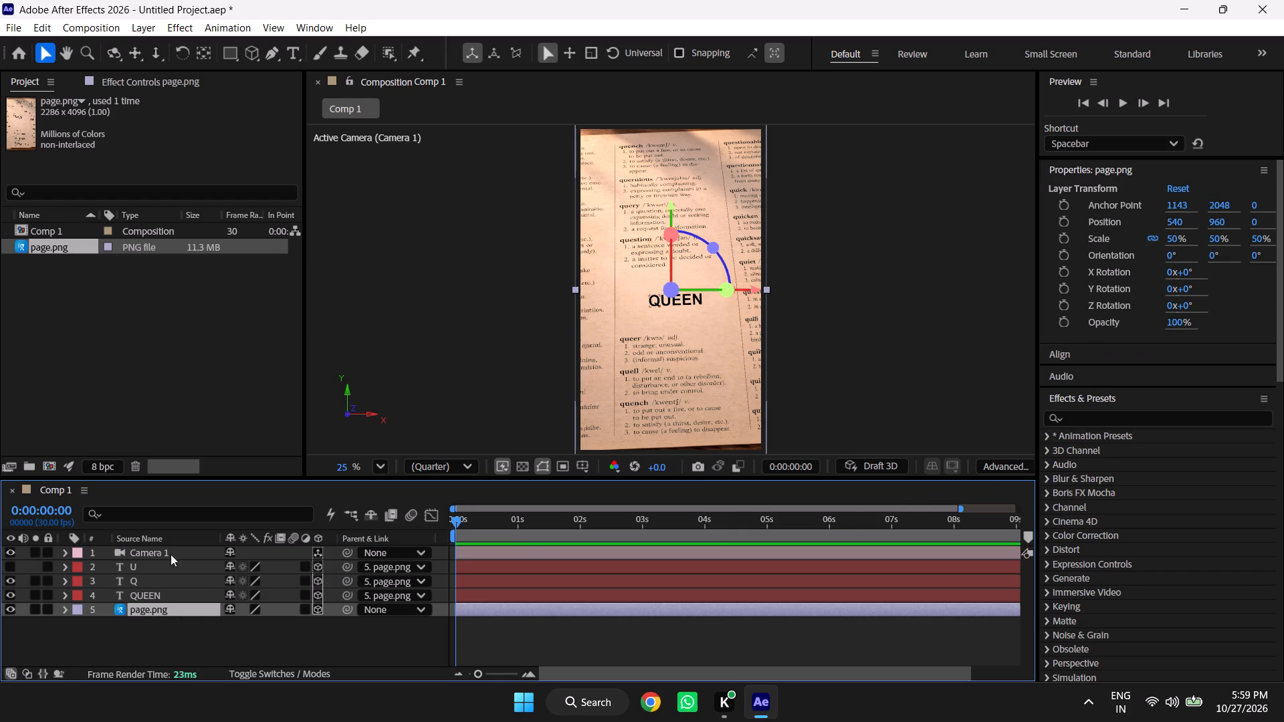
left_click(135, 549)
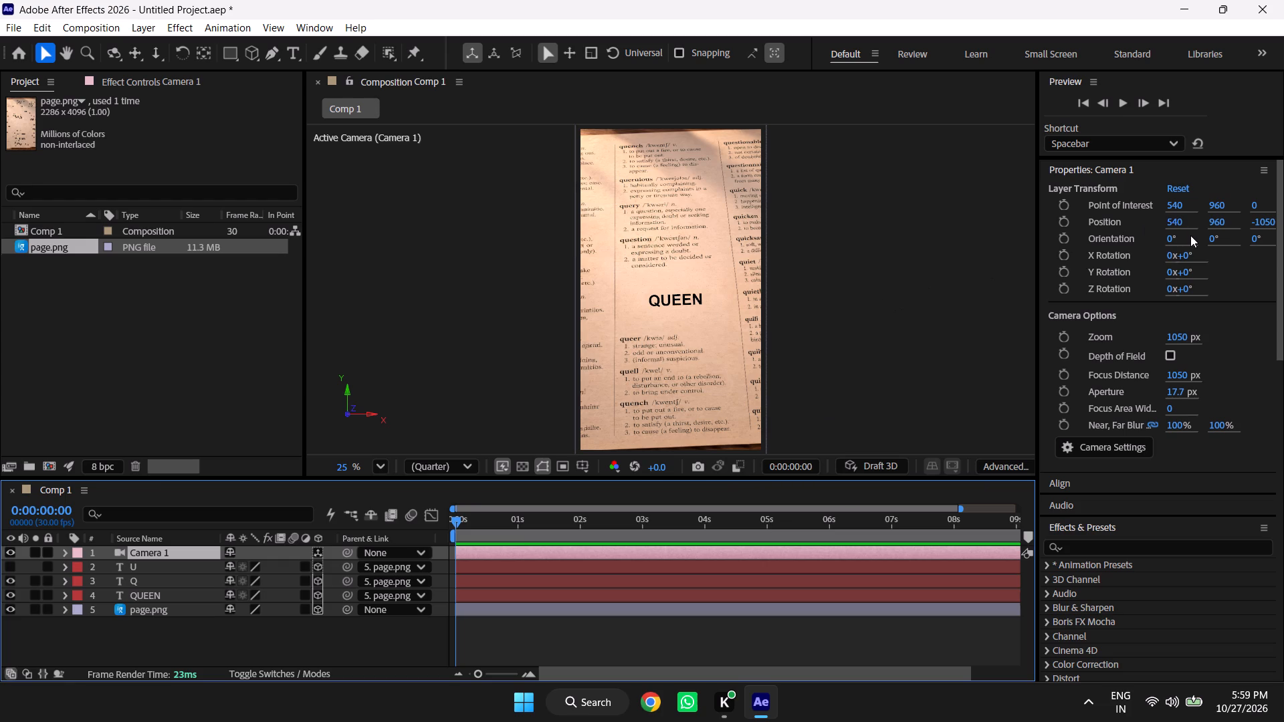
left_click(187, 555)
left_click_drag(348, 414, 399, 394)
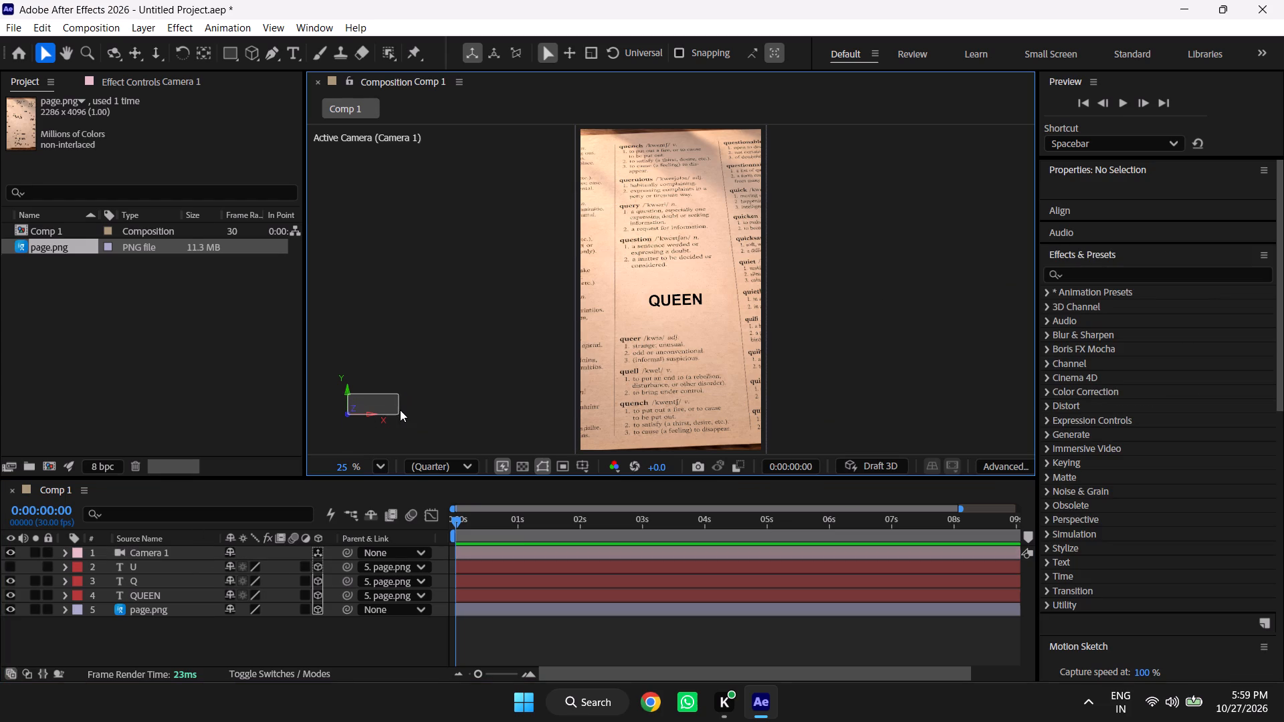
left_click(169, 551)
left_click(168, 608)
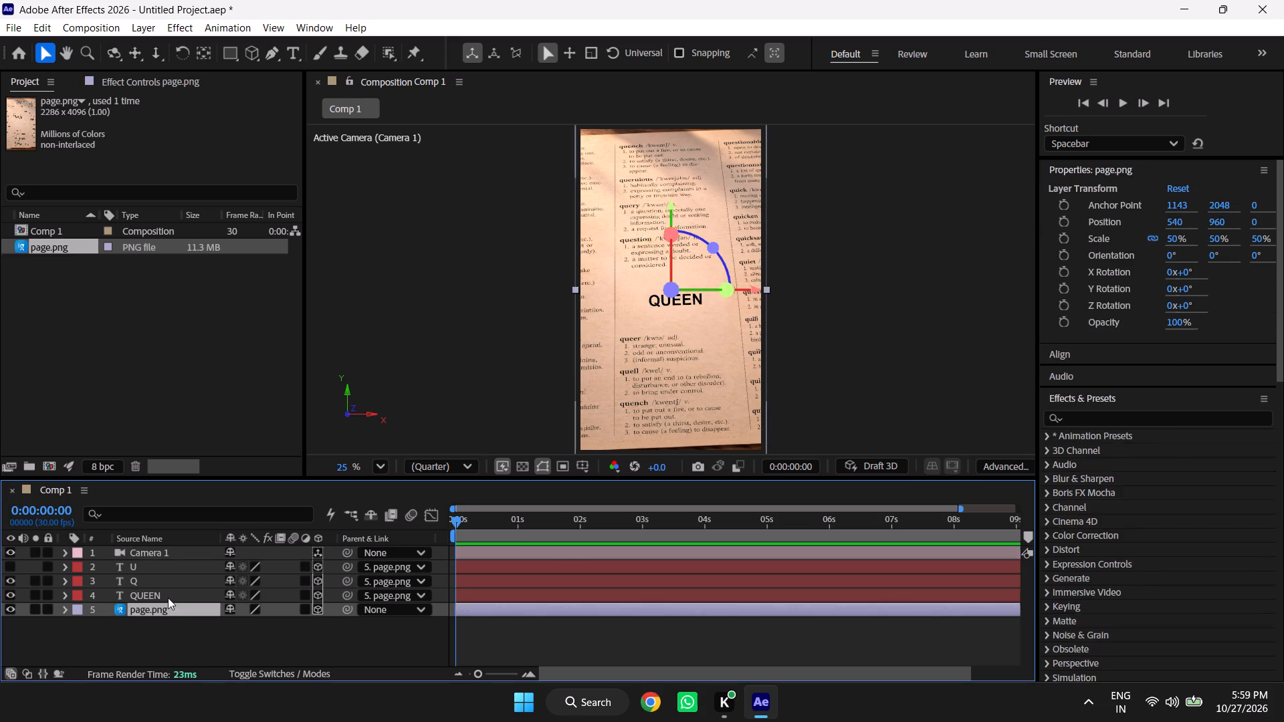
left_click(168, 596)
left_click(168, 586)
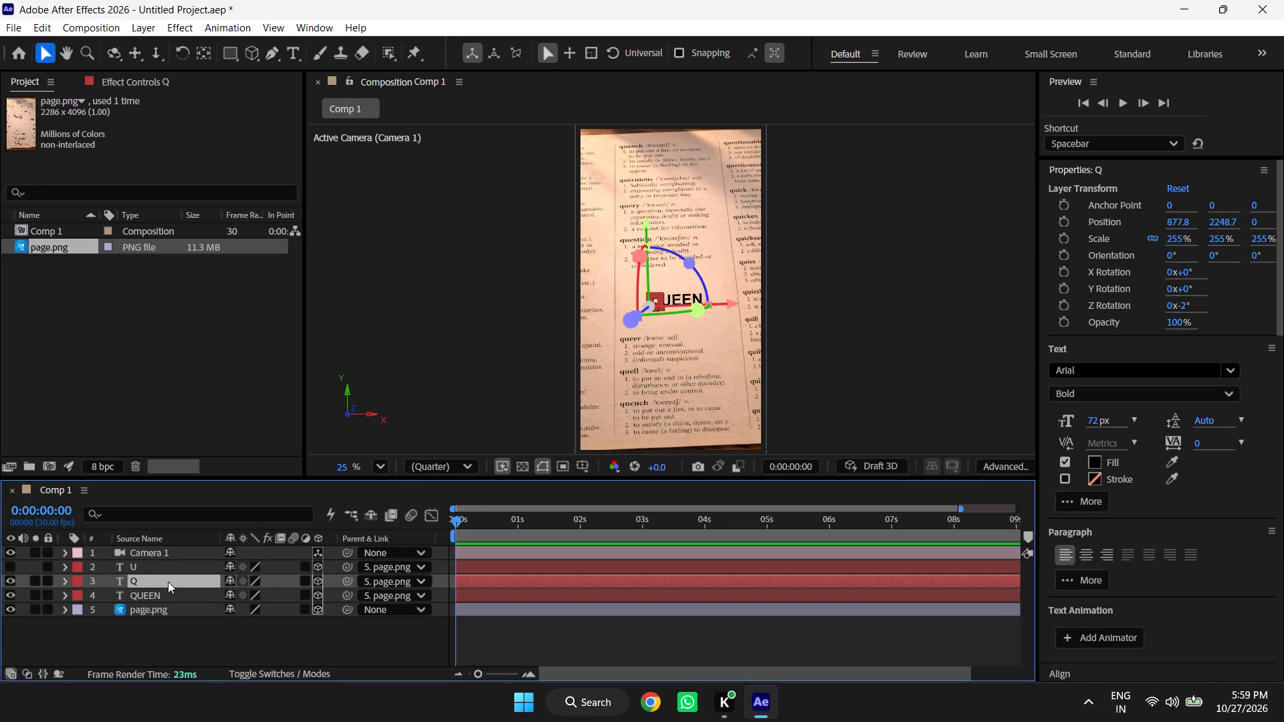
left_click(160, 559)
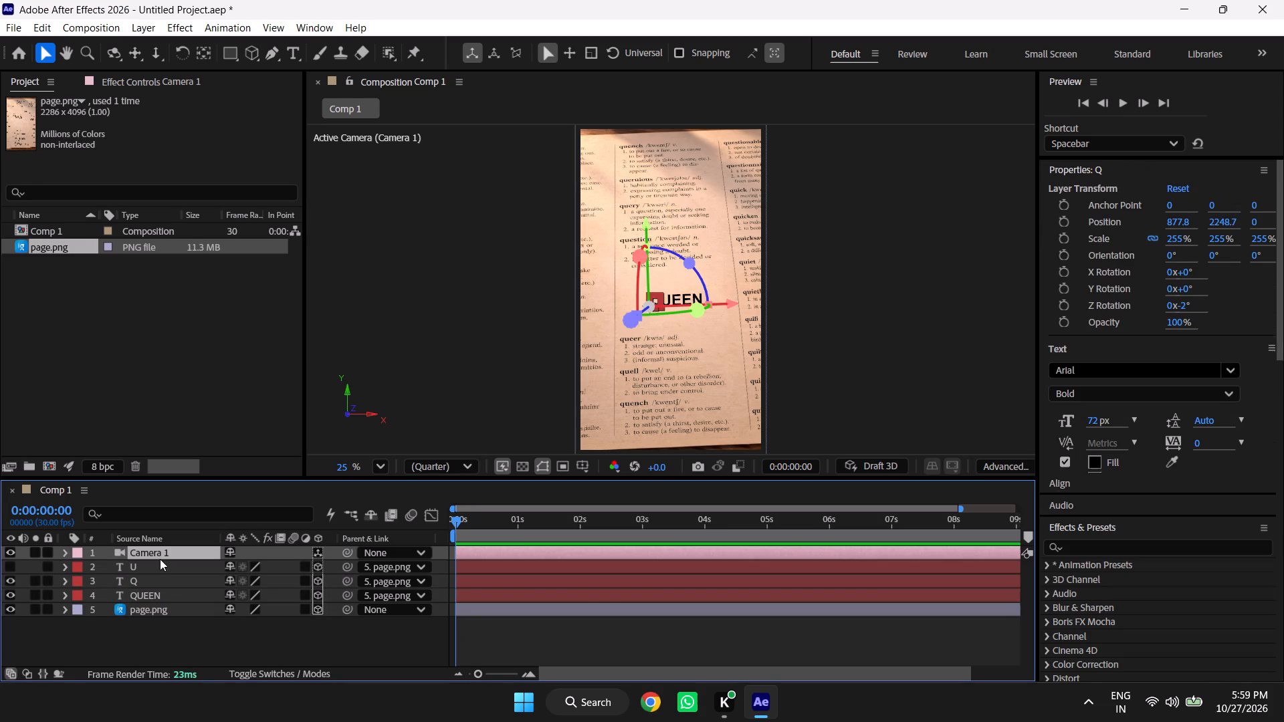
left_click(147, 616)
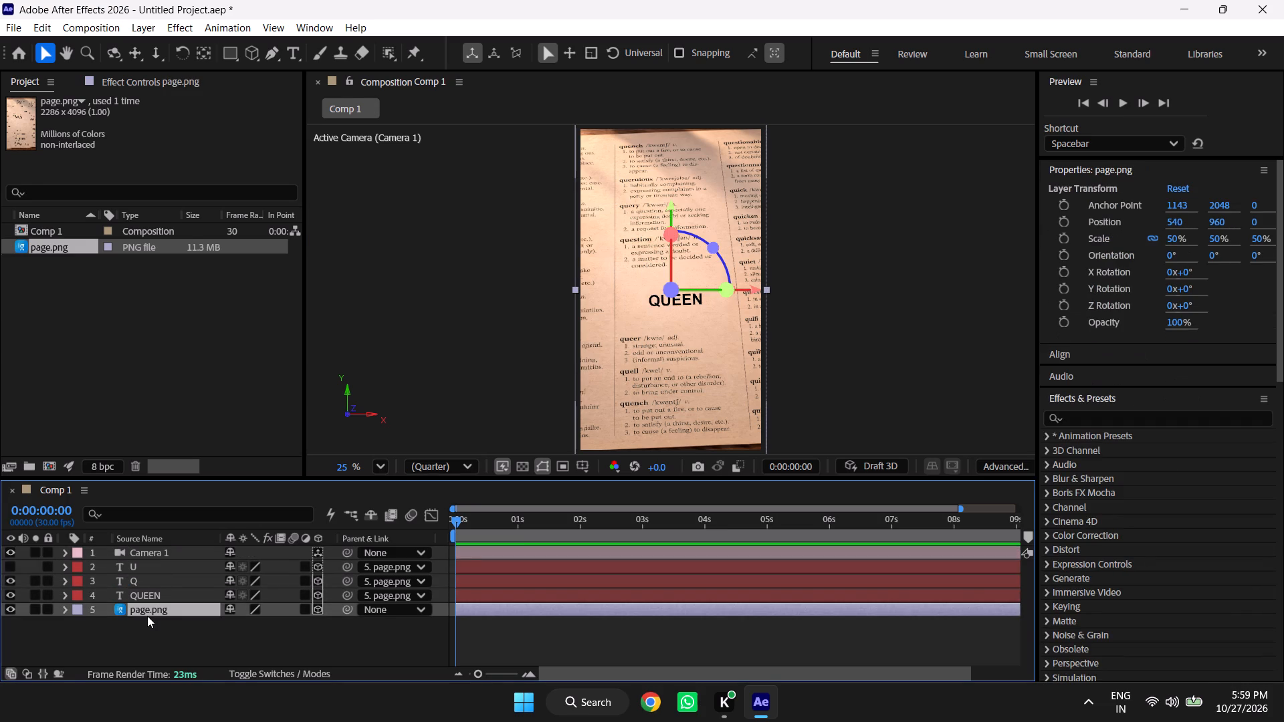
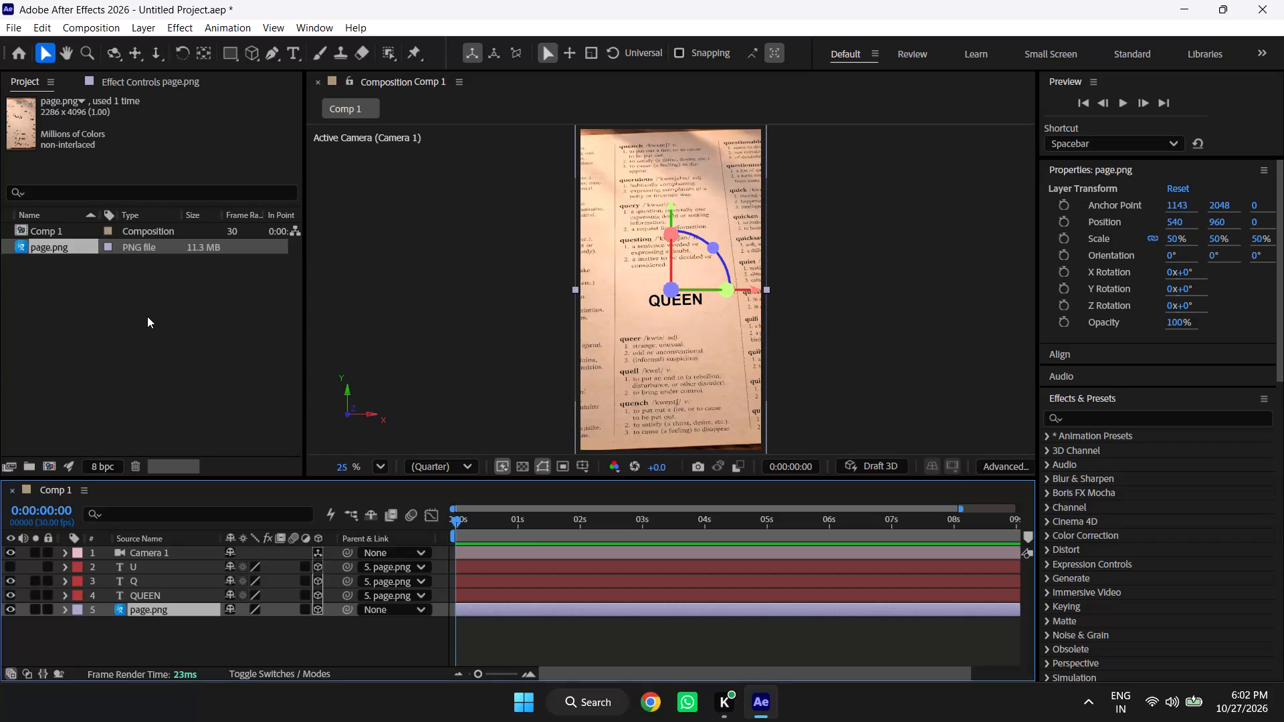
Close After Effects without saving the changes to the untitled project.
left_click(1283, 0)
left_click(677, 405)
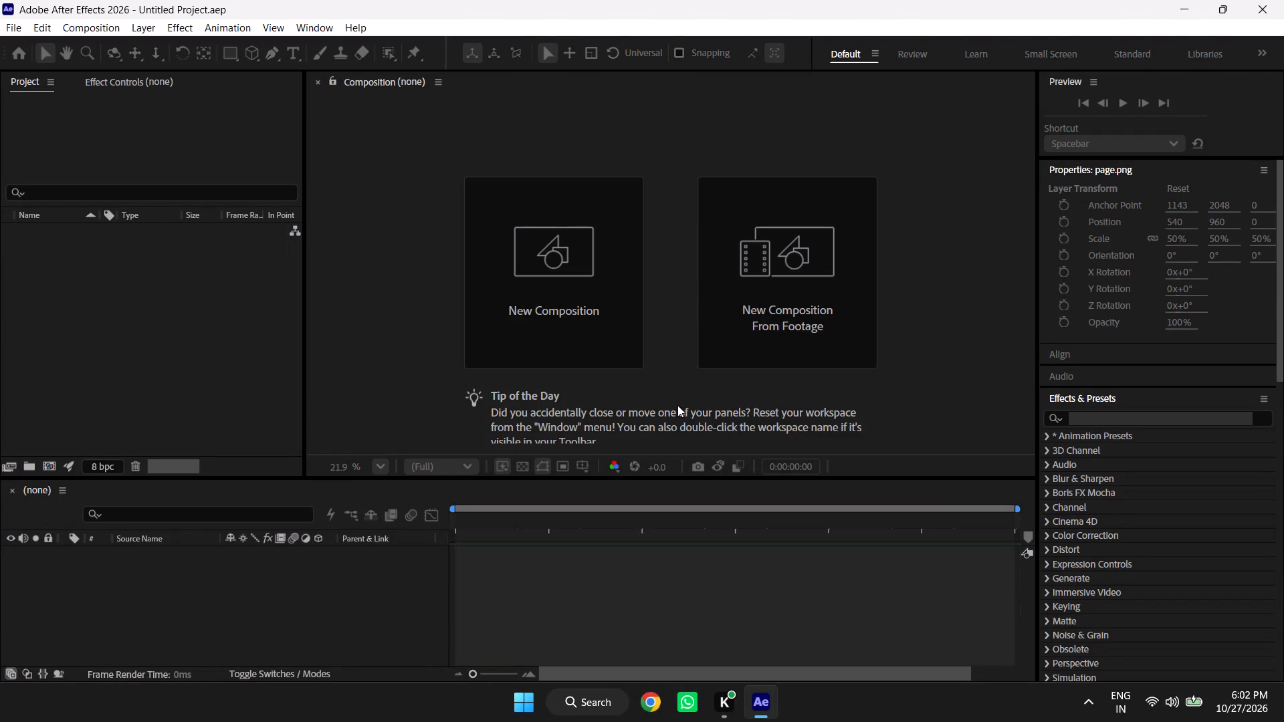